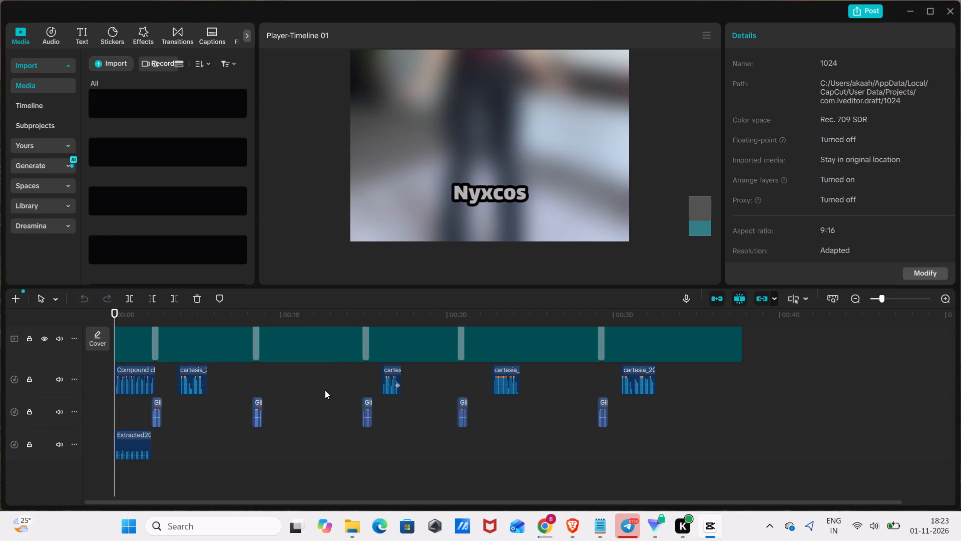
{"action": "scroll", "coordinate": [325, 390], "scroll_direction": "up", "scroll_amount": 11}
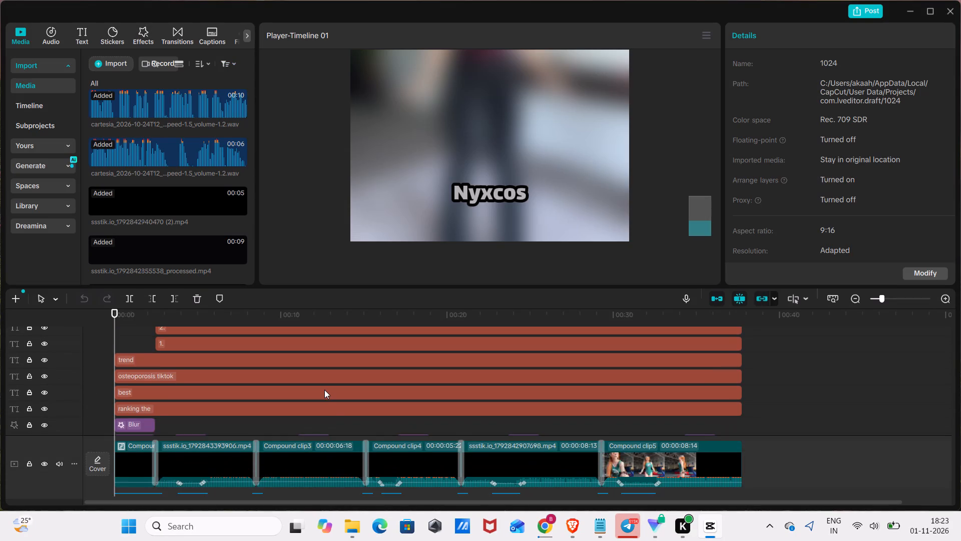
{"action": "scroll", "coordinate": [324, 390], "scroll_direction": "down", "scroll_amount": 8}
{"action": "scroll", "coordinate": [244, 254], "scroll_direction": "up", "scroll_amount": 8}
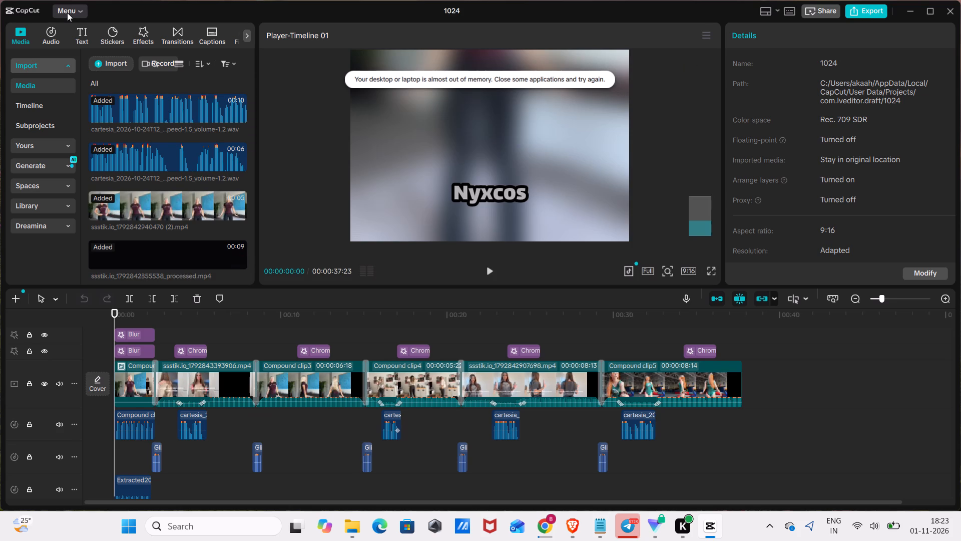
Open the application's main command list for the 1024 project.
{"action": "left_click", "coordinate": [67, 13]}
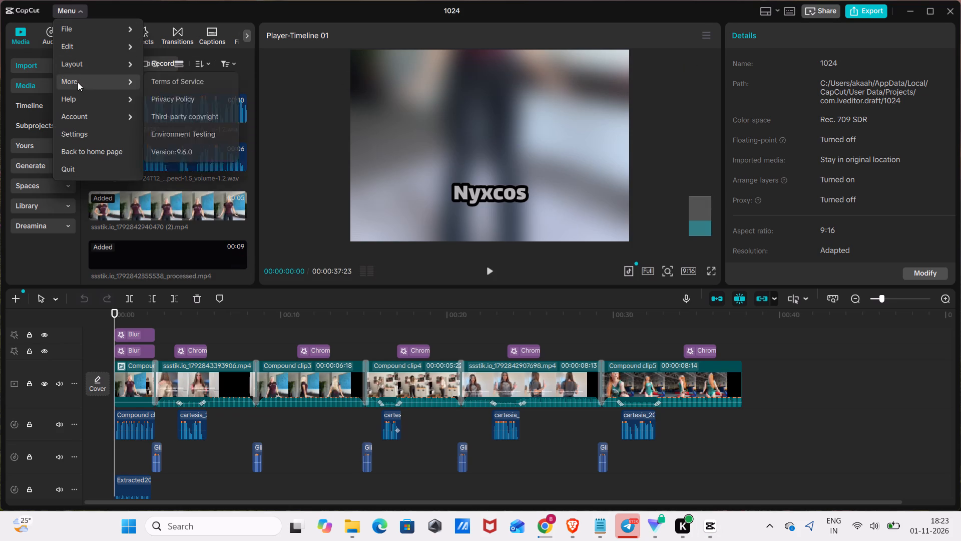
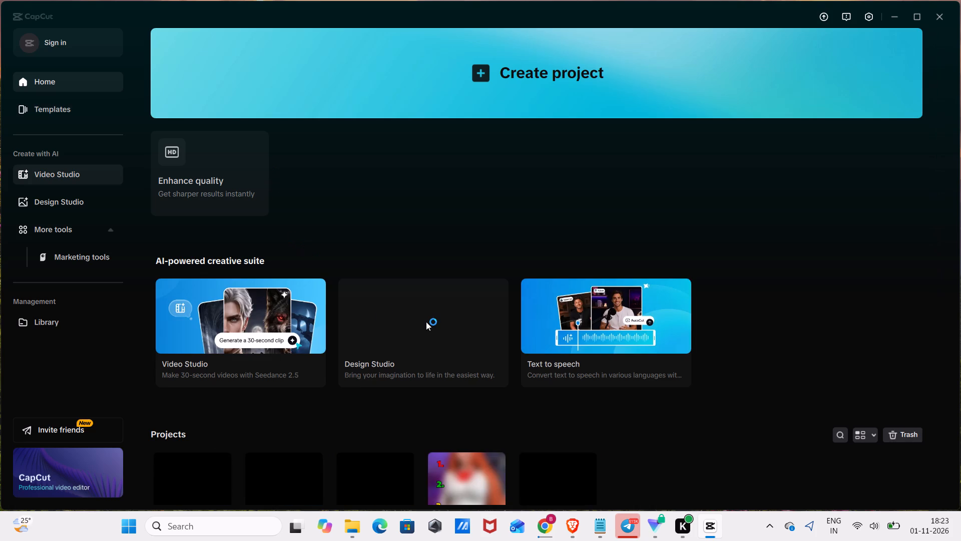
Open the existing project 1027 from the saved projects on the home page.
{"action": "scroll", "coordinate": [456, 362], "scroll_direction": "down", "scroll_amount": 3}
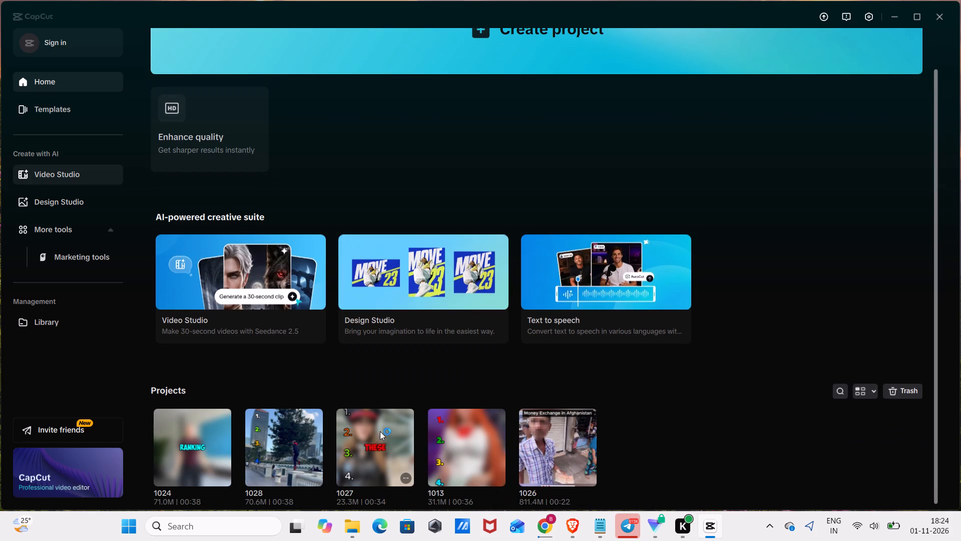
{"action": "left_click", "coordinate": [387, 439]}
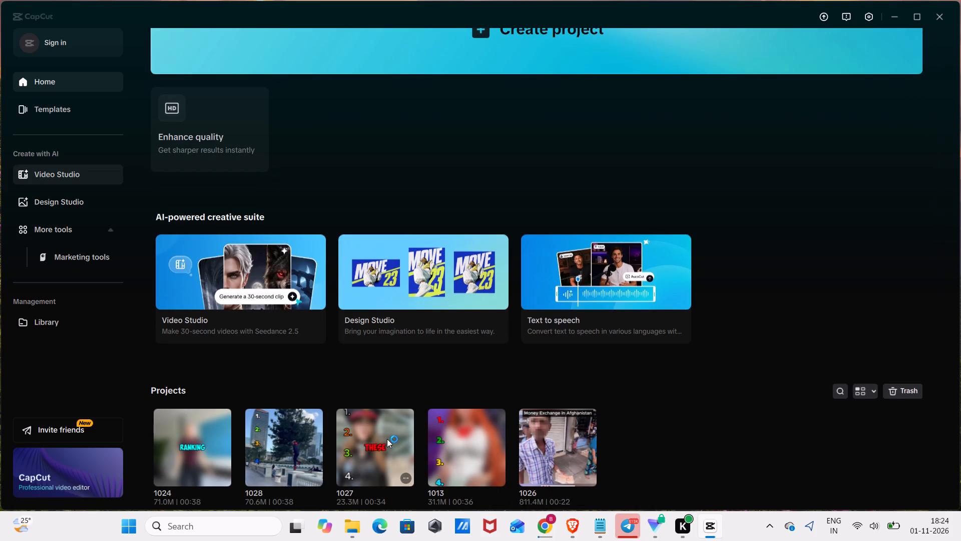
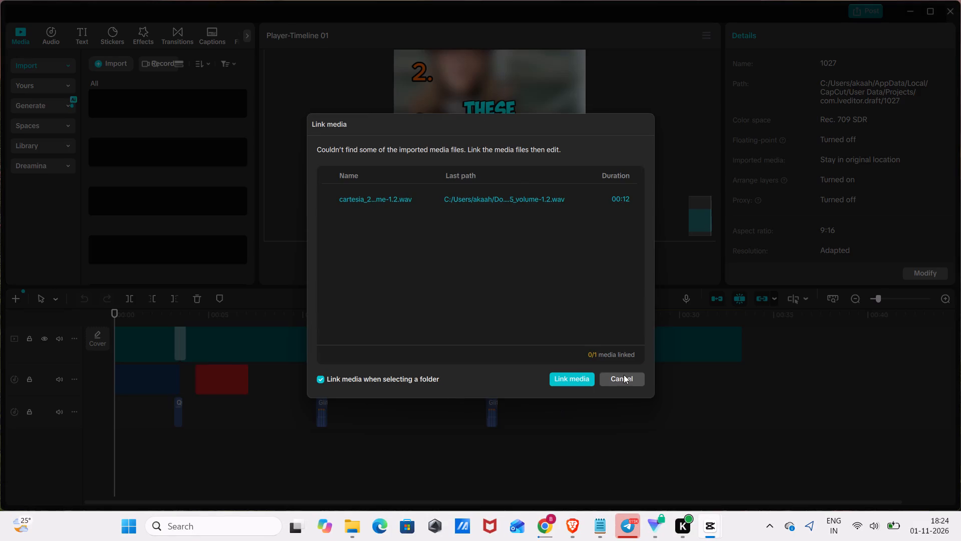
Dismiss the missing-media prompt without relinking the lost voiceover file.
{"action": "left_click", "coordinate": [624, 375]}
Copy the title, (Last One Is Insane) and numbers 1 to 4 text clips, and paste them at the video's end, 00:00:33:10.
{"action": "scroll", "coordinate": [398, 465], "scroll_direction": "up", "scroll_amount": 8}
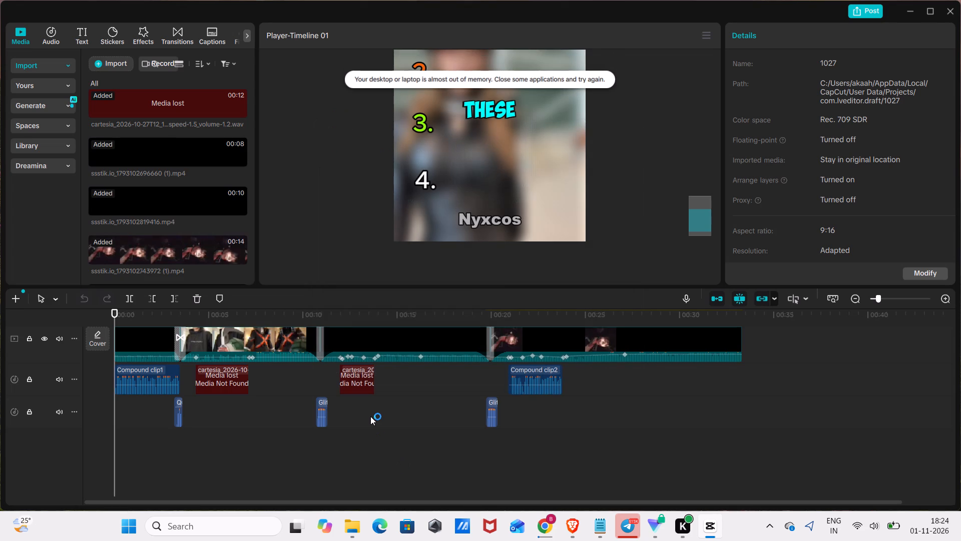
{"action": "scroll", "coordinate": [370, 416], "scroll_direction": "up", "scroll_amount": 5}
{"action": "scroll", "coordinate": [371, 415], "scroll_direction": "up", "scroll_amount": 17}
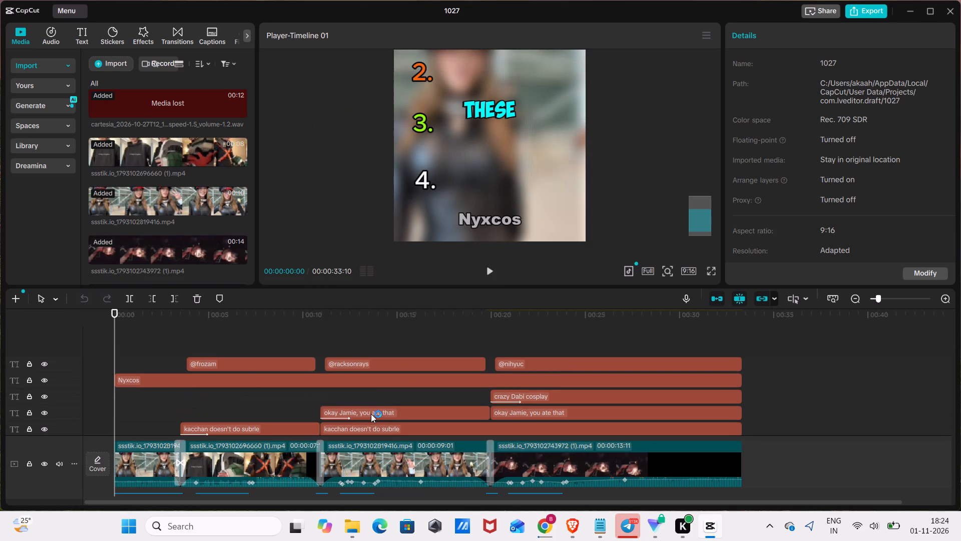
{"action": "scroll", "coordinate": [369, 410], "scroll_direction": "down", "scroll_amount": 3}
{"action": "scroll", "coordinate": [292, 382], "scroll_direction": "down", "scroll_amount": 3}
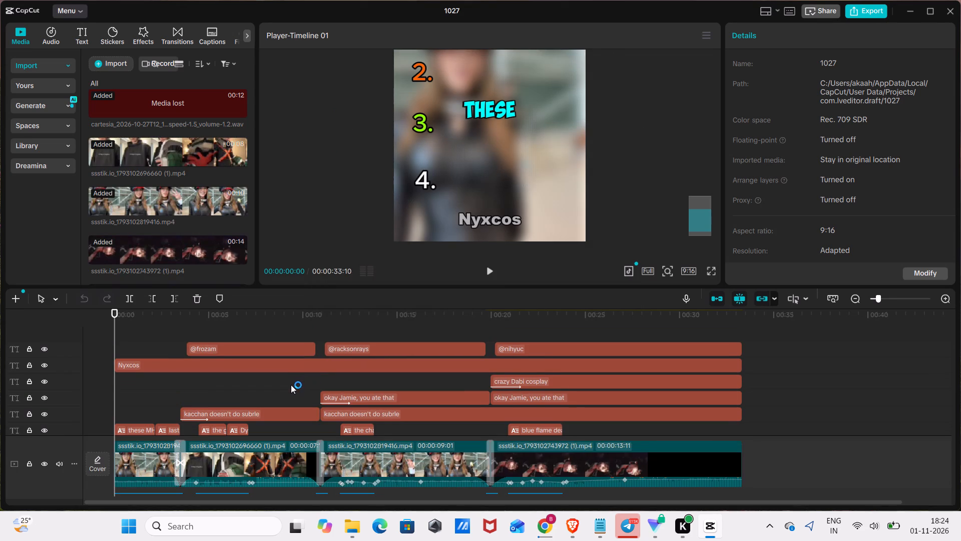
{"action": "scroll", "coordinate": [246, 390], "scroll_direction": "down", "scroll_amount": 4}
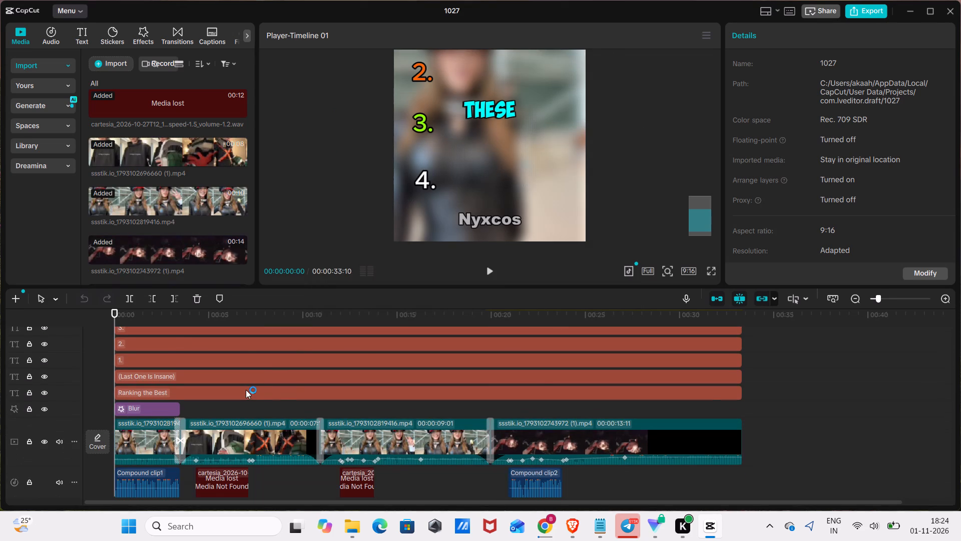
{"action": "left_click_drag", "start_coordinate": [756, 411], "coordinate": [739, 401]}
{"action": "left_click_drag", "start_coordinate": [739, 401], "coordinate": [700, 363]}
{"action": "scroll", "coordinate": [734, 392], "scroll_direction": "up", "scroll_amount": 3}
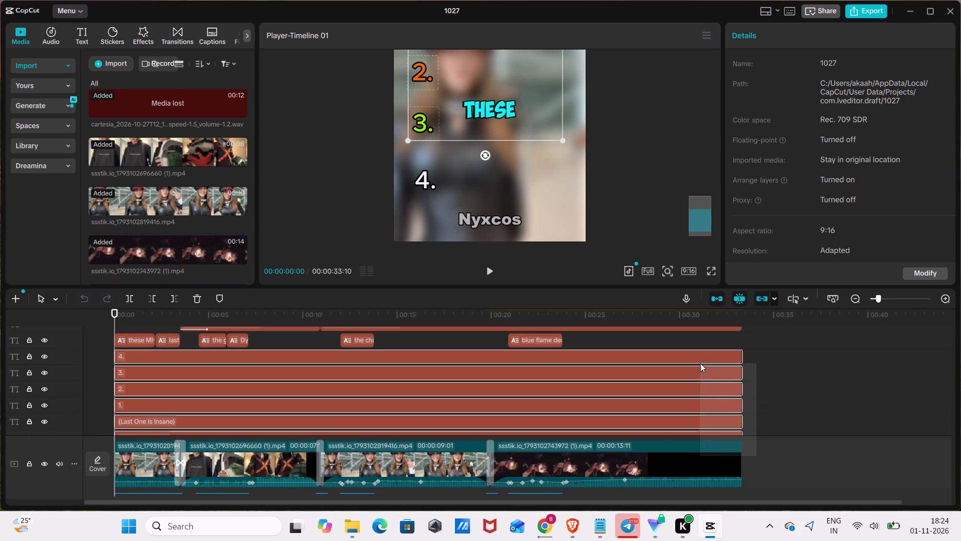
{"action": "left_click_drag", "start_coordinate": [700, 363], "coordinate": [670, 350]}
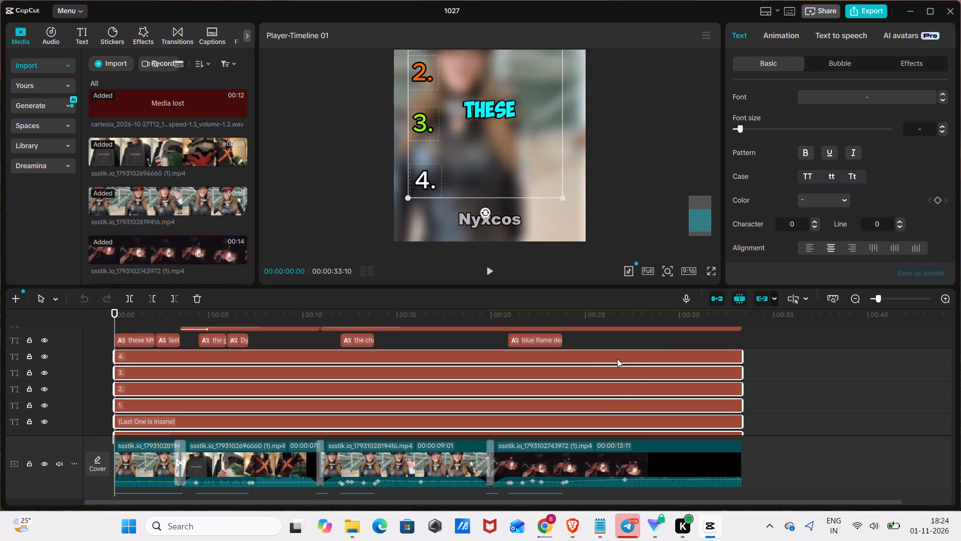
{"action": "key", "text": "ctrl+c"}
{"action": "left_click_drag", "start_coordinate": [864, 375], "coordinate": [856, 374]}
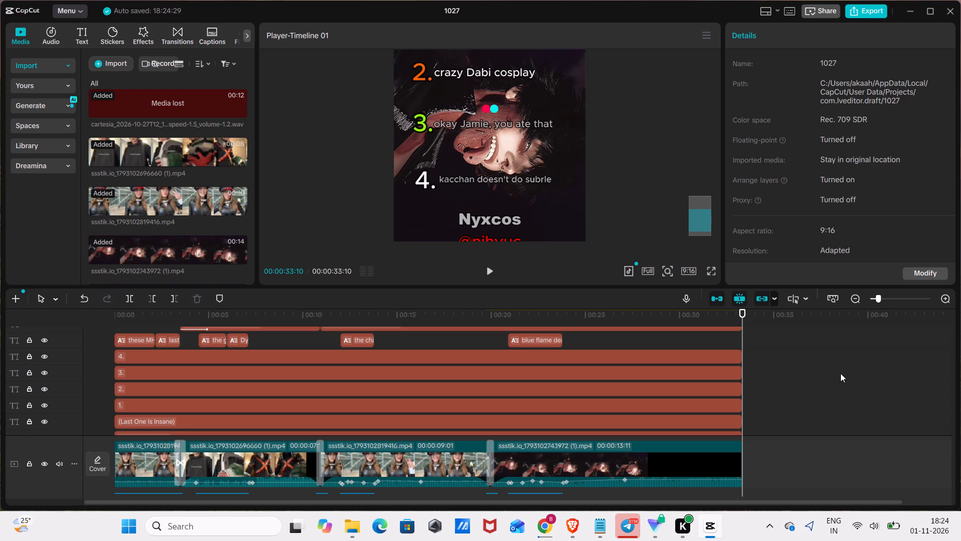
{"action": "key", "text": "ctrl+v"}
Delete all the old clips before 00:00:33:10, including video, audio, blur effect, captions and texts, keeping only the pasted text set.
{"action": "scroll", "coordinate": [685, 432], "scroll_direction": "down", "scroll_amount": 12}
{"action": "left_click_drag", "start_coordinate": [700, 485], "coordinate": [380, 429]}
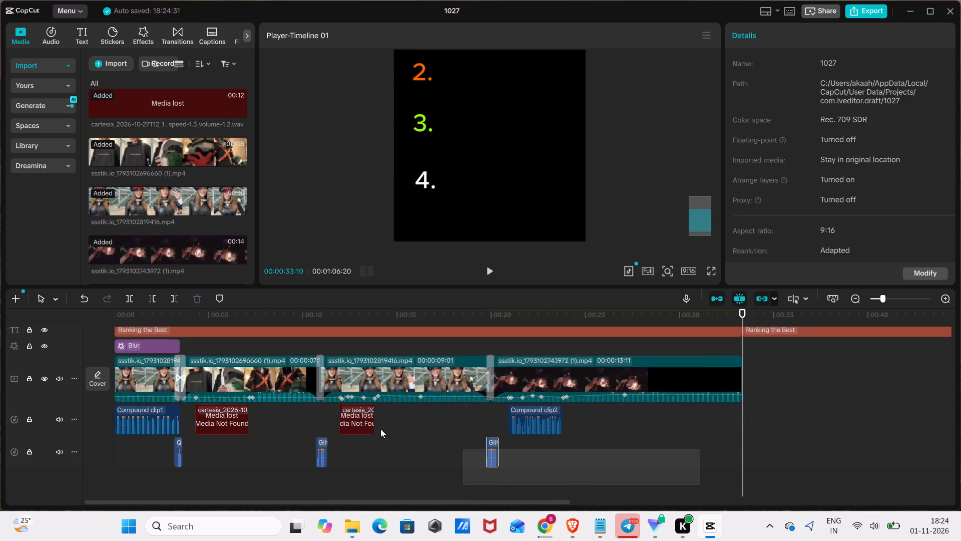
{"action": "left_click_drag", "start_coordinate": [380, 429], "coordinate": [127, 337]}
{"action": "scroll", "coordinate": [106, 368], "scroll_direction": "up", "scroll_amount": 5}
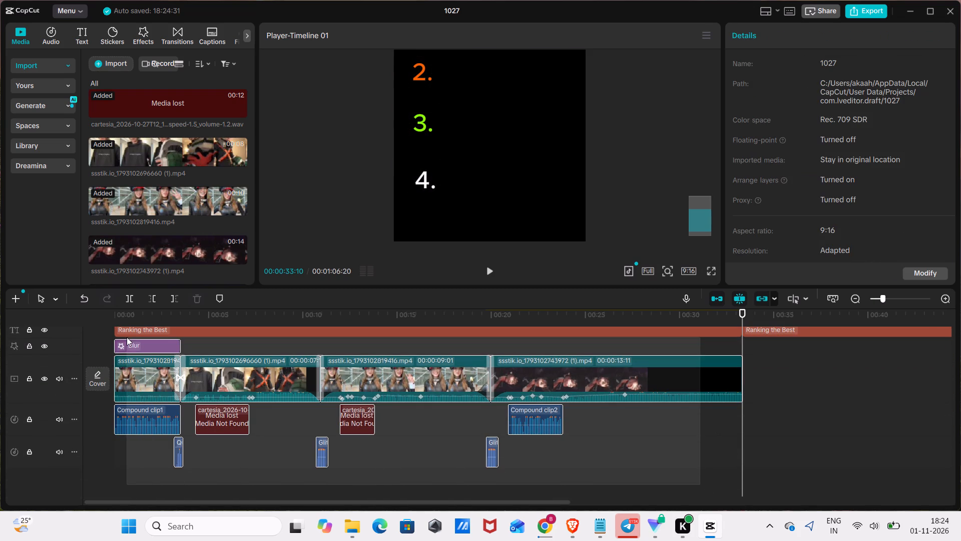
{"action": "left_click_drag", "start_coordinate": [127, 337], "coordinate": [126, 337]}
{"action": "scroll", "coordinate": [127, 337], "scroll_direction": "up", "scroll_amount": 17}
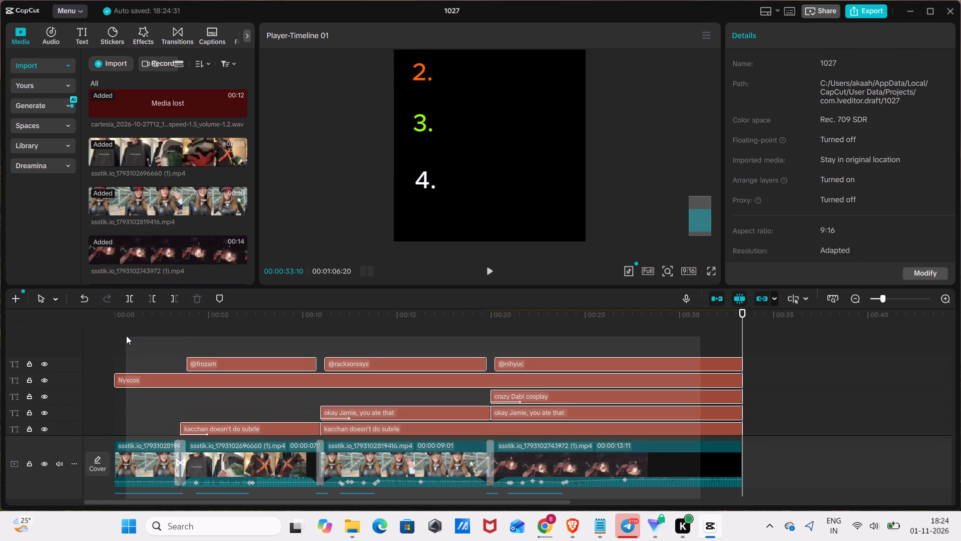
{"action": "left_click", "coordinate": [196, 300]}
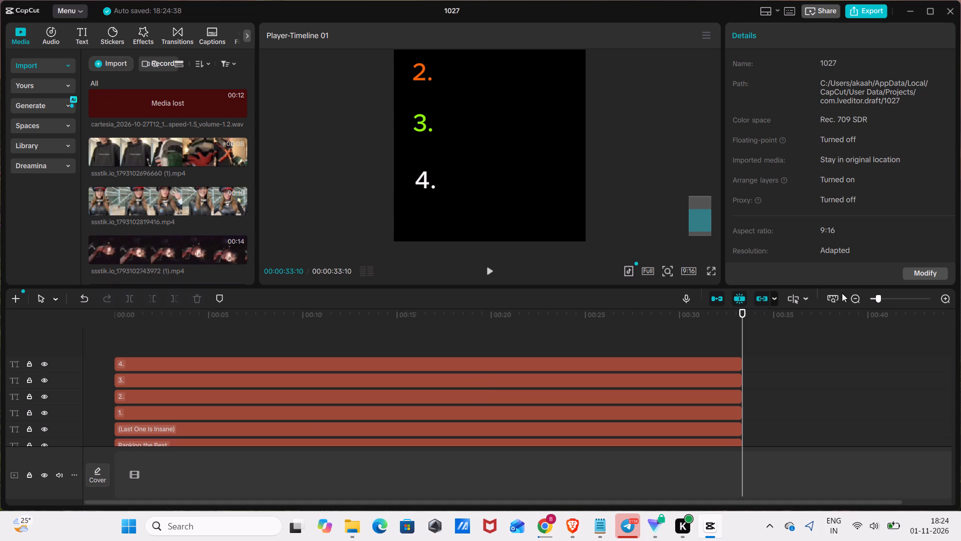
Delete all the previously imported media from the project, including the four remaining videos, their duplicates and the lost voiceover file.
{"action": "left_click", "coordinate": [663, 277]}
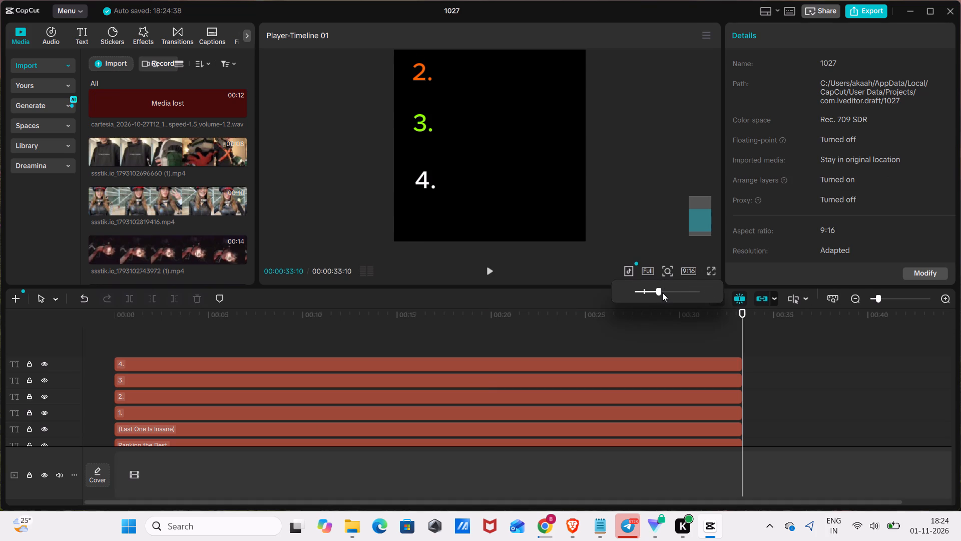
{"action": "left_click_drag", "start_coordinate": [662, 293], "coordinate": [646, 299]}
{"action": "right_click", "coordinate": [190, 153]}
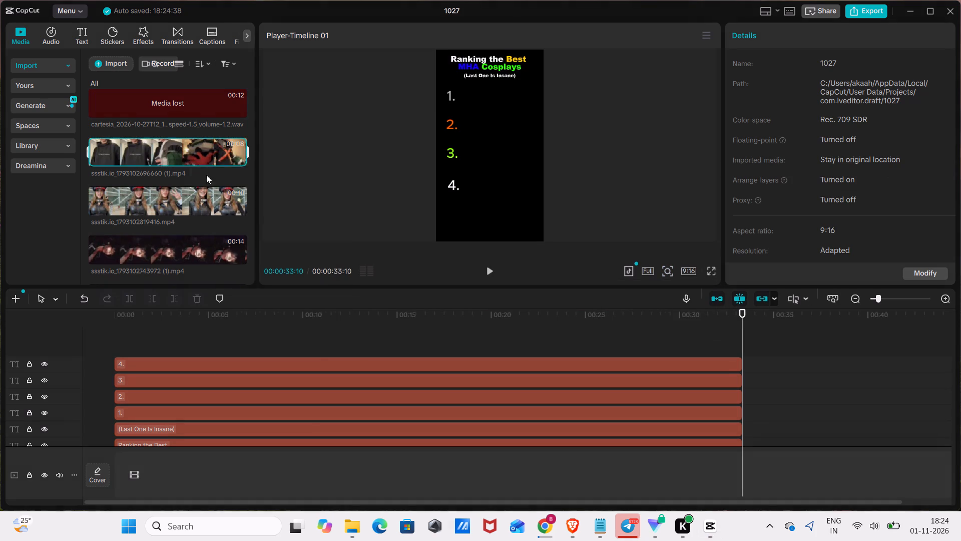
{"action": "left_click", "coordinate": [226, 183]}
{"action": "right_click", "coordinate": [190, 150]}
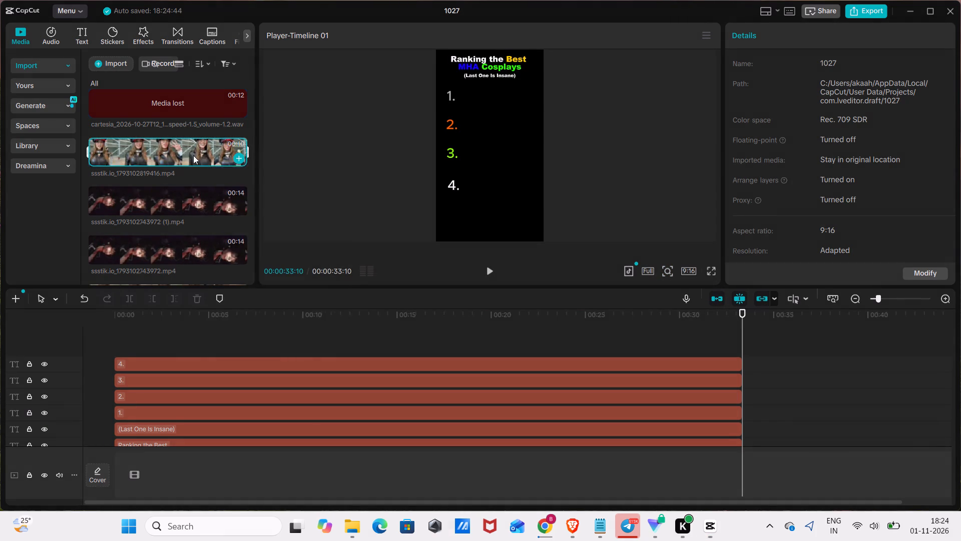
{"action": "left_click", "coordinate": [223, 179]}
{"action": "right_click", "coordinate": [189, 156]}
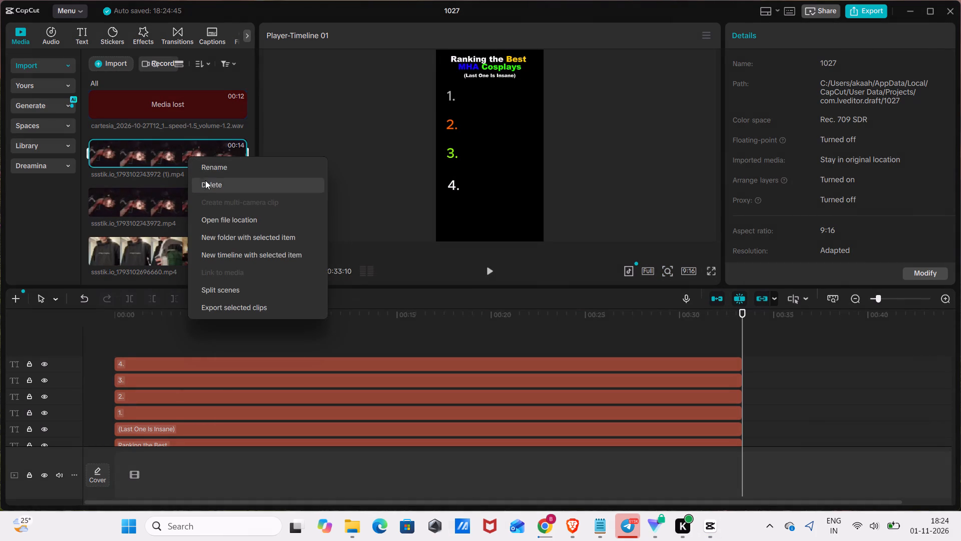
{"action": "left_click", "coordinate": [208, 185]}
{"action": "right_click", "coordinate": [186, 158]}
{"action": "left_click", "coordinate": [208, 187]}
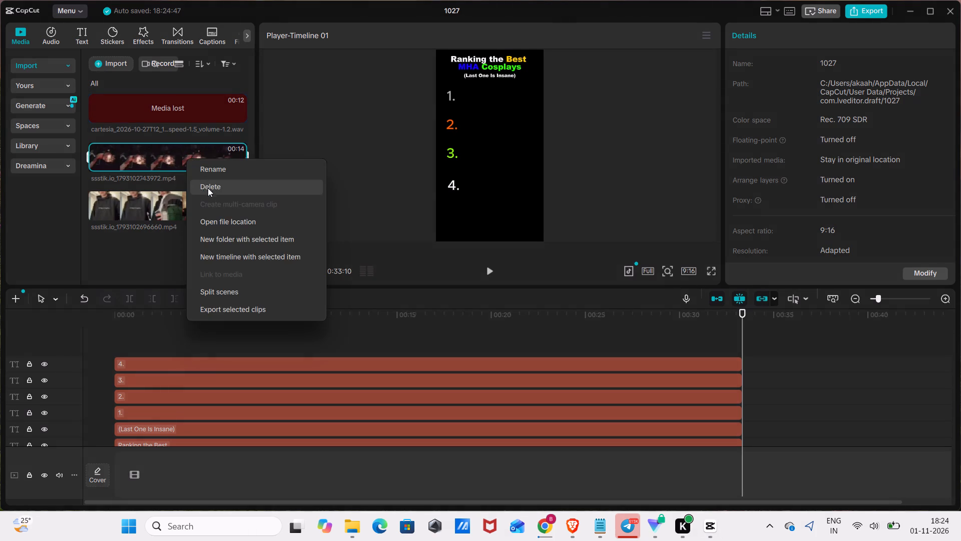
{"action": "right_click", "coordinate": [184, 165]}
{"action": "left_click", "coordinate": [213, 215]}
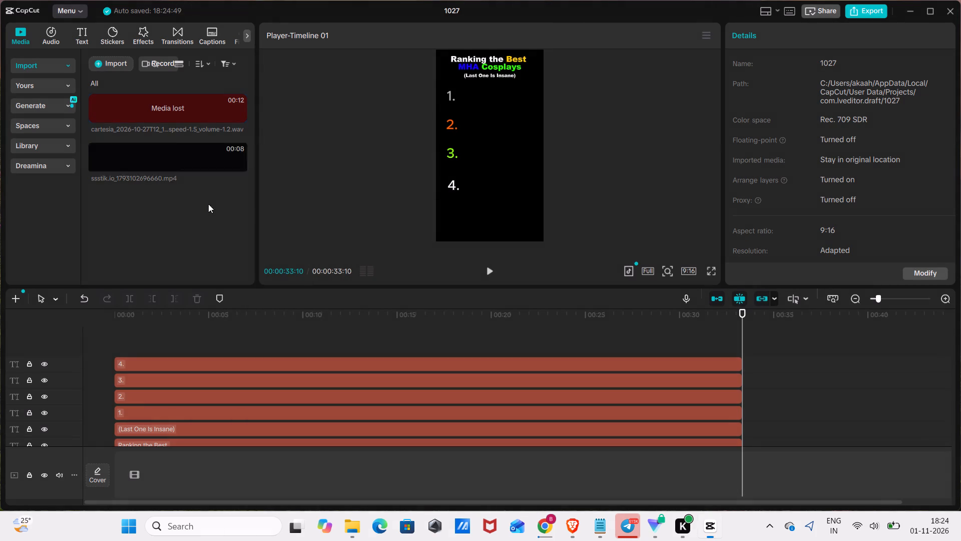
{"action": "right_click", "coordinate": [218, 108]}
{"action": "left_click", "coordinate": [236, 141]}
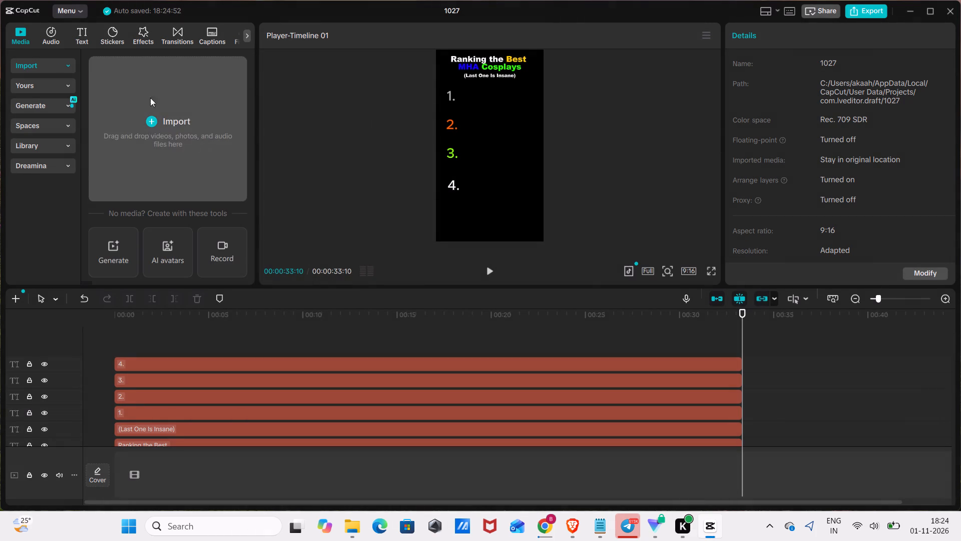
{"action": "left_click", "coordinate": [167, 126]}
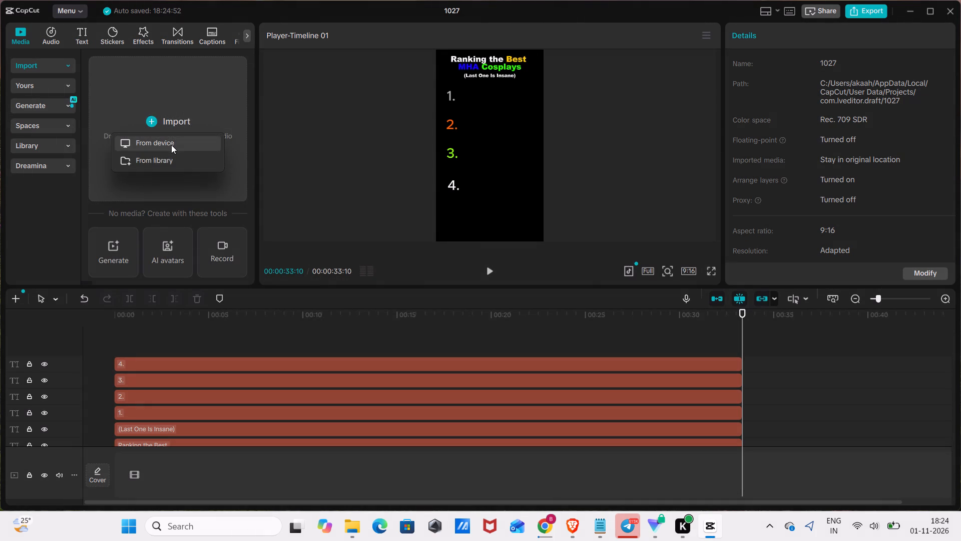
{"action": "left_click", "coordinate": [172, 145]}
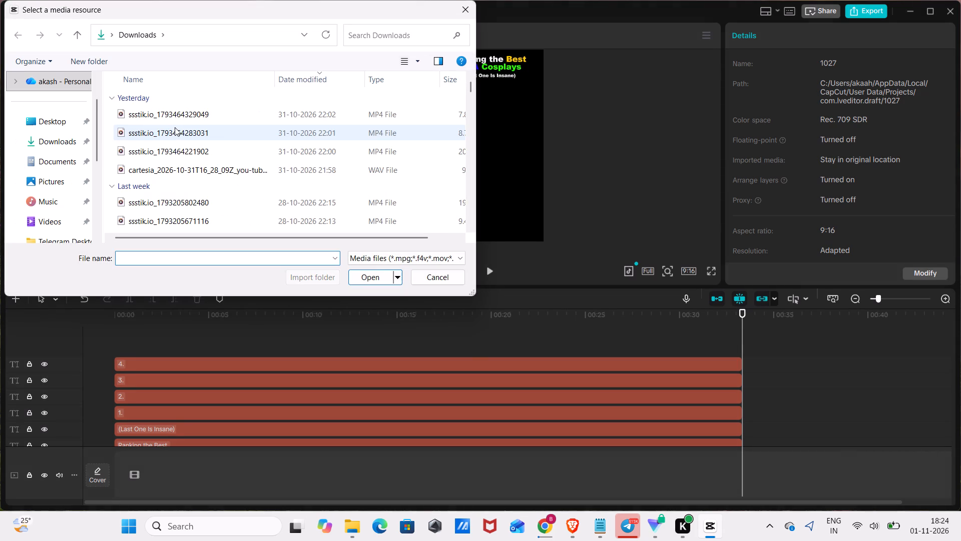
{"action": "left_click_drag", "start_coordinate": [435, 117], "coordinate": [393, 116]}
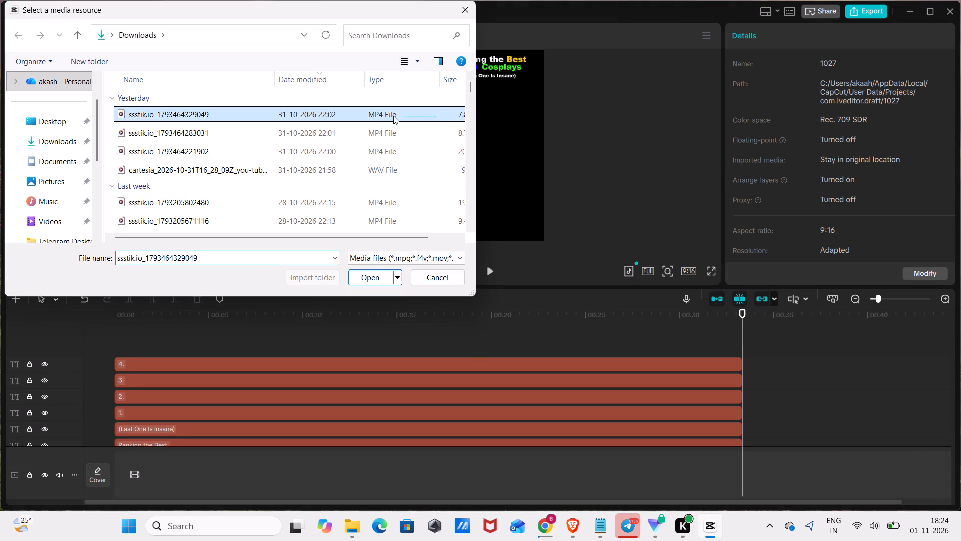
{"action": "left_click_drag", "start_coordinate": [393, 116], "coordinate": [361, 163]}
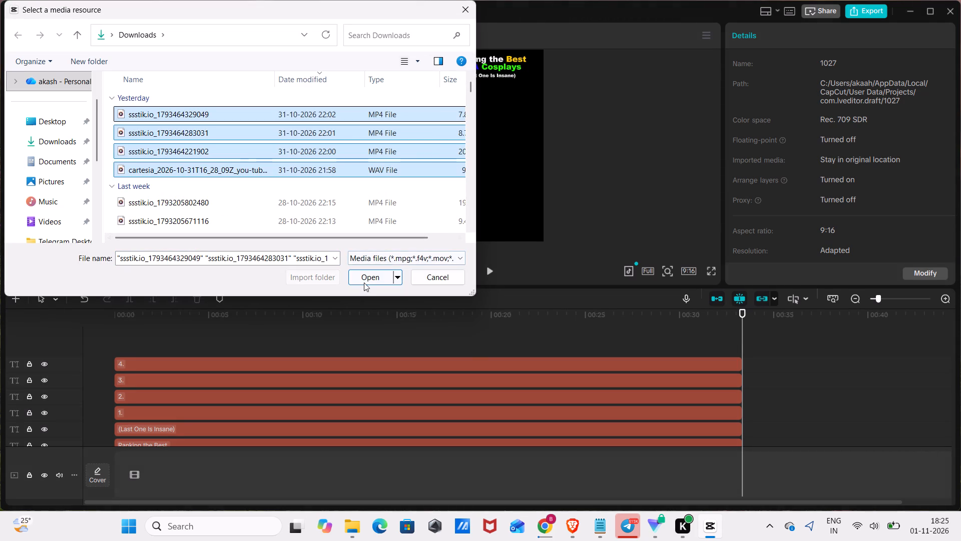
{"action": "left_click", "coordinate": [364, 283]}
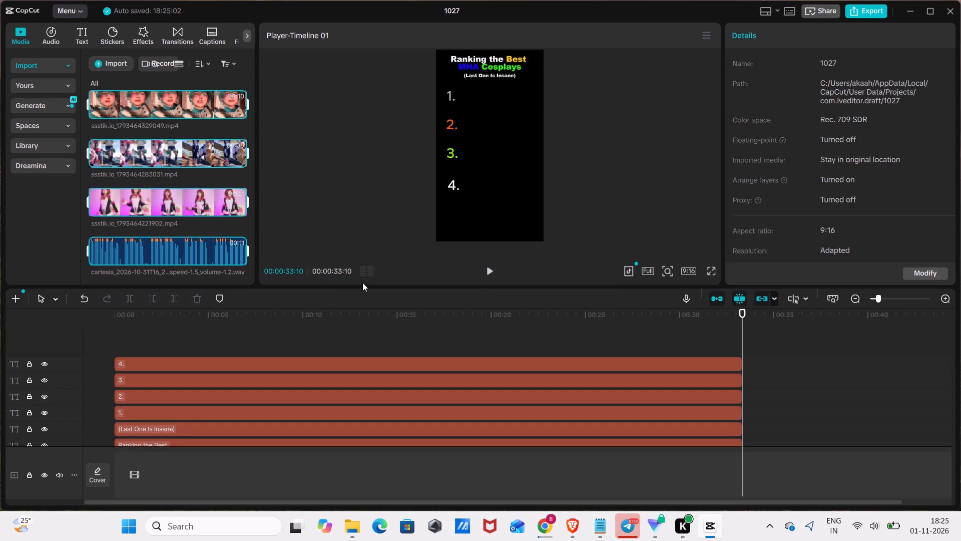
Add the cartesia_2026-10-31 voiceover to the timeline at the playhead.
{"action": "scroll", "coordinate": [182, 240], "scroll_direction": "down", "scroll_amount": 3}
{"action": "left_click", "coordinate": [192, 264]}
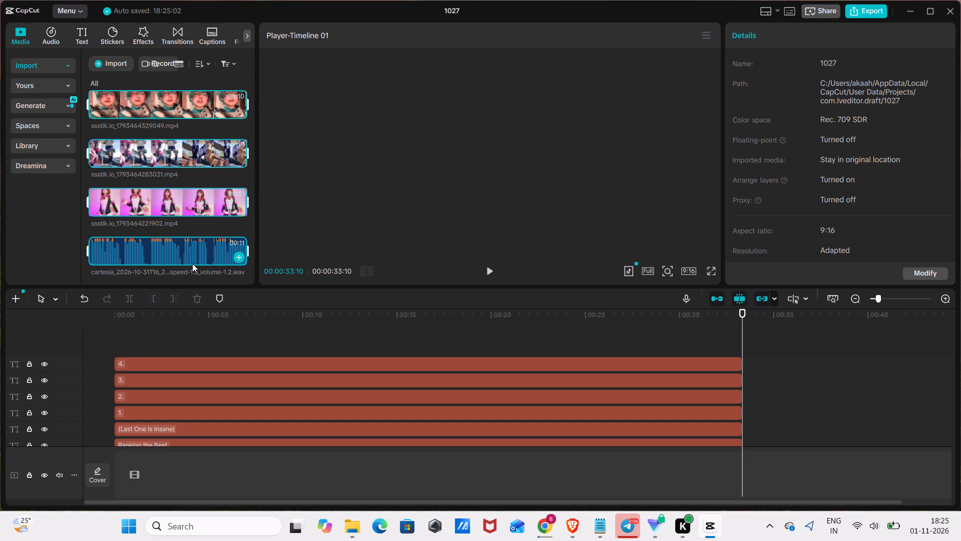
{"action": "left_click", "coordinate": [239, 257]}
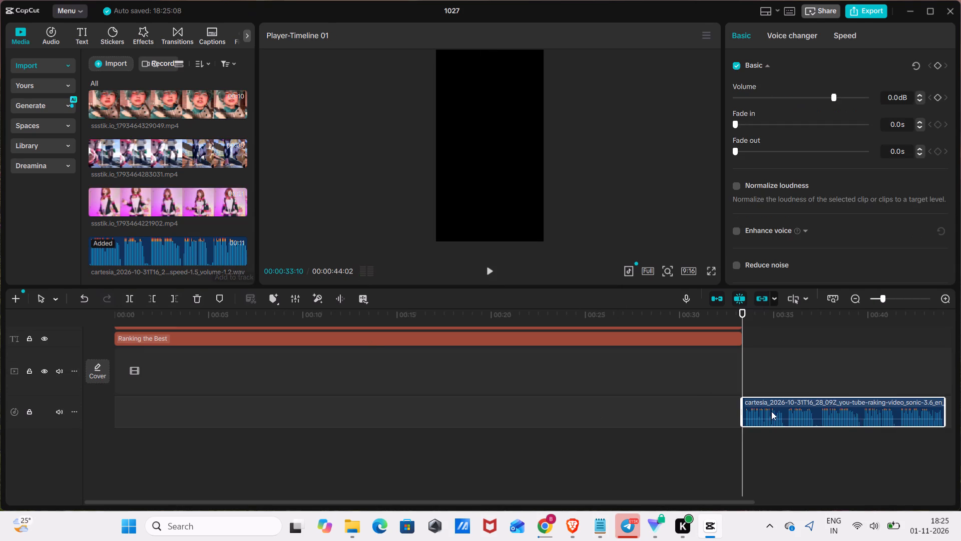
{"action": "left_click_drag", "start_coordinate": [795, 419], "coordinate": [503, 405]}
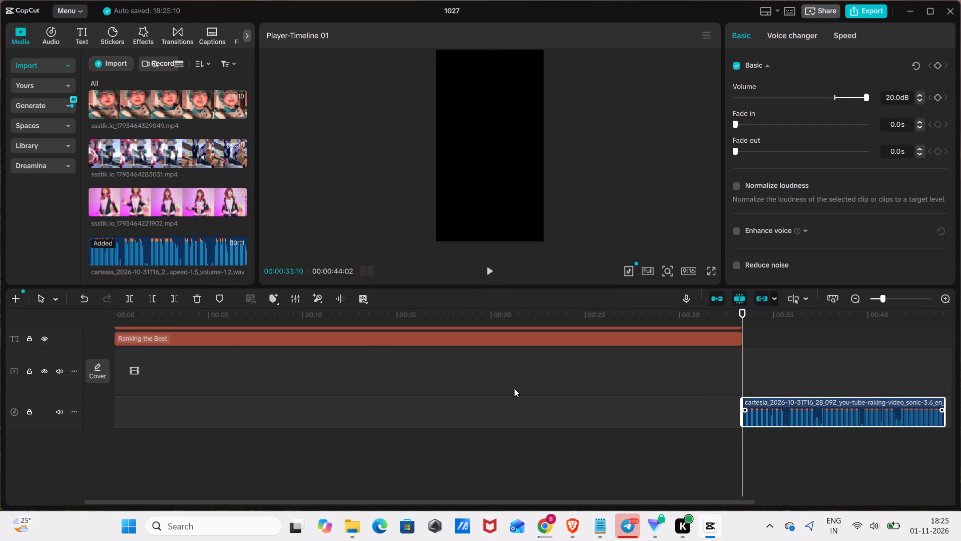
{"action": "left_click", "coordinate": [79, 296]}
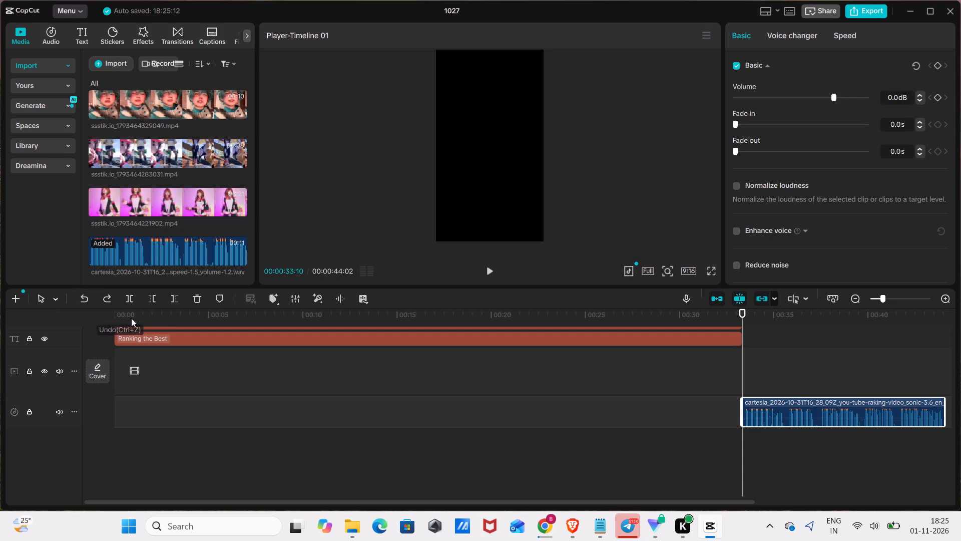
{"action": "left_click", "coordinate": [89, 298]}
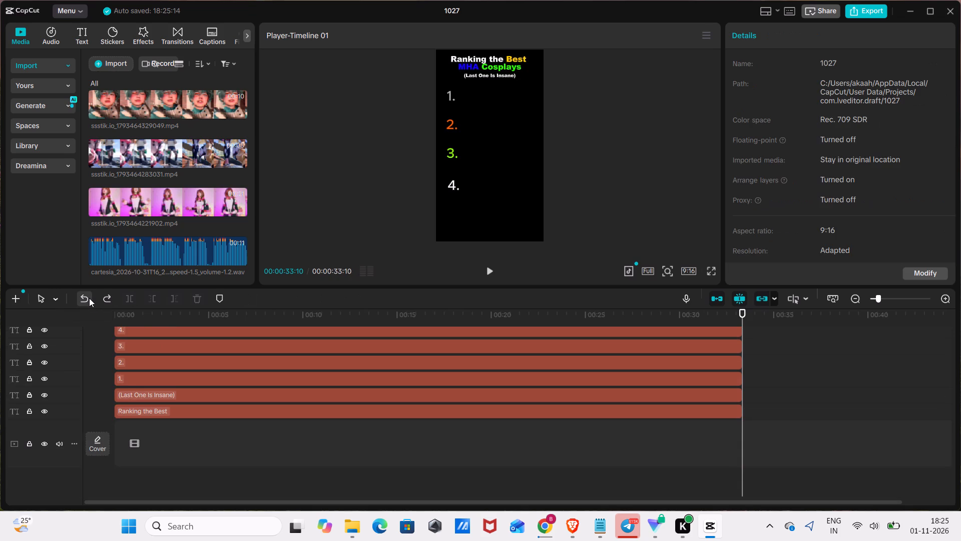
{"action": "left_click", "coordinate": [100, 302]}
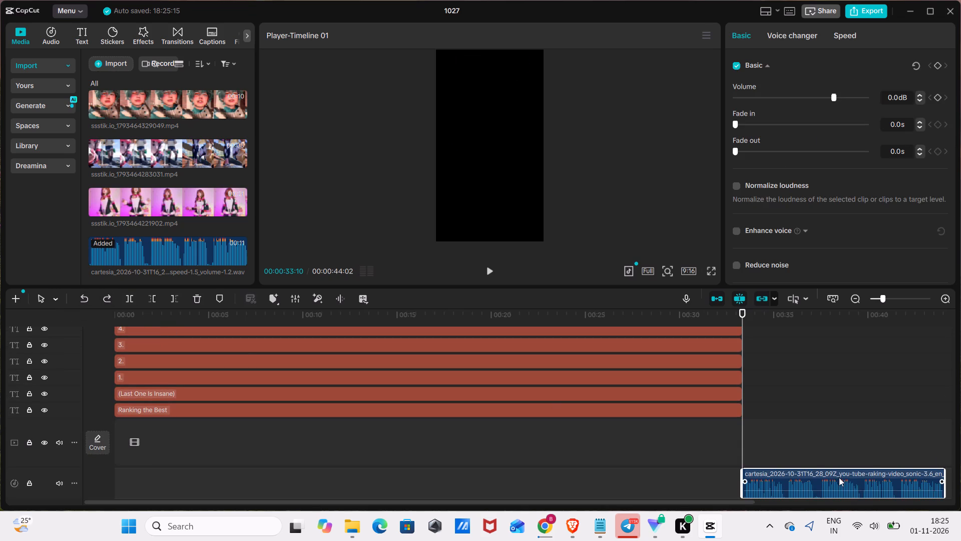
Move the voiceover clip to the very start of the timeline.
{"action": "left_click_drag", "start_coordinate": [839, 477], "coordinate": [148, 451]}
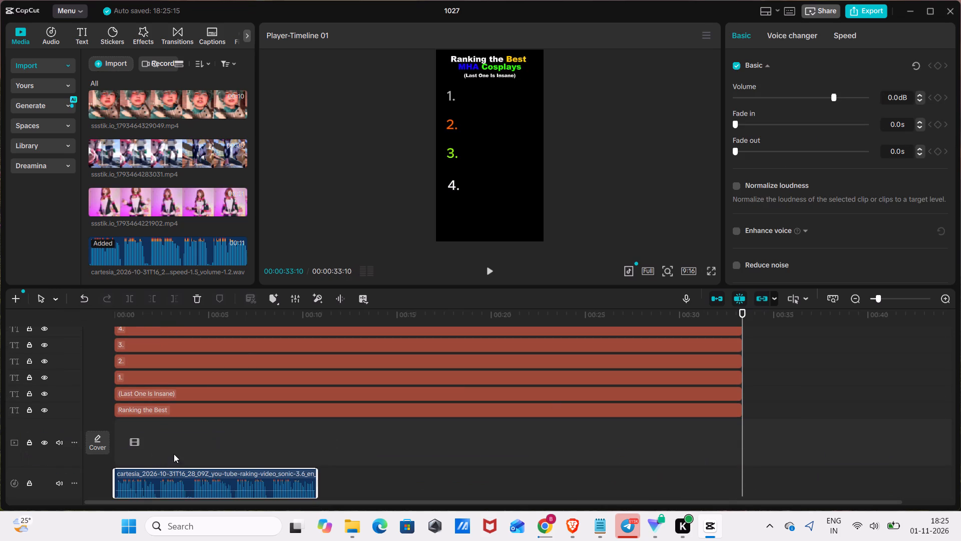
Play the voiceover from the start of the timeline and pause at 00:00:04:17.
{"action": "scroll", "coordinate": [174, 454], "scroll_direction": "down", "scroll_amount": 5}
{"action": "left_click", "coordinate": [153, 315]}
{"action": "left_click_drag", "start_coordinate": [153, 315], "coordinate": [24, 360]}
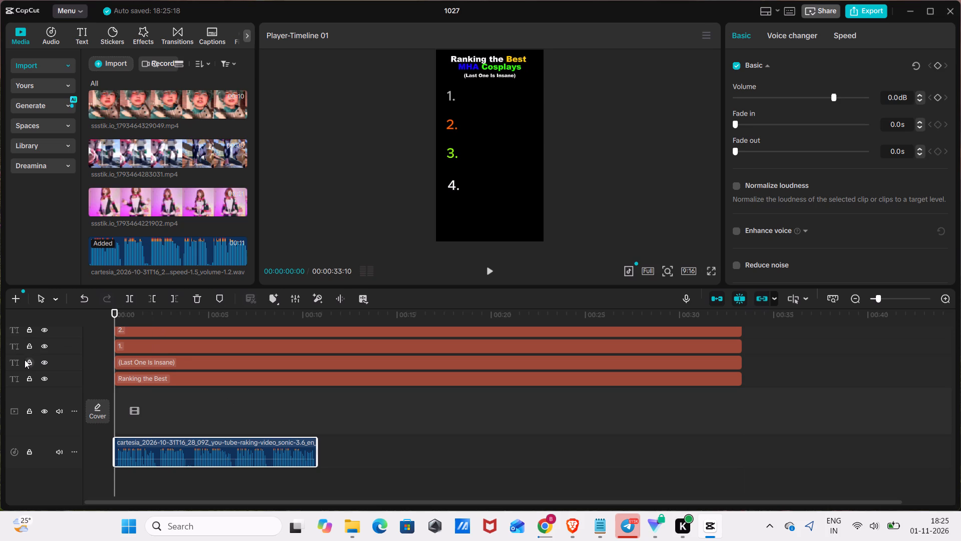
{"action": "key", "text": "space"}
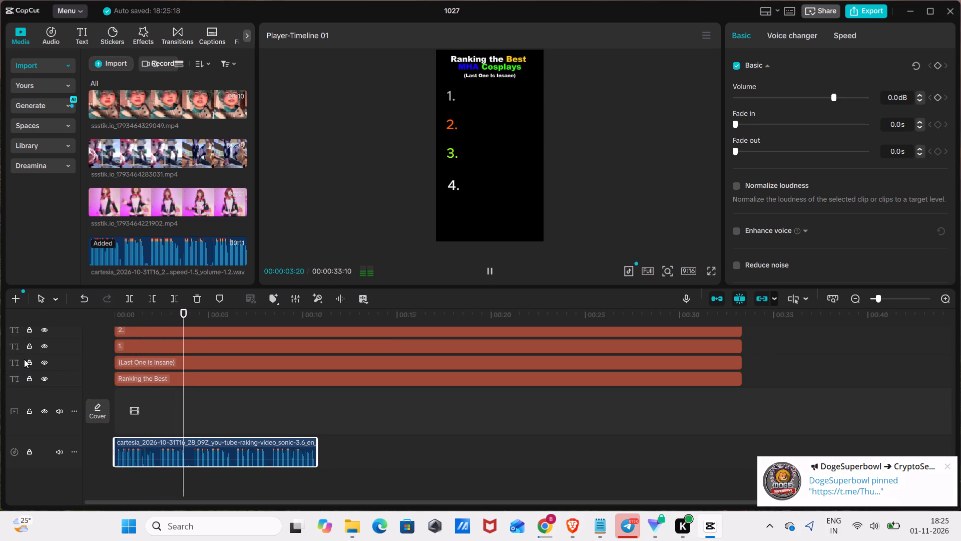
{"action": "key", "text": "space"}
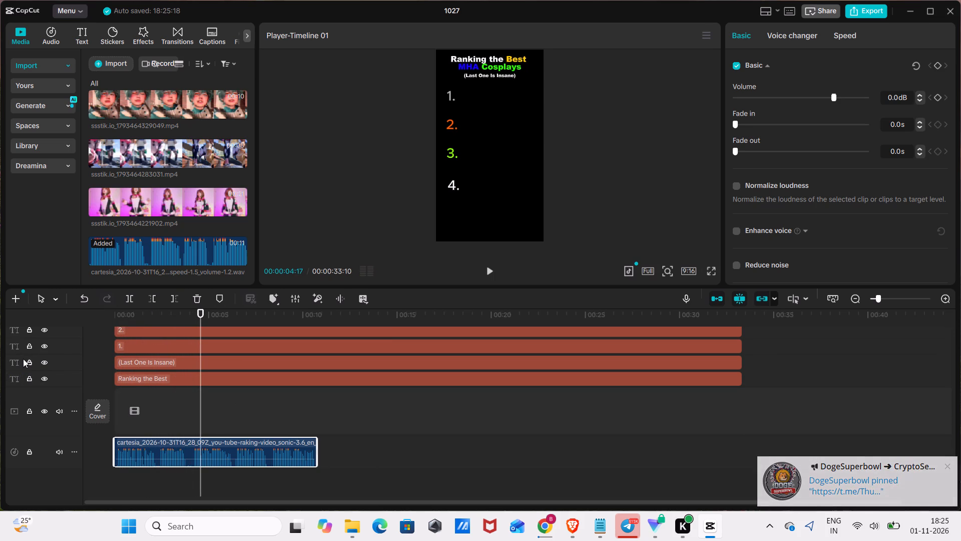
Split the voiceover at 00:00:03:23 and shift the second part to start at about 5 seconds on the timeline.
{"action": "left_click", "coordinate": [896, 293]}
{"action": "left_click", "coordinate": [894, 300]}
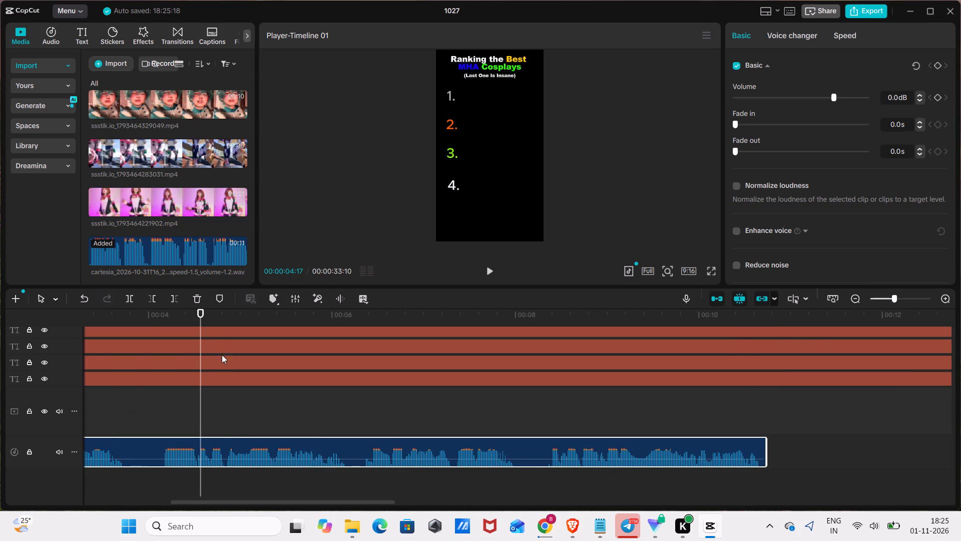
{"action": "left_click_drag", "start_coordinate": [199, 313], "coordinate": [319, 448]}
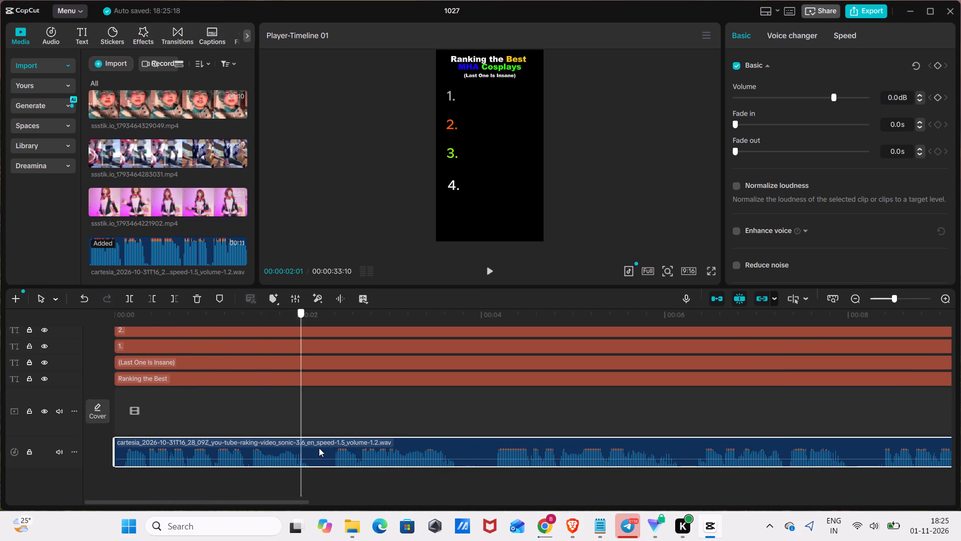
{"action": "left_click_drag", "start_coordinate": [319, 448], "coordinate": [460, 470]}
{"action": "left_click", "coordinate": [468, 443]}
{"action": "left_click", "coordinate": [132, 298]}
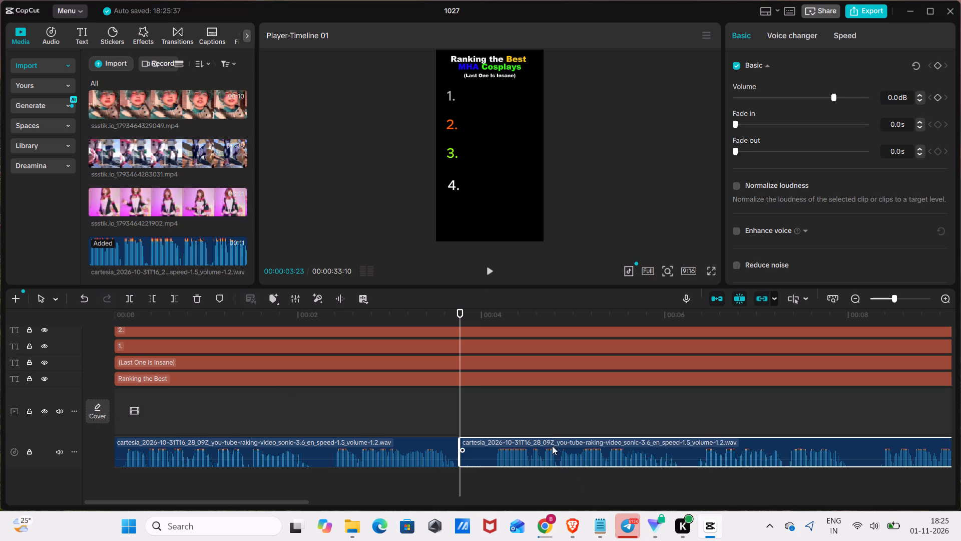
{"action": "left_click_drag", "start_coordinate": [552, 446], "coordinate": [666, 412]}
Cut out and delete the silent stretch of the first voiceover part between 00:00:02:03 and 00:00:02:12.
{"action": "left_click_drag", "start_coordinate": [462, 409], "coordinate": [294, 442]}
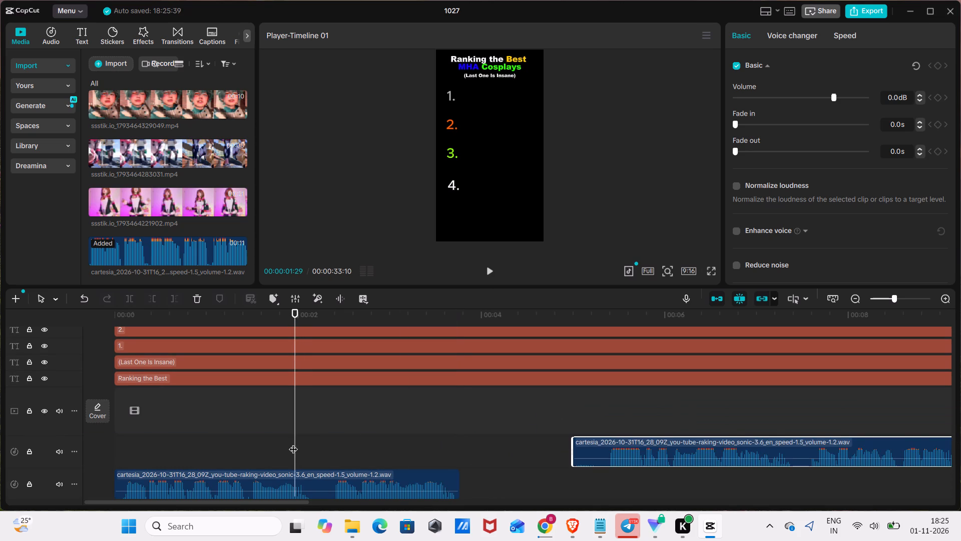
{"action": "scroll", "coordinate": [293, 442], "scroll_direction": "down", "scroll_amount": 5}
{"action": "left_click_drag", "start_coordinate": [294, 396], "coordinate": [307, 400]}
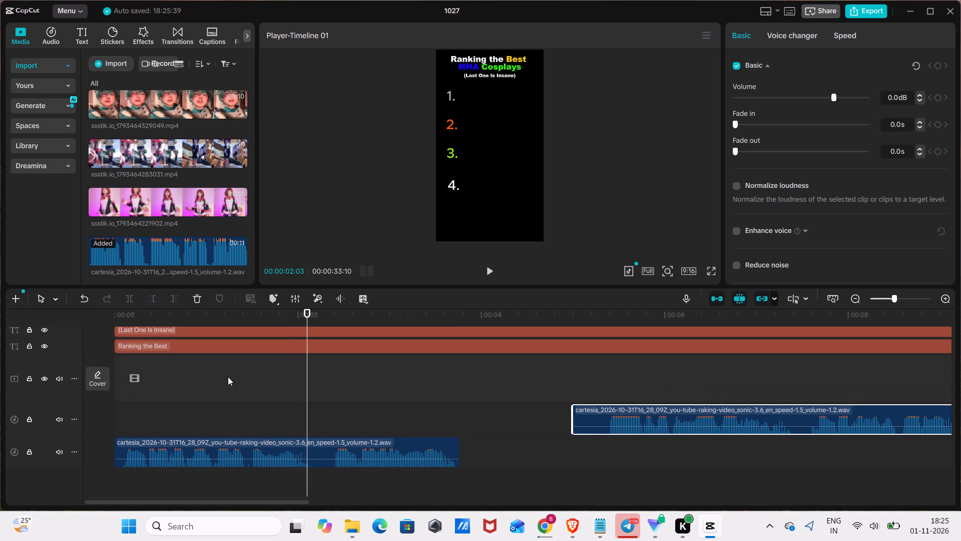
{"action": "left_click", "coordinate": [302, 455]}
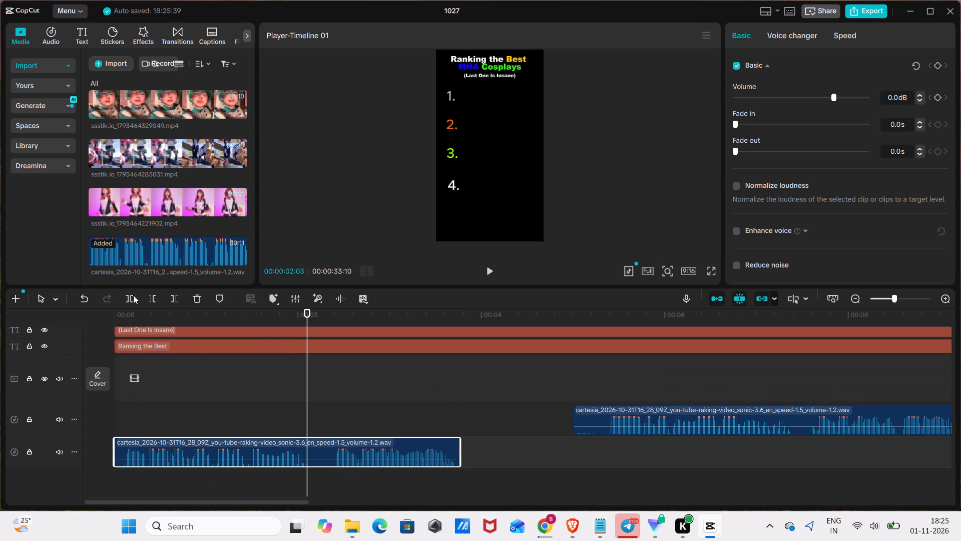
{"action": "left_click", "coordinate": [133, 295]}
{"action": "left_click_drag", "start_coordinate": [306, 310], "coordinate": [322, 312]}
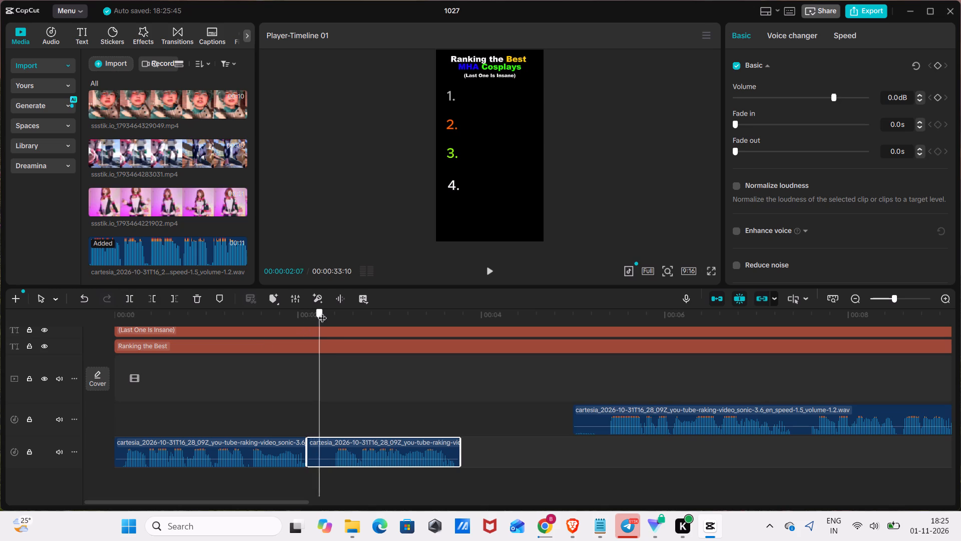
{"action": "left_click_drag", "start_coordinate": [322, 312], "coordinate": [333, 321]}
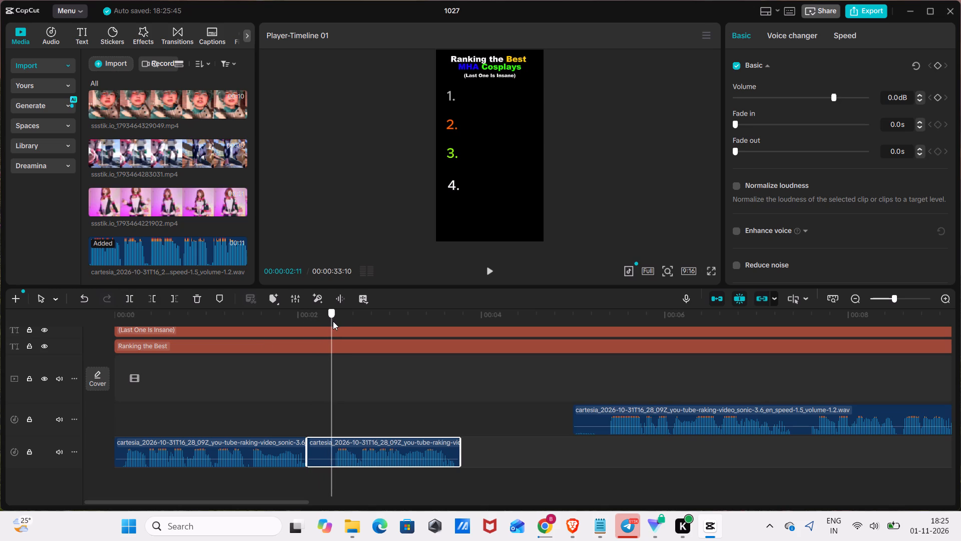
{"action": "left_click_drag", "start_coordinate": [333, 321], "coordinate": [333, 321]}
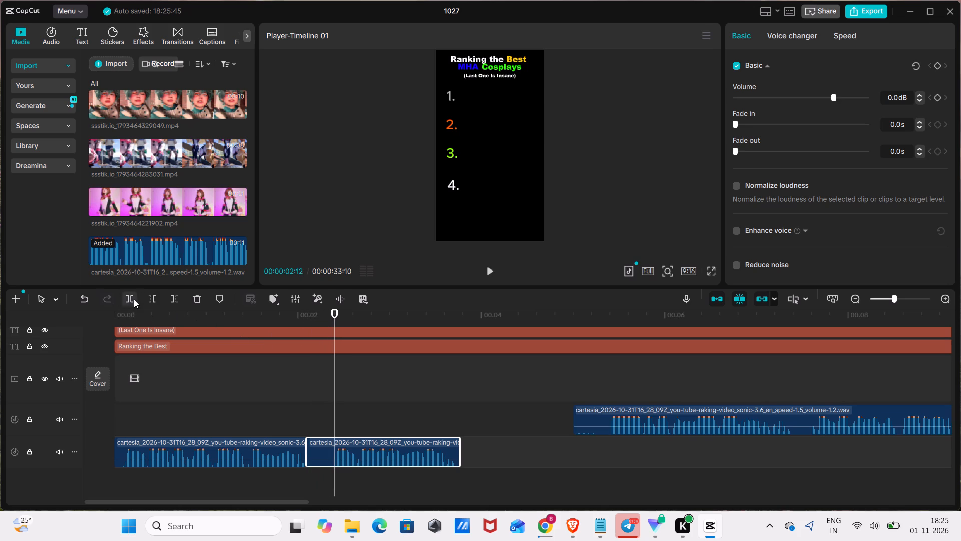
{"action": "left_click", "coordinate": [134, 299]}
{"action": "left_click", "coordinate": [322, 464]}
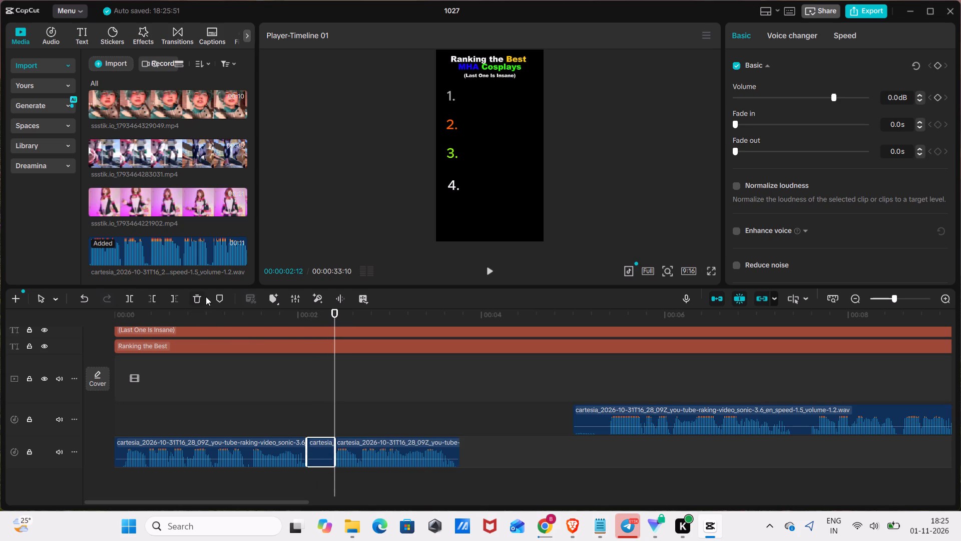
{"action": "left_click", "coordinate": [197, 298]}
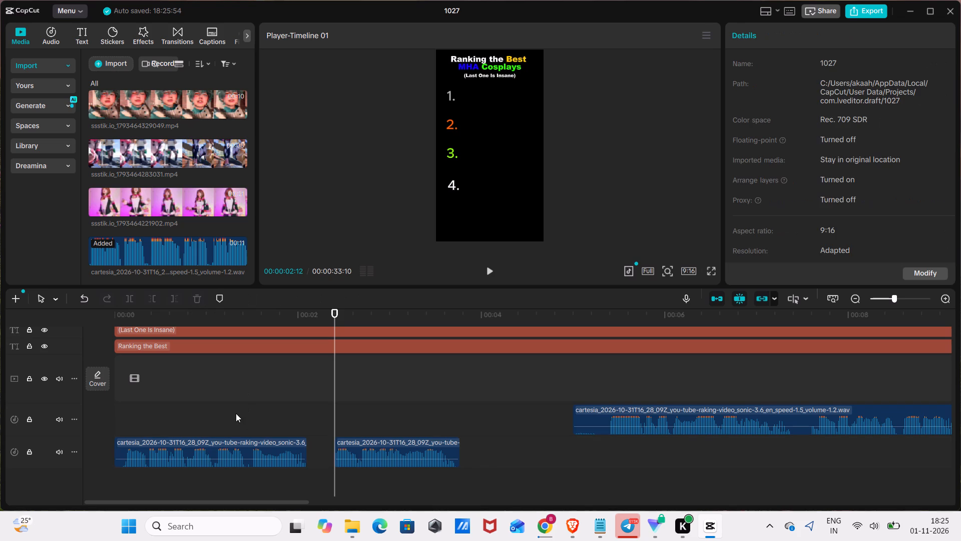
Split the opening voiceover piece at 00:00:01:13 and move its second half to the audio track above, slightly overlapping the first half's end.
{"action": "left_click", "coordinate": [236, 412]}
{"action": "left_click_drag", "start_coordinate": [236, 412], "coordinate": [245, 415]}
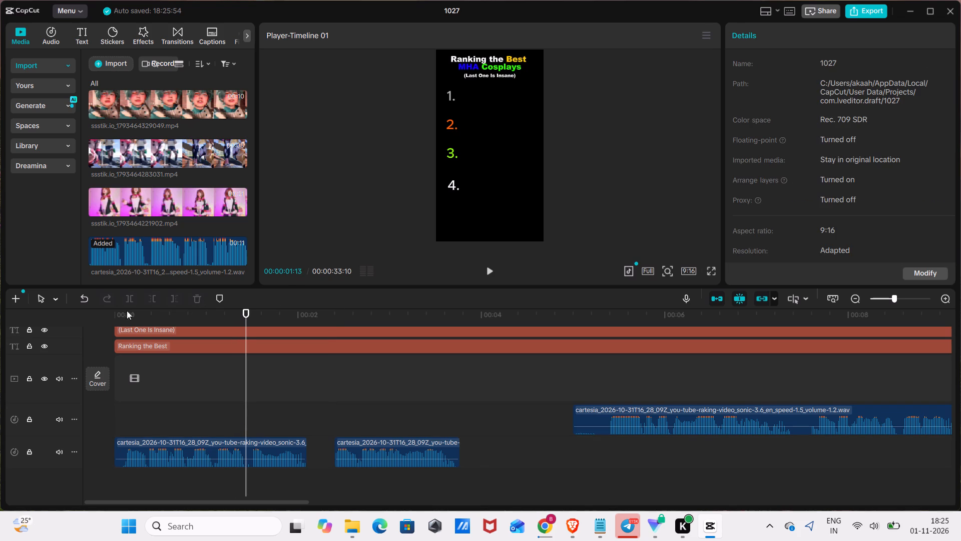
{"action": "left_click", "coordinate": [244, 461]}
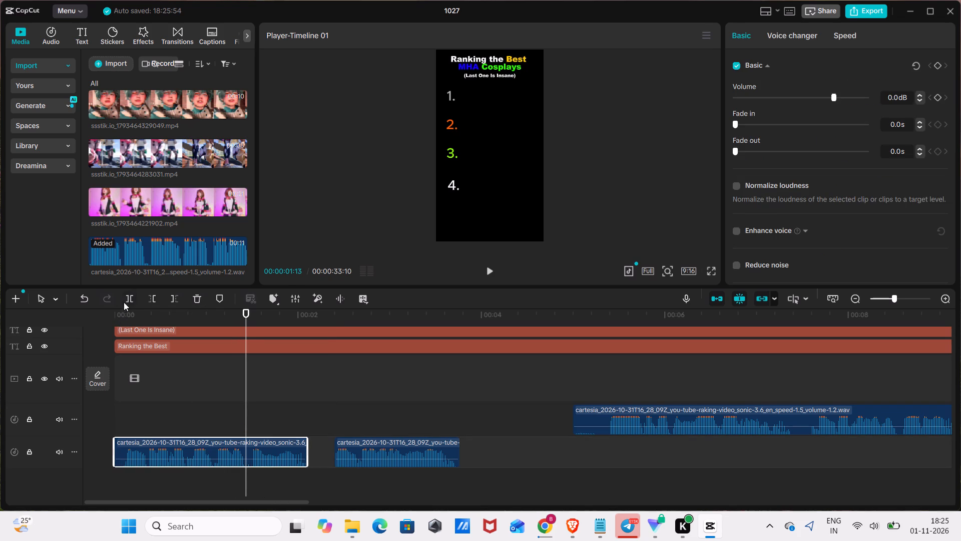
{"action": "left_click", "coordinate": [125, 302]}
{"action": "left_click_drag", "start_coordinate": [272, 440], "coordinate": [270, 439]}
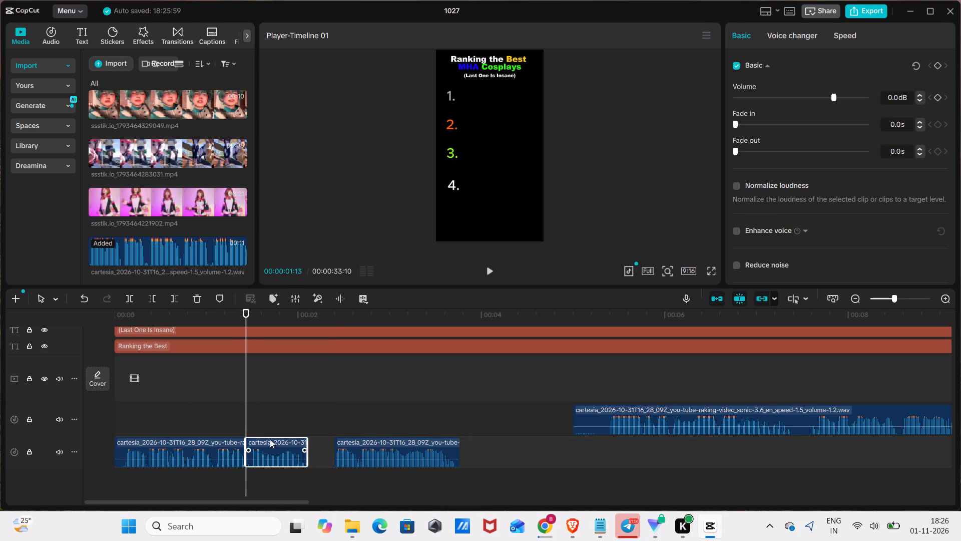
{"action": "left_click_drag", "start_coordinate": [270, 439], "coordinate": [261, 414]}
Move the short voiceover piece after the deleted gap onto the upper audio track, directly against the end of the preceding piece.
{"action": "left_click_drag", "start_coordinate": [370, 442], "coordinate": [333, 436]}
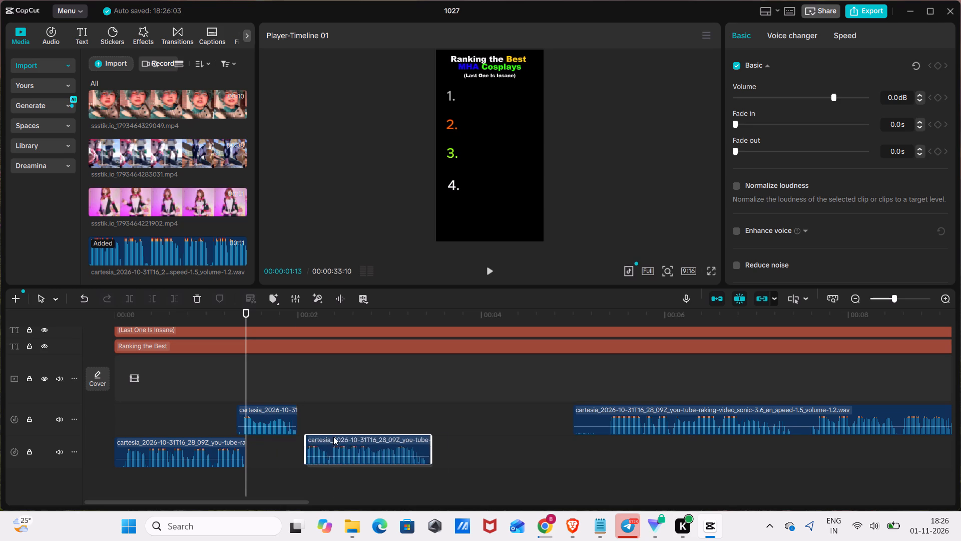
{"action": "left_click_drag", "start_coordinate": [333, 436], "coordinate": [319, 414]}
{"action": "left_click_drag", "start_coordinate": [317, 444], "coordinate": [333, 410]}
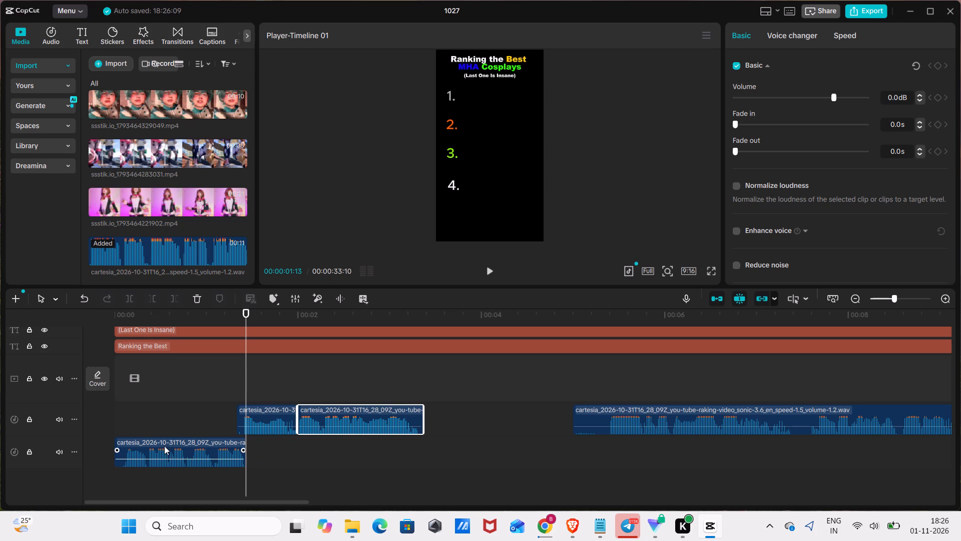
Split the first voiceover piece at 00:00:00:03 and delete the silent sliver before it.
{"action": "left_click", "coordinate": [127, 419]}
{"action": "left_click", "coordinate": [127, 419]}
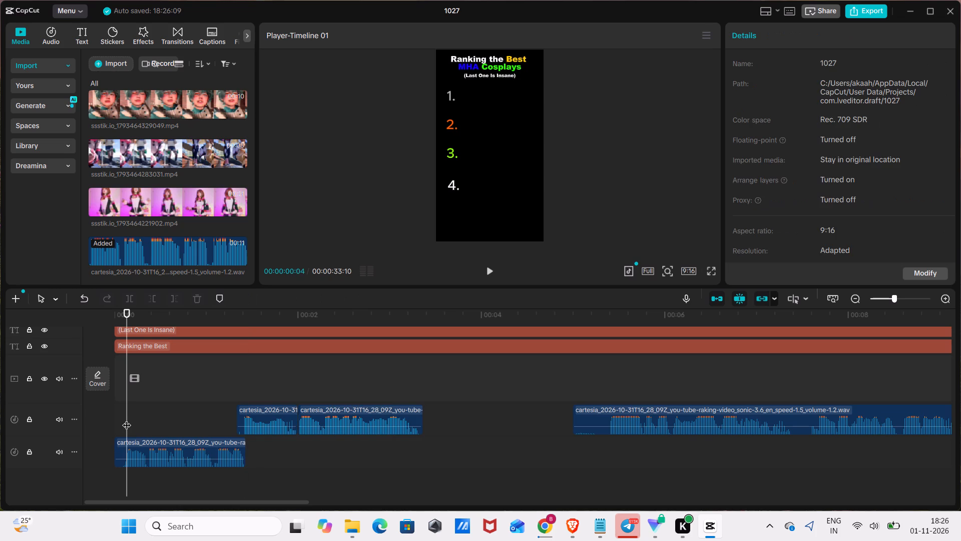
{"action": "left_click", "coordinate": [126, 419]}
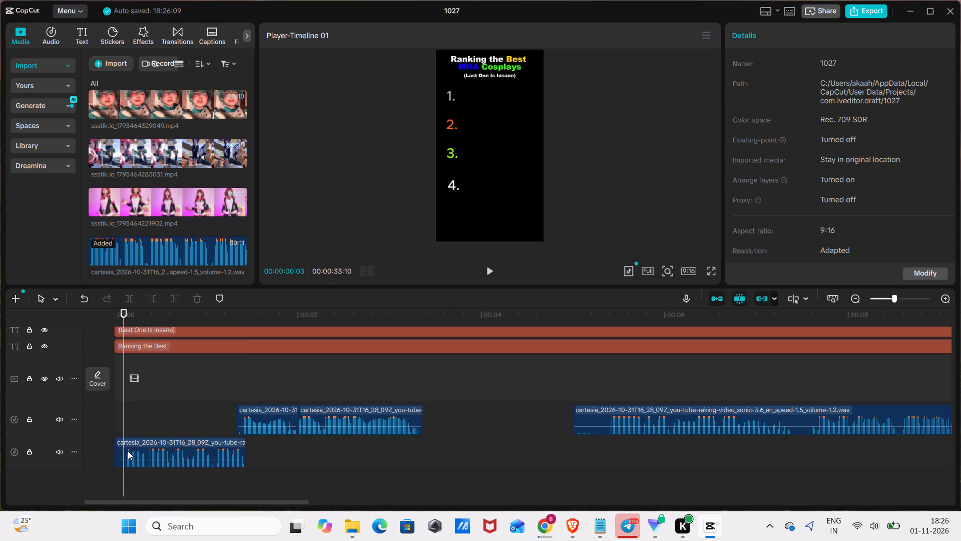
{"action": "left_click", "coordinate": [128, 451]}
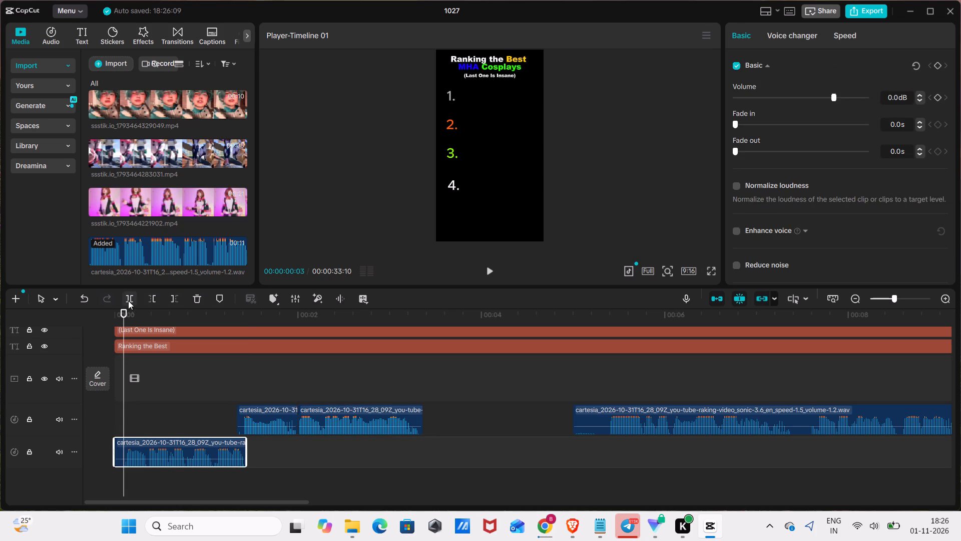
{"action": "left_click", "coordinate": [128, 301]}
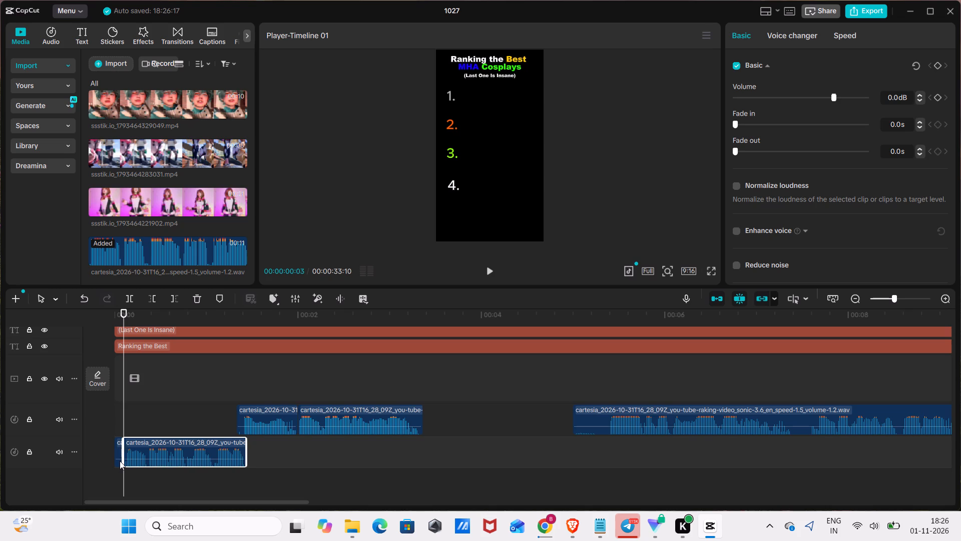
{"action": "left_click", "coordinate": [120, 461]}
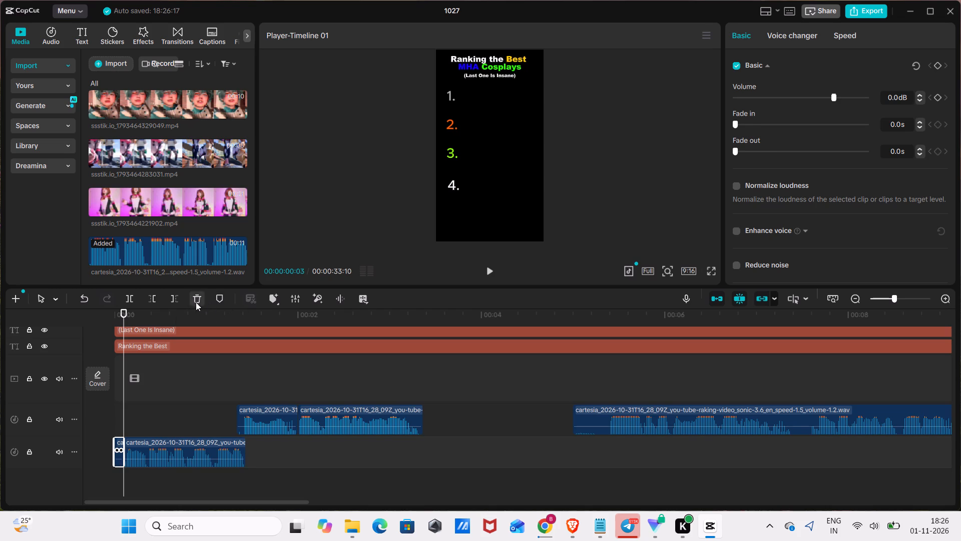
{"action": "left_click", "coordinate": [196, 302]}
Combine the three opening voiceover pieces into one compound clip, leaving out the long voiceover part that starts at about 5 seconds.
{"action": "left_click_drag", "start_coordinate": [100, 432], "coordinate": [356, 407]}
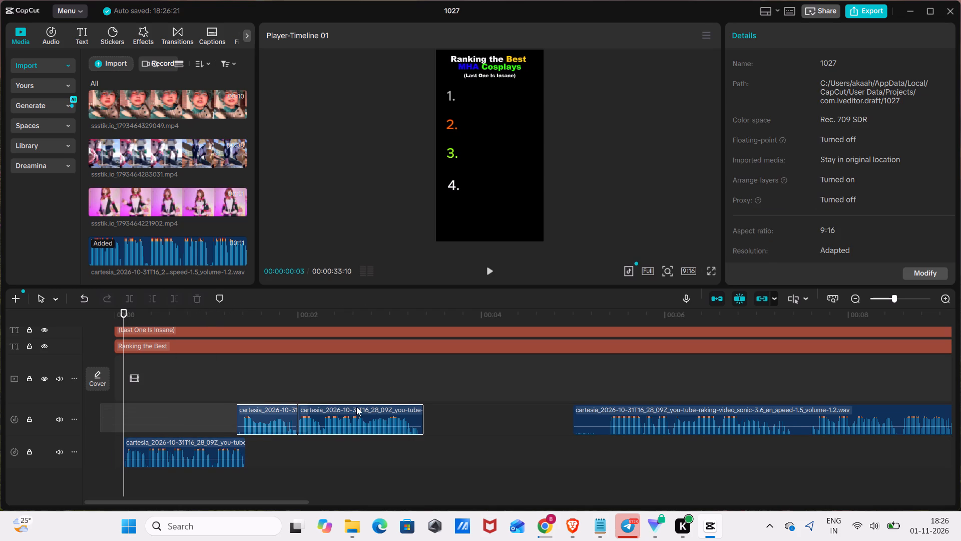
{"action": "left_click_drag", "start_coordinate": [356, 407], "coordinate": [366, 407]}
{"action": "left_click_drag", "start_coordinate": [408, 470], "coordinate": [402, 468]}
{"action": "left_click_drag", "start_coordinate": [326, 494], "coordinate": [213, 418]}
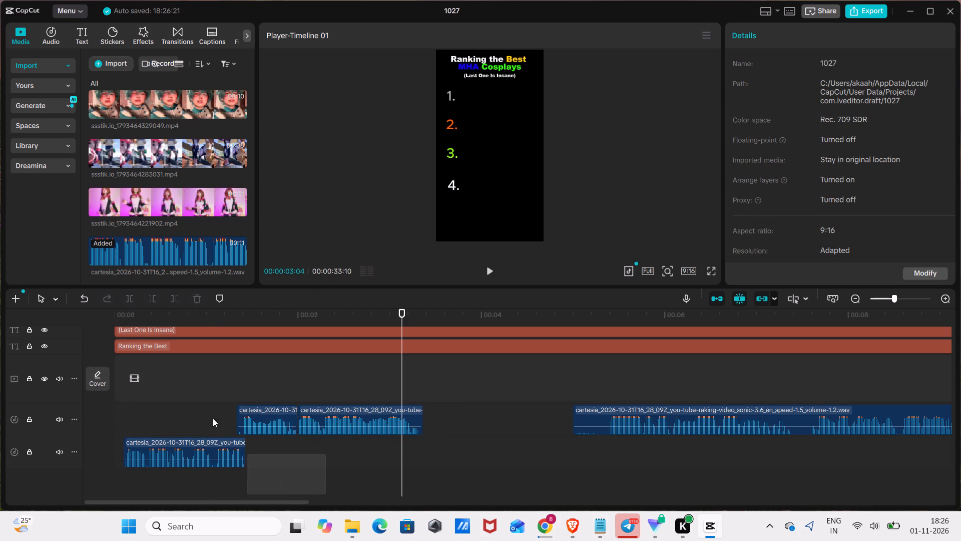
{"action": "left_click_drag", "start_coordinate": [213, 418], "coordinate": [194, 401]}
{"action": "right_click", "coordinate": [269, 422]}
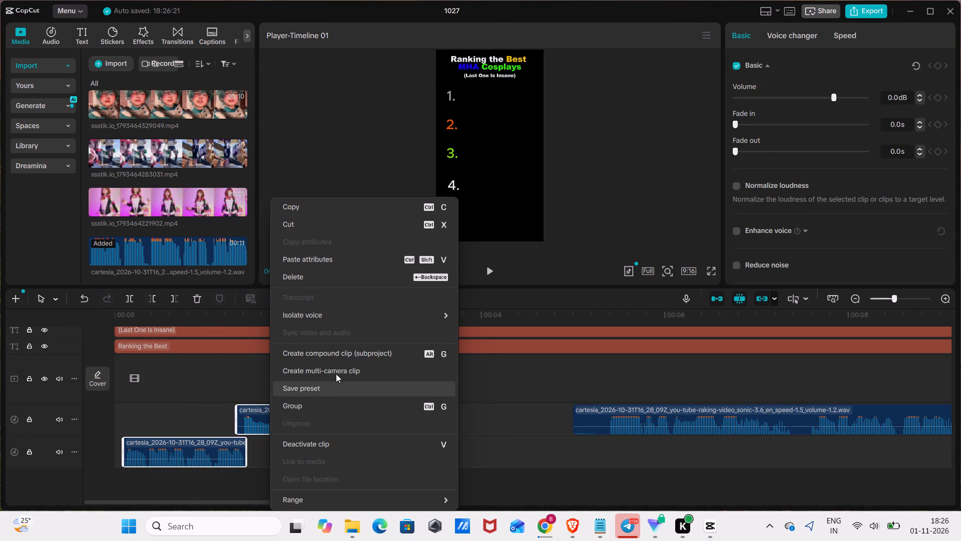
{"action": "left_click", "coordinate": [343, 357]}
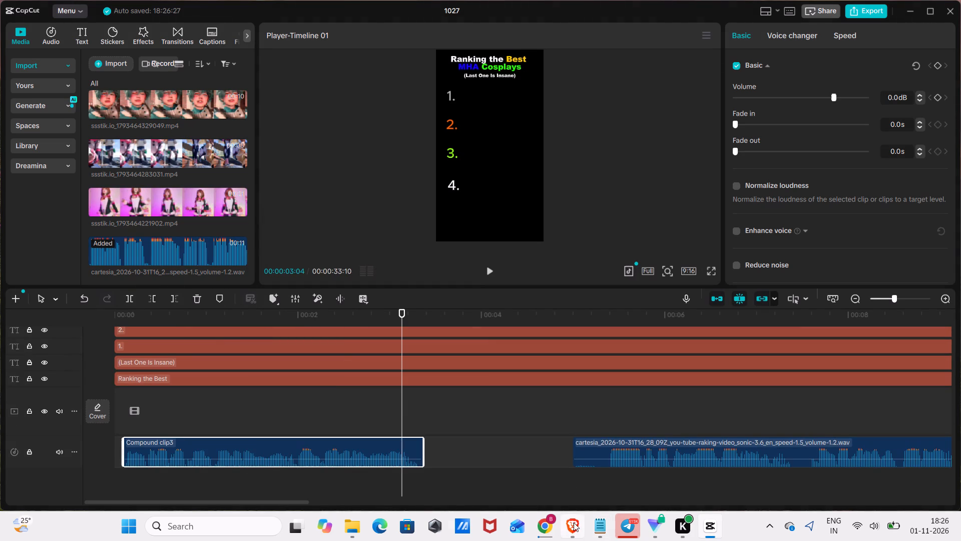
Switch to the Brave browser and look through the recommended songs on the open YouTube video page.
{"action": "left_click", "coordinate": [574, 522]}
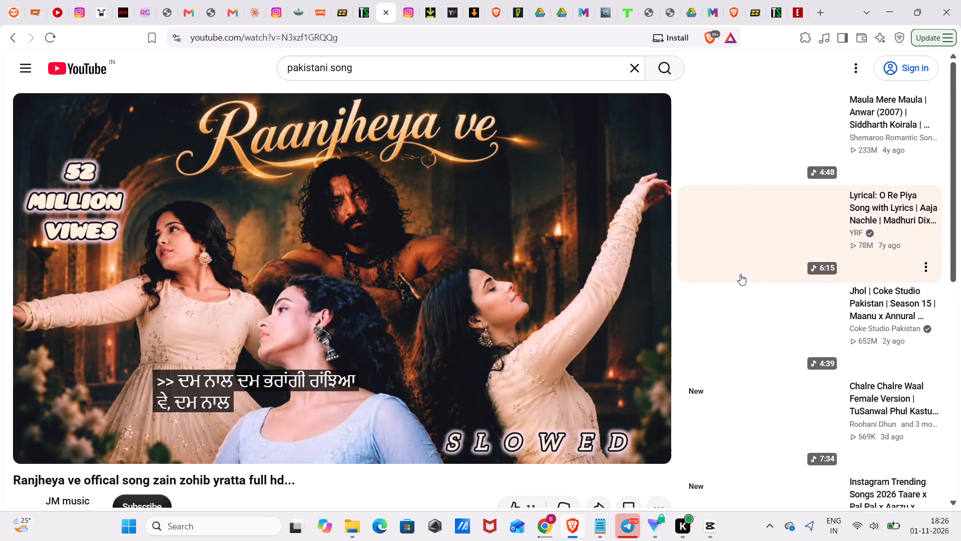
{"action": "scroll", "coordinate": [762, 304], "scroll_direction": "down", "scroll_amount": 3}
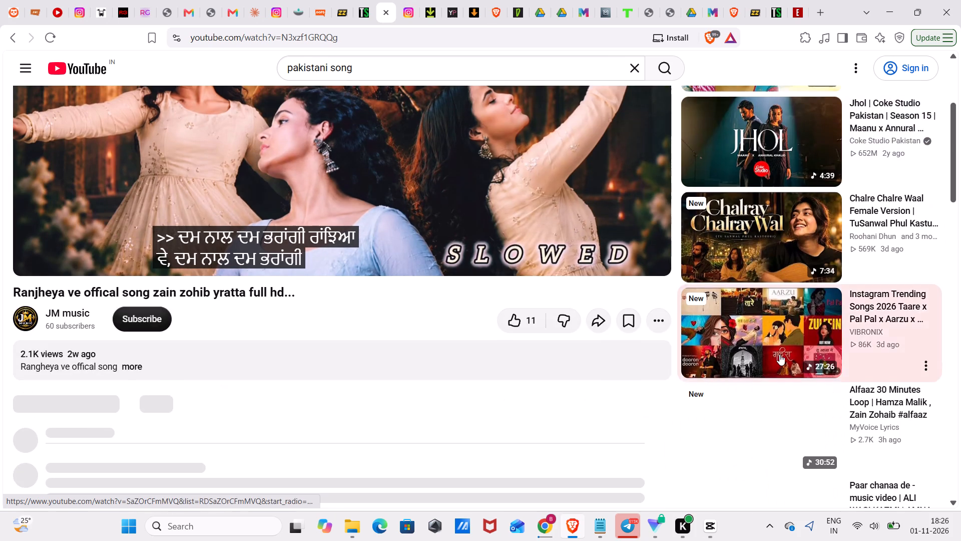
{"action": "scroll", "coordinate": [779, 354], "scroll_direction": "down", "scroll_amount": 7}
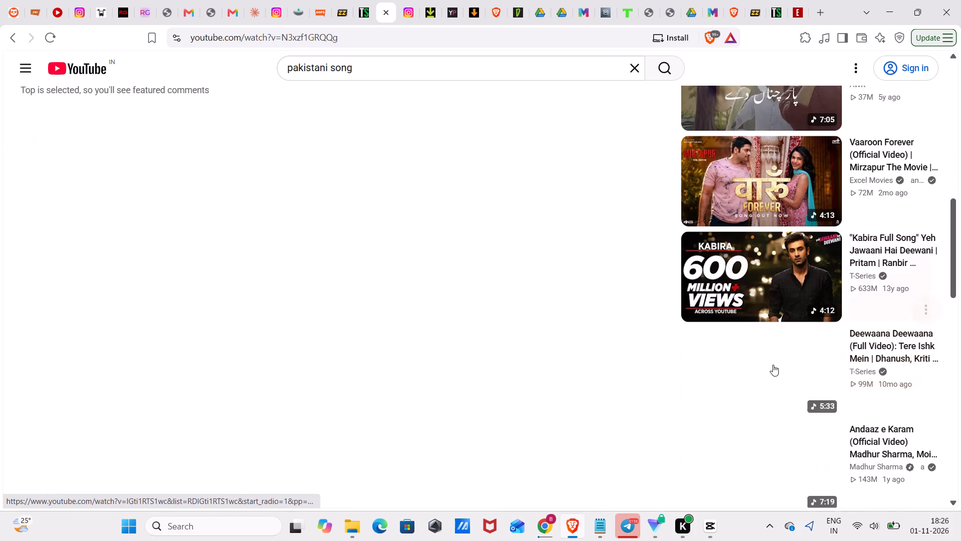
{"action": "scroll", "coordinate": [777, 287], "scroll_direction": "down", "scroll_amount": 2}
{"action": "scroll", "coordinate": [775, 333], "scroll_direction": "down", "scroll_amount": 3}
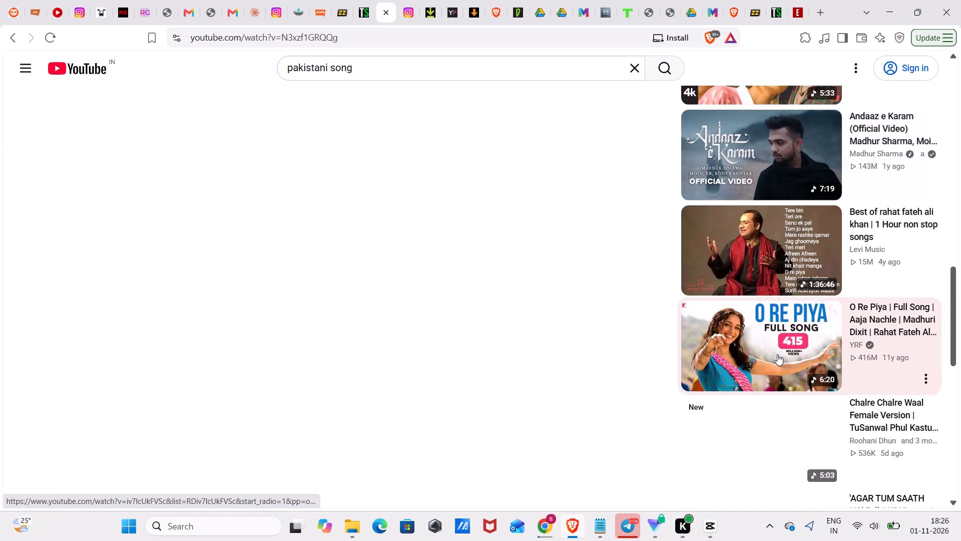
{"action": "scroll", "coordinate": [776, 356], "scroll_direction": "down", "scroll_amount": 4}
{"action": "scroll", "coordinate": [775, 356], "scroll_direction": "up", "scroll_amount": 9}
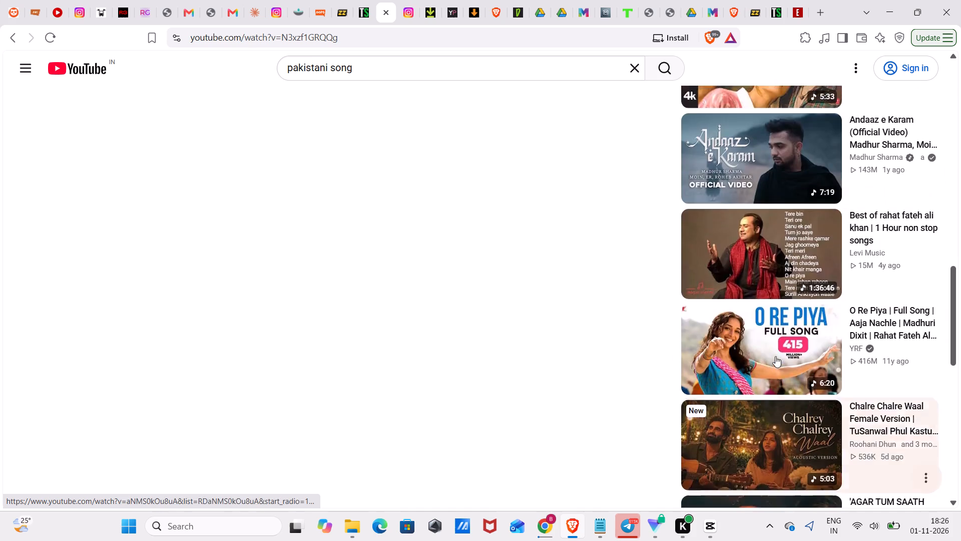
Look through the Zain Zohaib channel's video list and go to the video Ranjheya Ve | Zain Zohaib | Yratta media.
{"action": "left_click", "coordinate": [775, 357]}
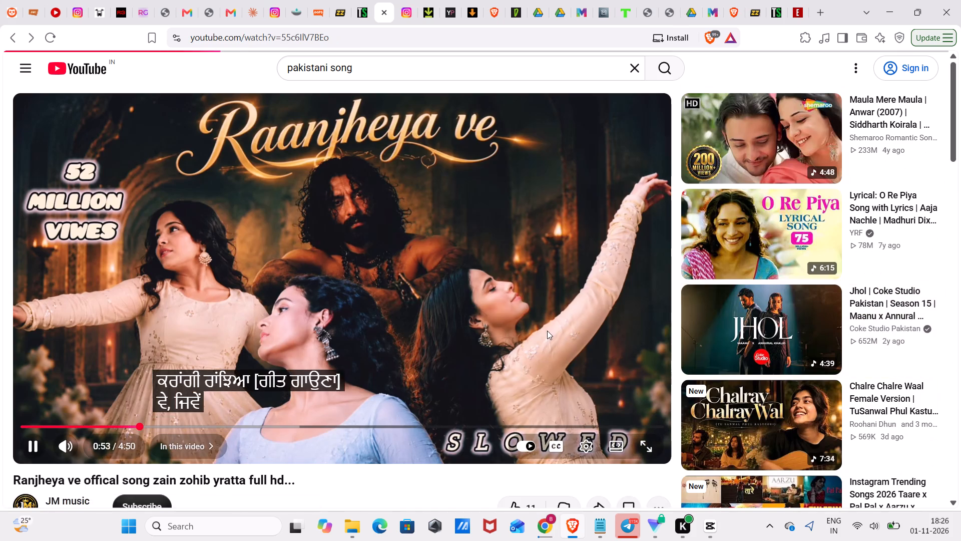
{"action": "left_click", "coordinate": [551, 329]}
{"action": "scroll", "coordinate": [764, 285], "scroll_direction": "up", "scroll_amount": 3}
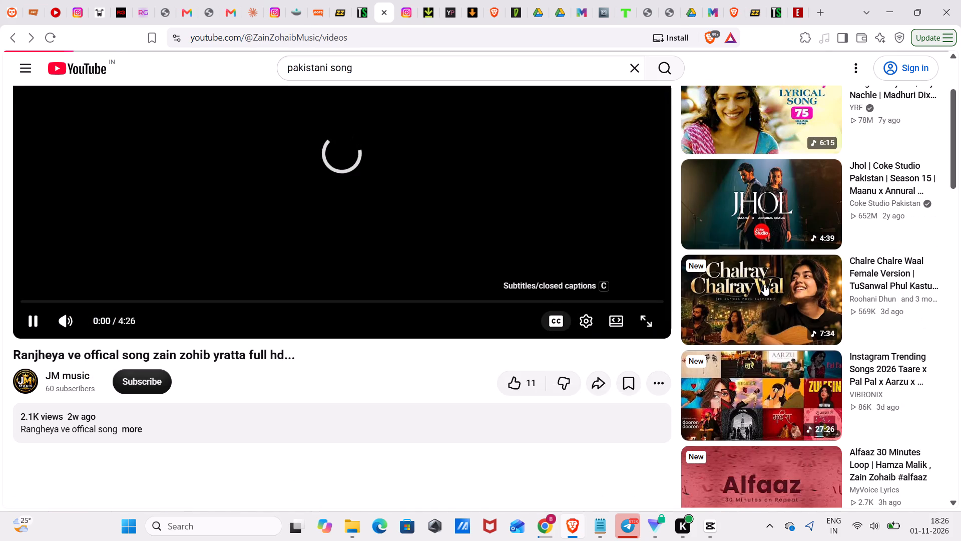
{"action": "scroll", "coordinate": [762, 285], "scroll_direction": "up", "scroll_amount": 4}
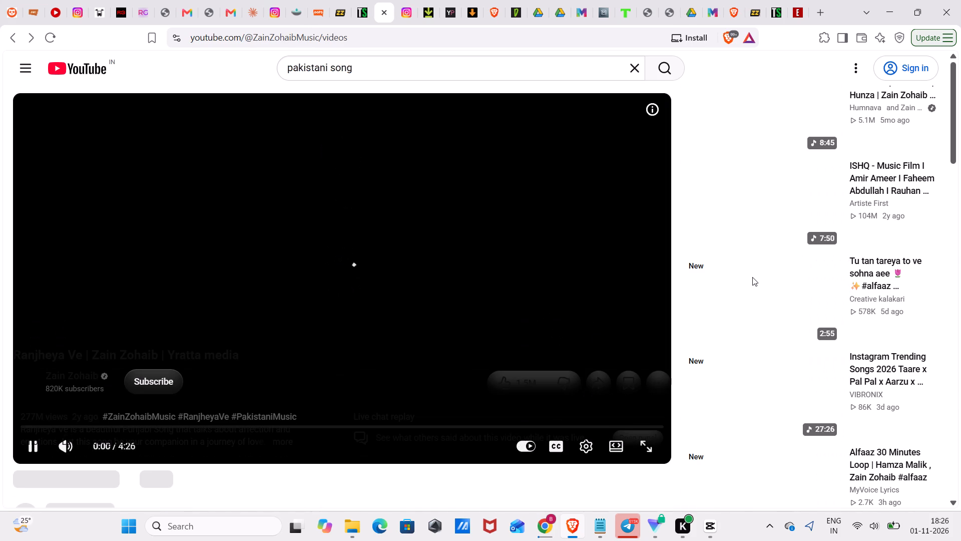
{"action": "scroll", "coordinate": [752, 277], "scroll_direction": "up", "scroll_amount": 4}
{"action": "scroll", "coordinate": [752, 277], "scroll_direction": "down", "scroll_amount": 9}
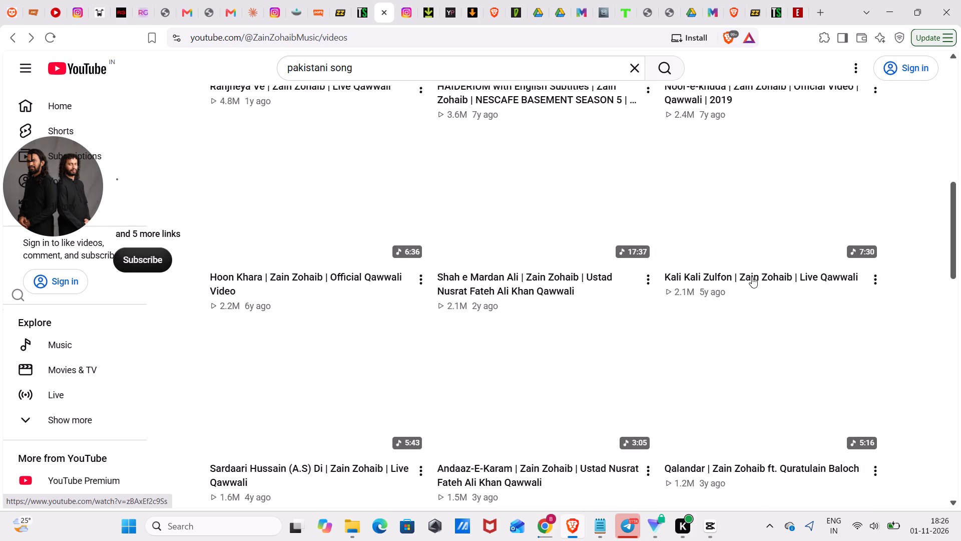
{"action": "scroll", "coordinate": [752, 277], "scroll_direction": "up", "scroll_amount": 4}
{"action": "left_click", "coordinate": [778, 261]}
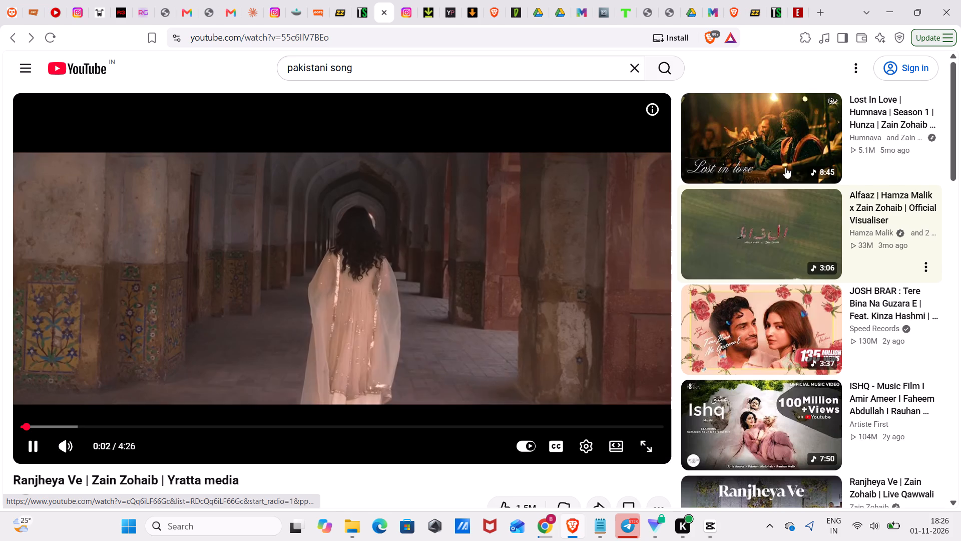
Look through the recommended songs beside the Ranjheya Ve video and go to Vaaroon Forever (Official Video).
{"action": "scroll", "coordinate": [784, 291], "scroll_direction": "down", "scroll_amount": 5}
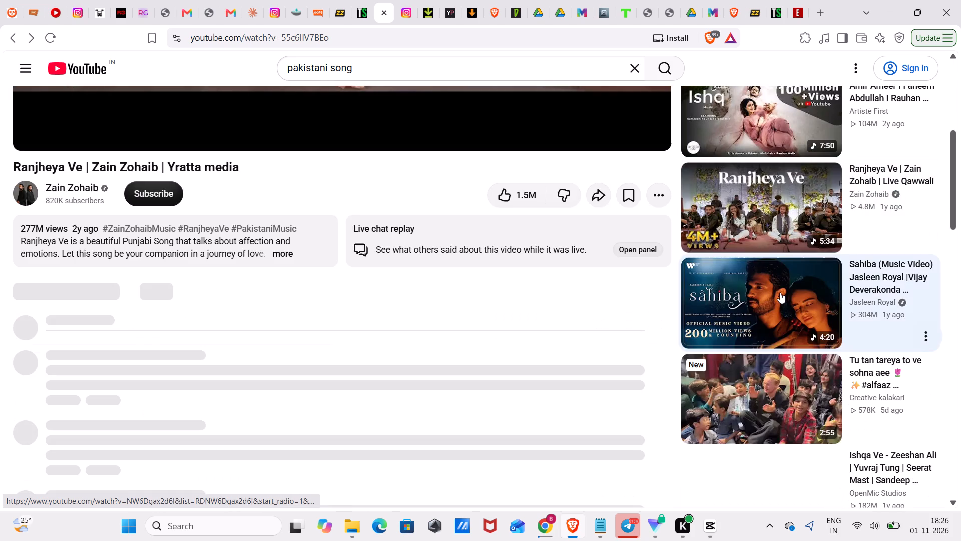
{"action": "scroll", "coordinate": [780, 292], "scroll_direction": "down", "scroll_amount": 7}
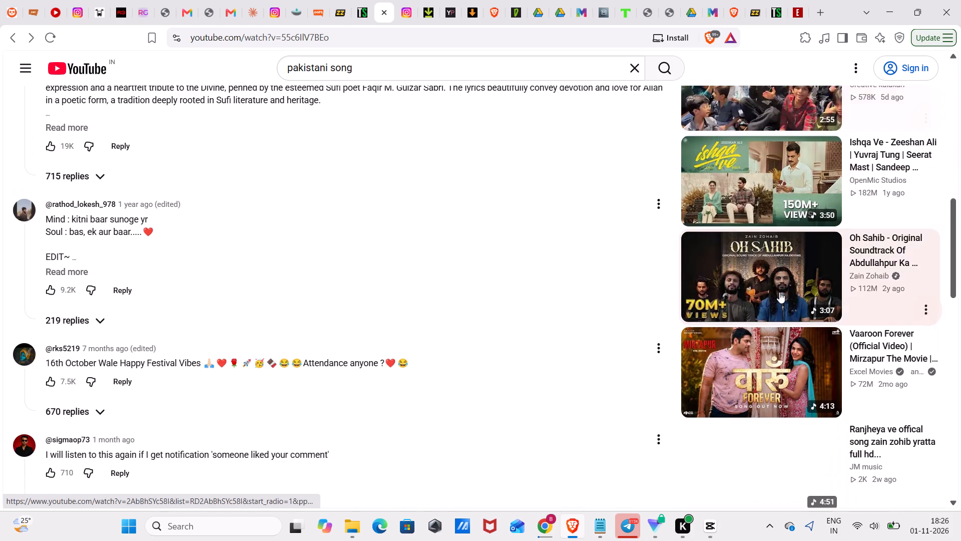
{"action": "scroll", "coordinate": [779, 292], "scroll_direction": "down", "scroll_amount": 2}
{"action": "left_click", "coordinate": [797, 137]}
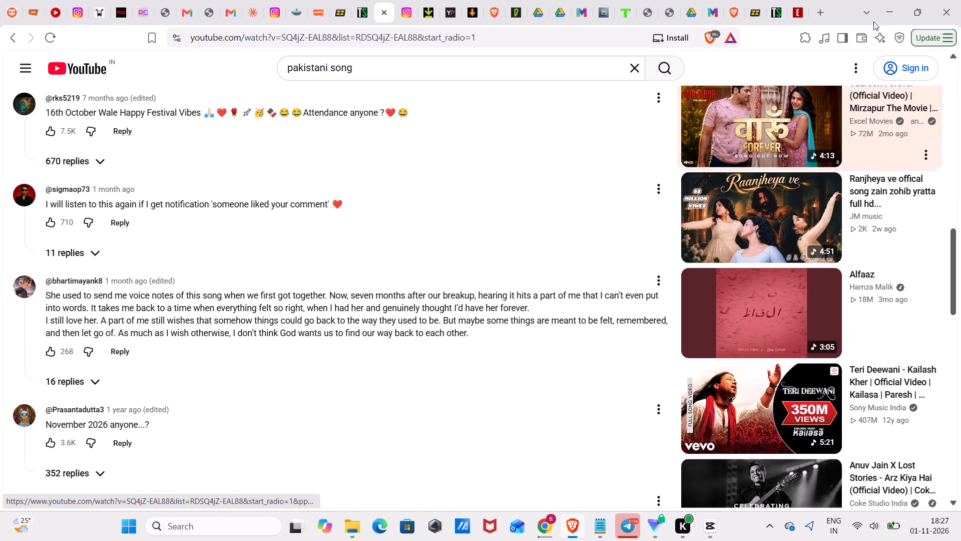
Switch back to CapCut, split the compound voiceover clip at 00:00:03:09, delete the leftover end and play the opening back.
{"action": "left_click", "coordinate": [889, 2]}
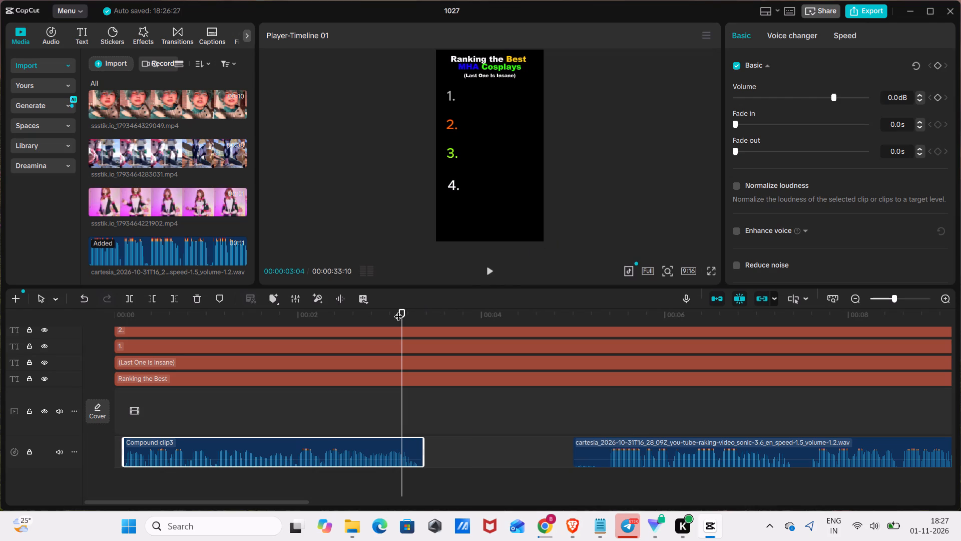
{"action": "left_click_drag", "start_coordinate": [401, 314], "coordinate": [416, 322]}
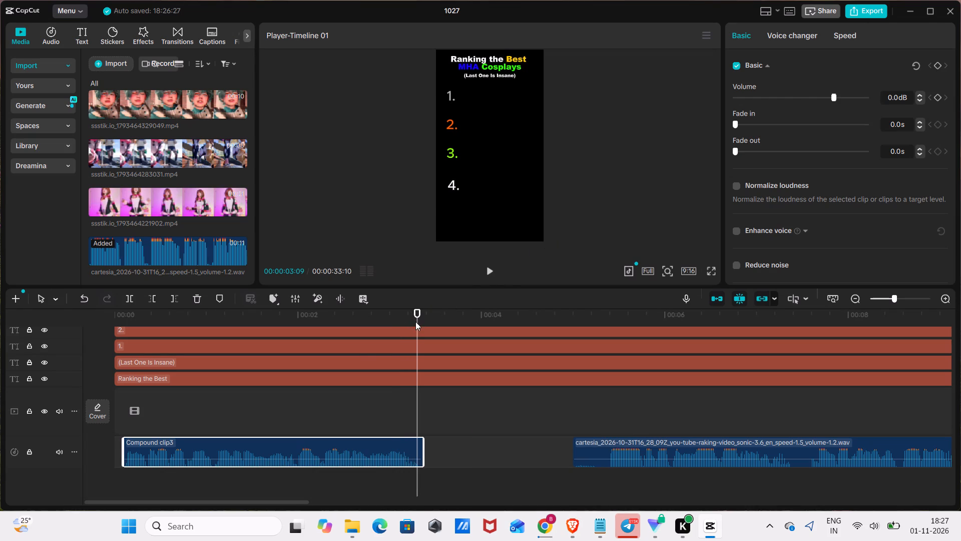
{"action": "left_click", "coordinate": [123, 302]}
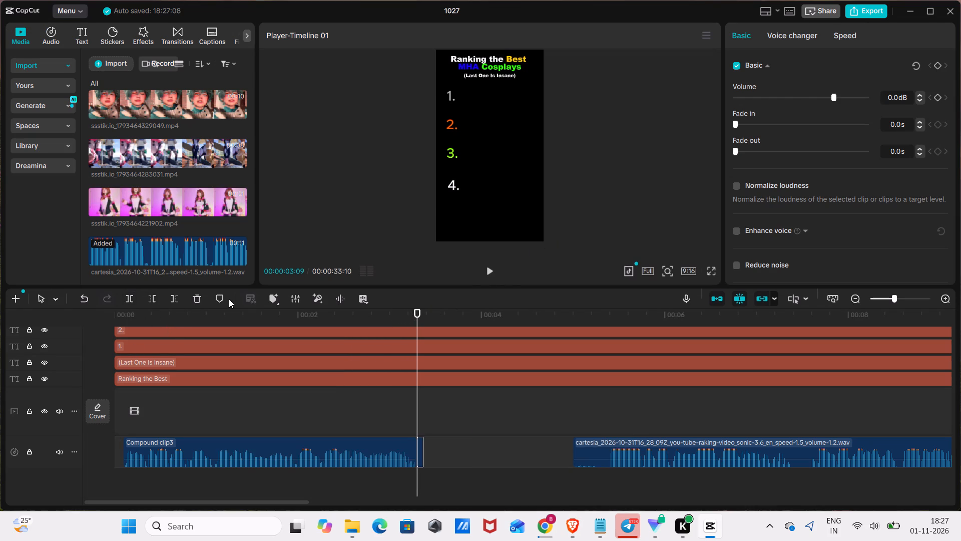
{"action": "left_click", "coordinate": [196, 298]}
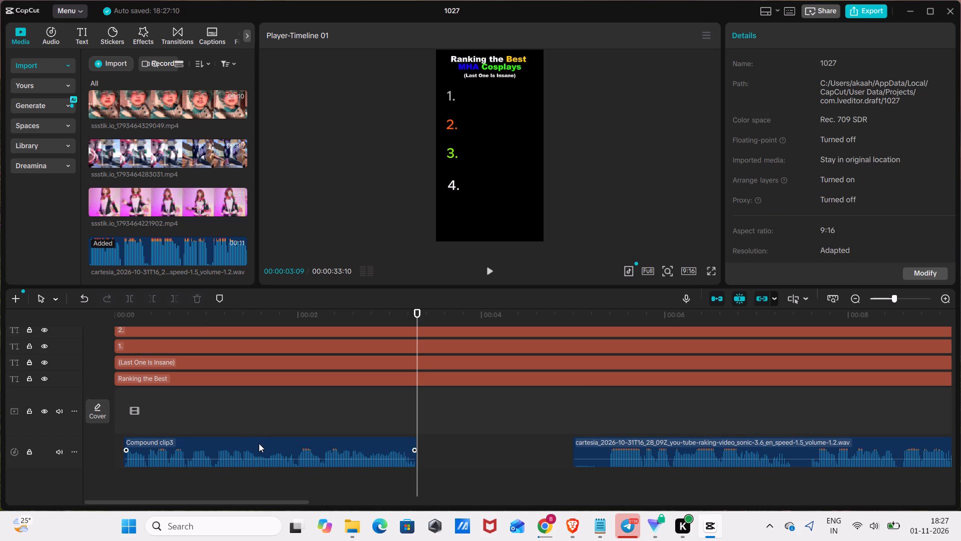
{"action": "left_click_drag", "start_coordinate": [416, 319], "coordinate": [5, 445]}
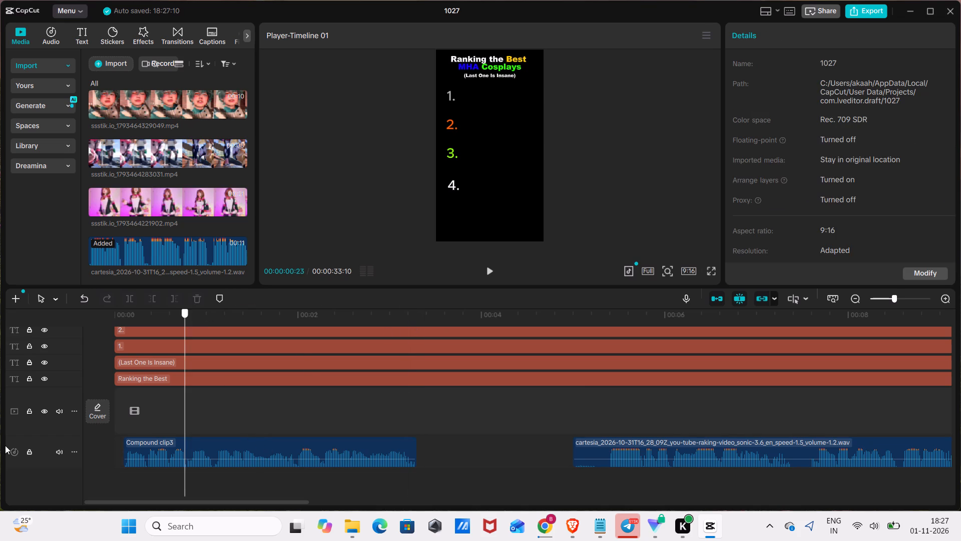
{"action": "left_click_drag", "start_coordinate": [5, 445], "coordinate": [0, 457]}
{"action": "key", "text": "space"}
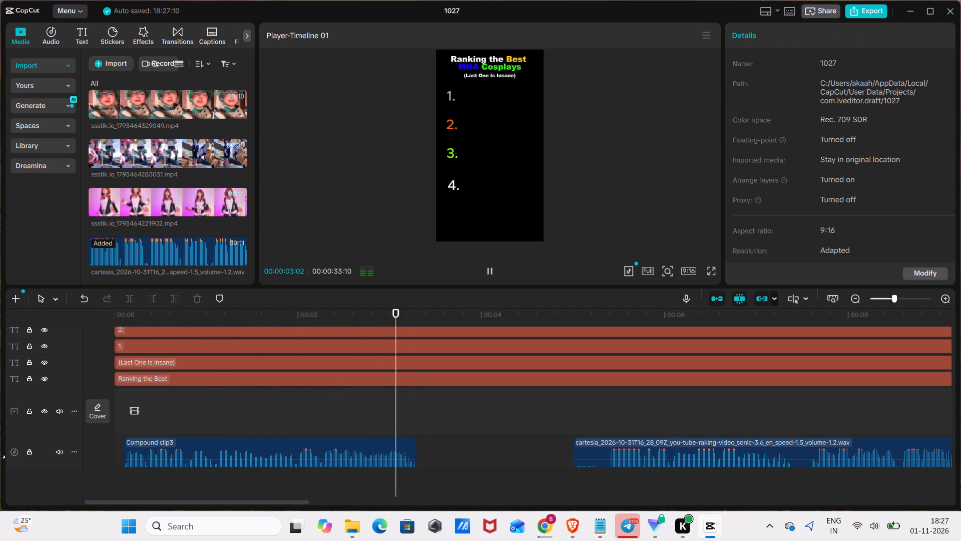
{"action": "key", "text": "space"}
Move the compound voiceover clip to the very start of the timeline and set its volume to 3.5 dB.
{"action": "left_click", "coordinate": [237, 440]}
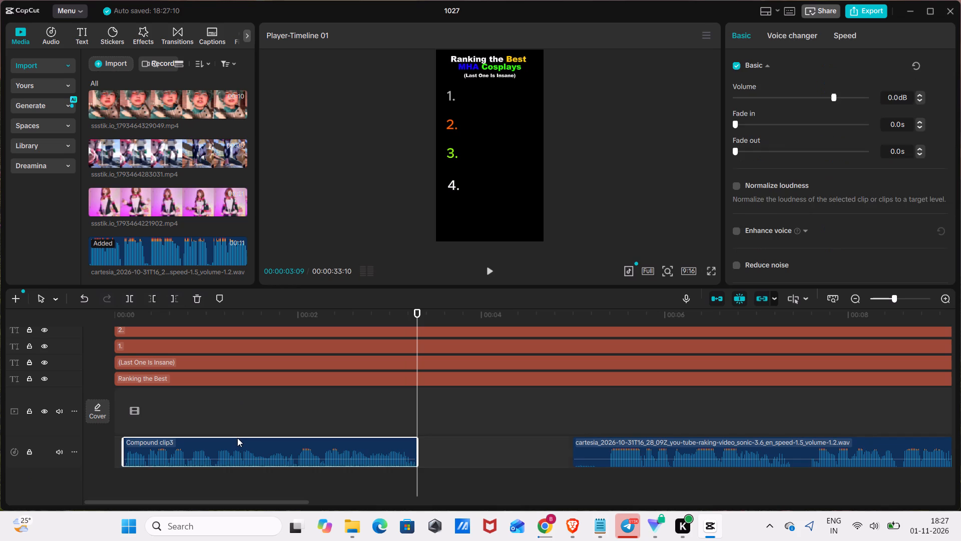
{"action": "left_click_drag", "start_coordinate": [237, 439], "coordinate": [193, 447]}
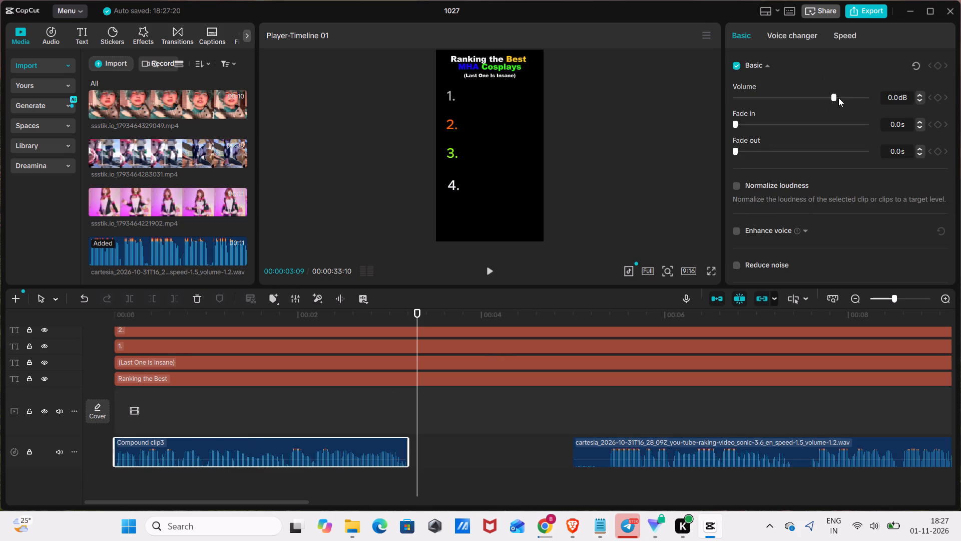
{"action": "left_click", "coordinate": [838, 100]}
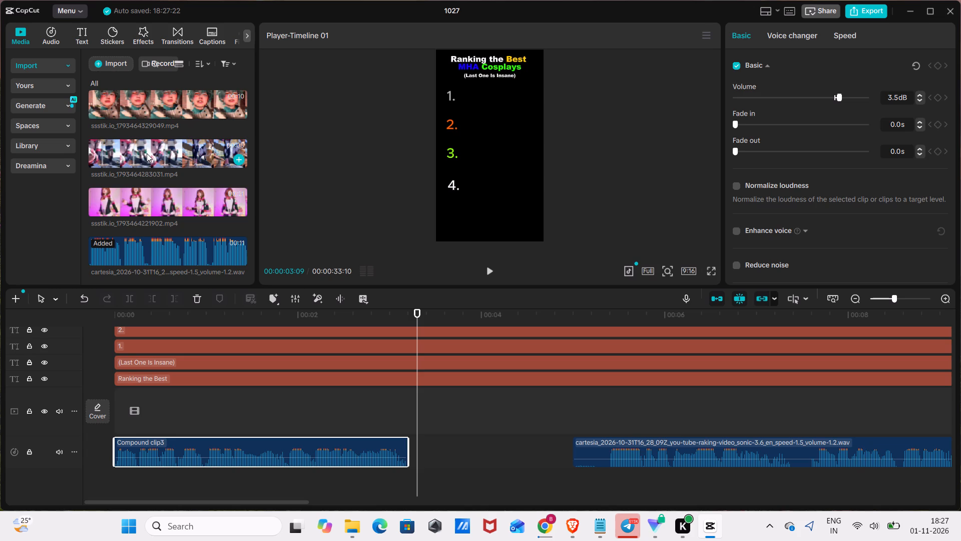
Place ssstik.io_1793464283031.mp4 at the start of the main track and cut it off at 00:00:03:06, where the compound clip ends.
{"action": "left_click_drag", "start_coordinate": [146, 153], "coordinate": [215, 412]}
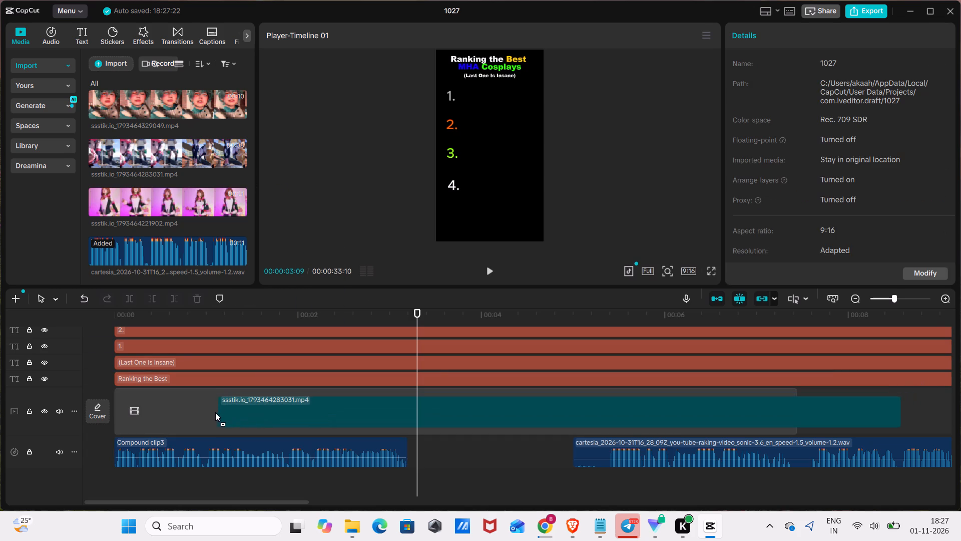
{"action": "left_click_drag", "start_coordinate": [215, 412], "coordinate": [215, 412]}
{"action": "left_click_drag", "start_coordinate": [417, 311], "coordinate": [410, 312]}
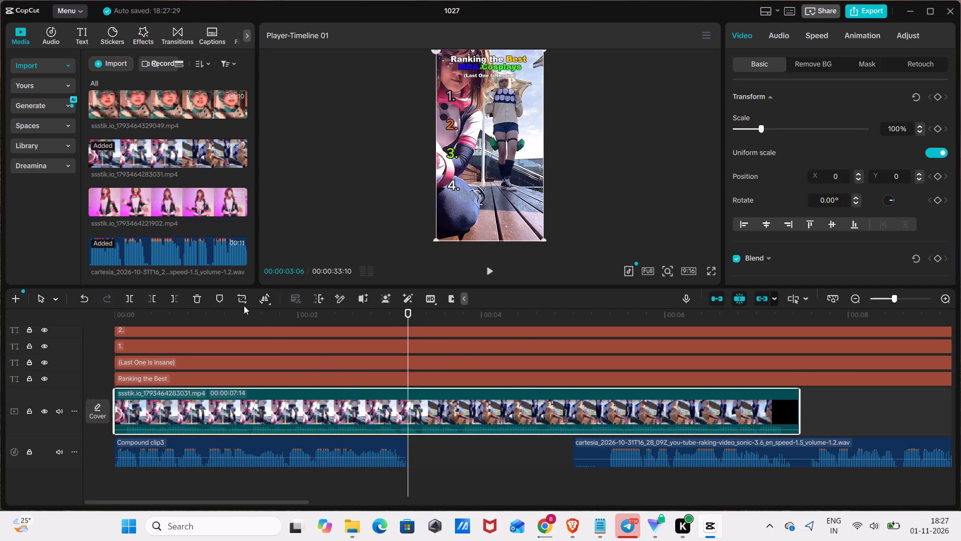
{"action": "left_click", "coordinate": [129, 298]}
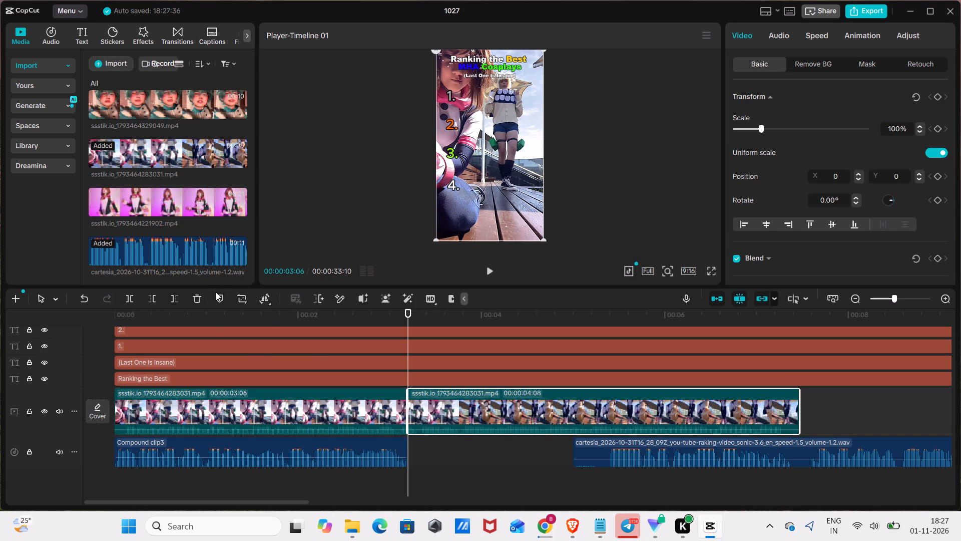
{"action": "left_click", "coordinate": [198, 301]}
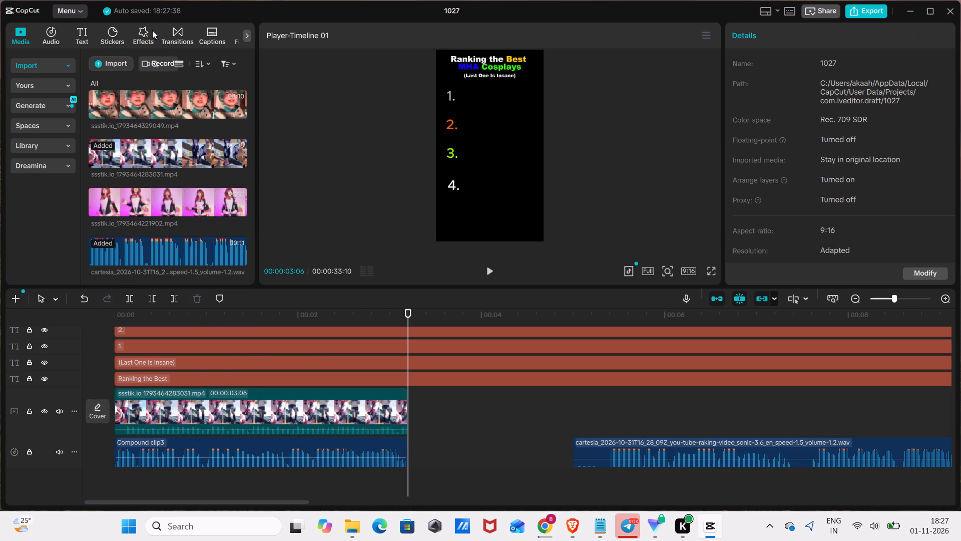
Add the Blur video effect directly above the opening video clip, starting with it and stretched to its end at 00:00:03:06.
{"action": "left_click", "coordinate": [152, 30]}
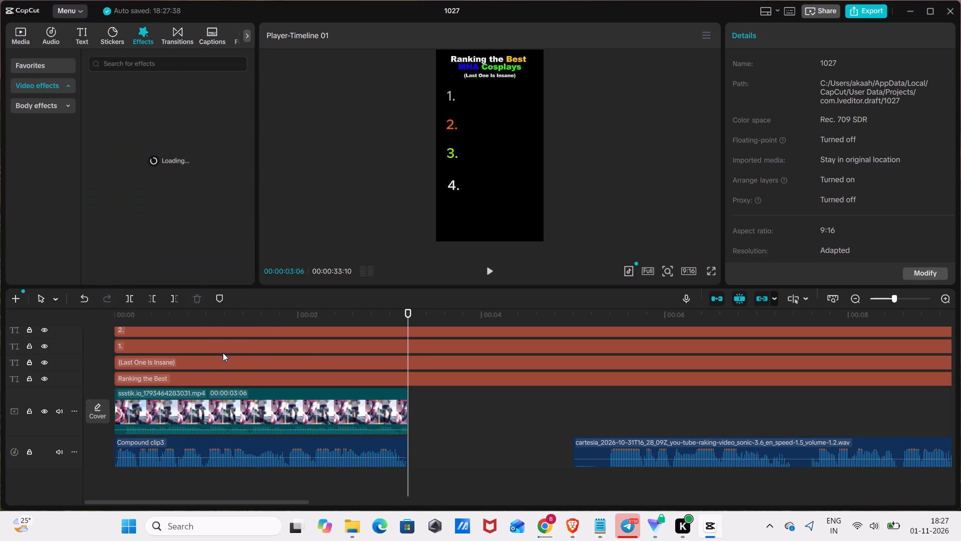
{"action": "left_click", "coordinate": [197, 57]}
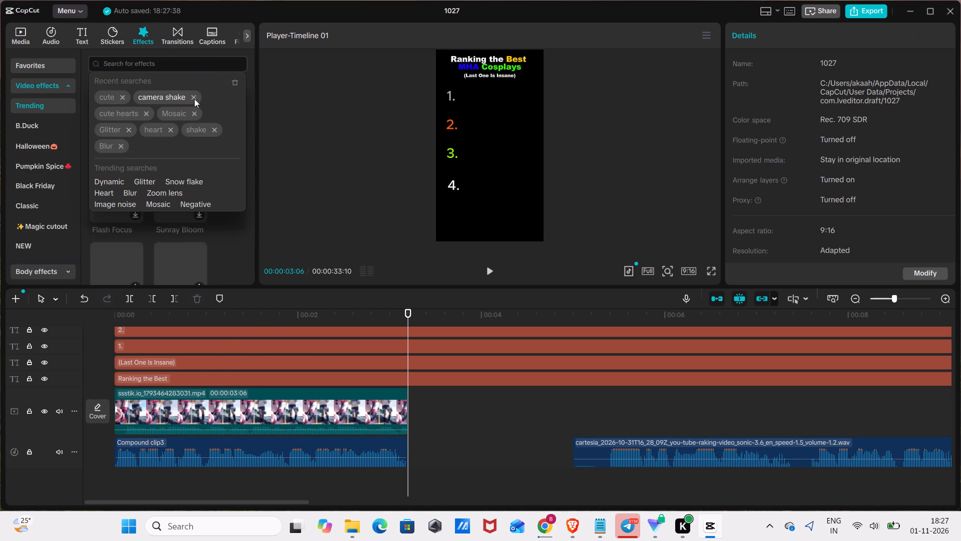
{"action": "left_click", "coordinate": [105, 148]}
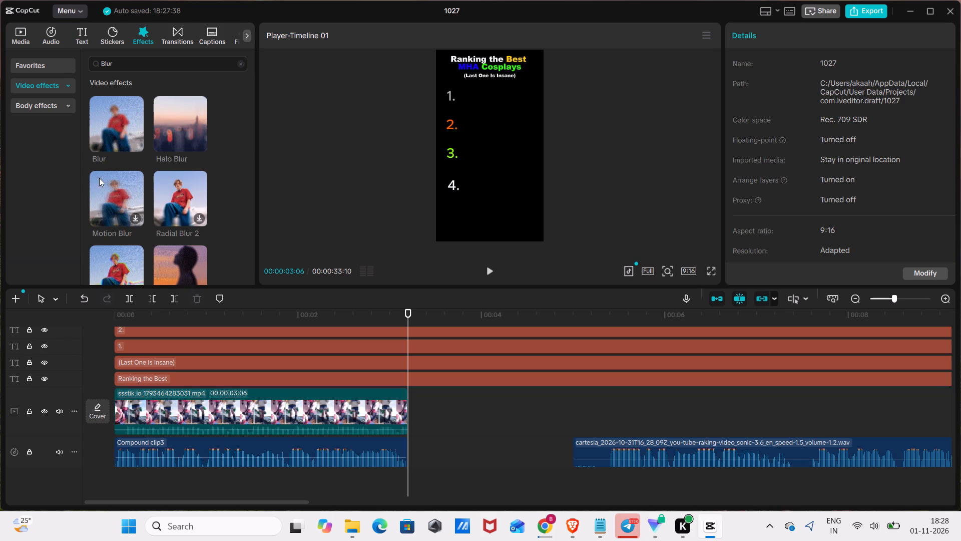
{"action": "left_click", "coordinate": [135, 145]}
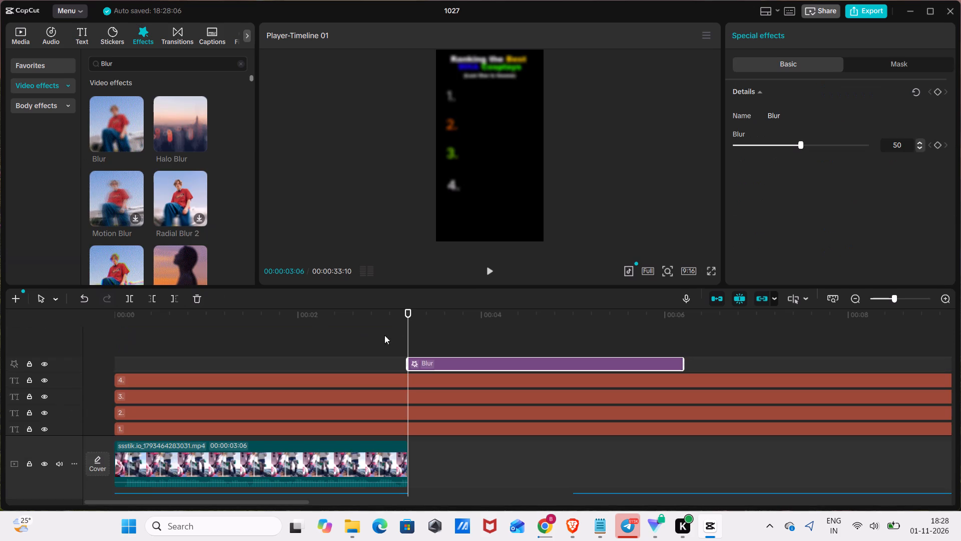
{"action": "left_click_drag", "start_coordinate": [482, 361], "coordinate": [166, 439]}
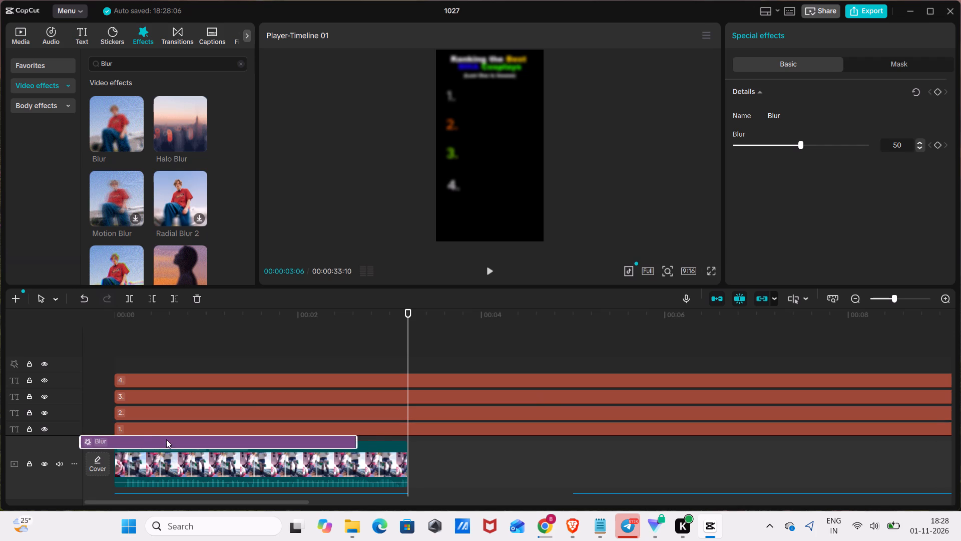
{"action": "left_click_drag", "start_coordinate": [166, 439], "coordinate": [186, 397]}
{"action": "scroll", "coordinate": [153, 436], "scroll_direction": "down", "scroll_amount": 8}
{"action": "left_click_drag", "start_coordinate": [392, 379], "coordinate": [406, 380]}
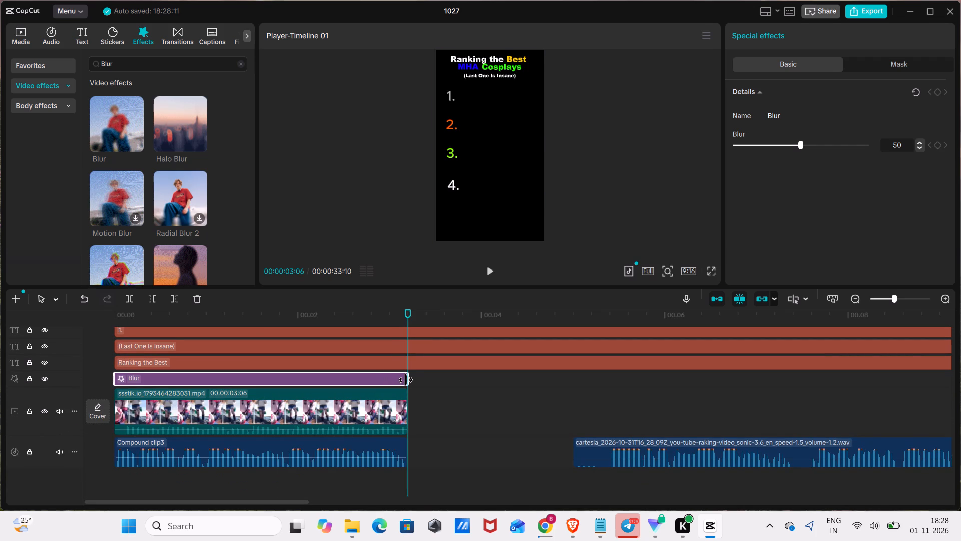
{"action": "left_click_drag", "start_coordinate": [406, 380], "coordinate": [405, 380]}
Set the Blur effect's strength to 100 and play back the opening section.
{"action": "left_click_drag", "start_coordinate": [799, 143], "coordinate": [960, 253]}
{"action": "left_click_drag", "start_coordinate": [411, 312], "coordinate": [0, 446]}
{"action": "key", "text": "space"}
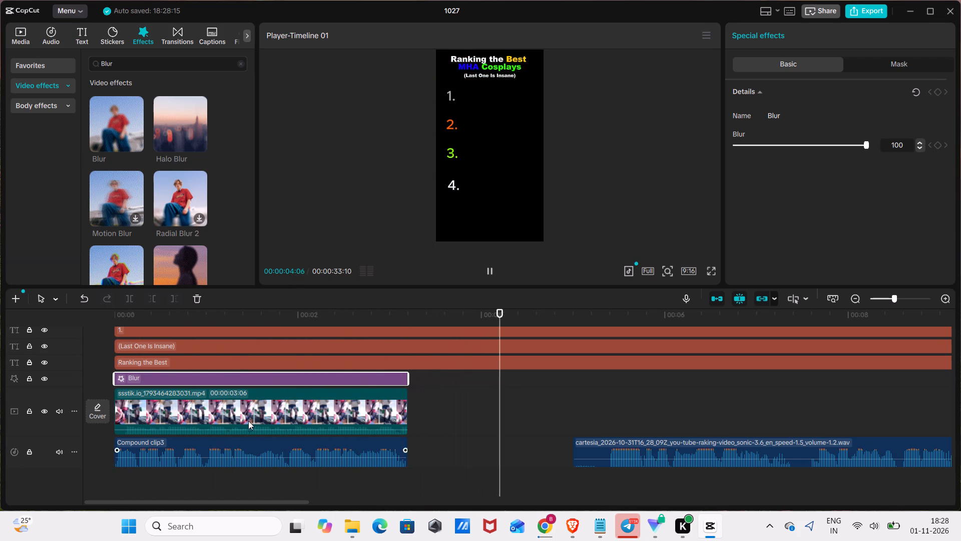
{"action": "left_click", "coordinate": [496, 425]}
{"action": "left_click_drag", "start_coordinate": [506, 427], "coordinate": [382, 438]}
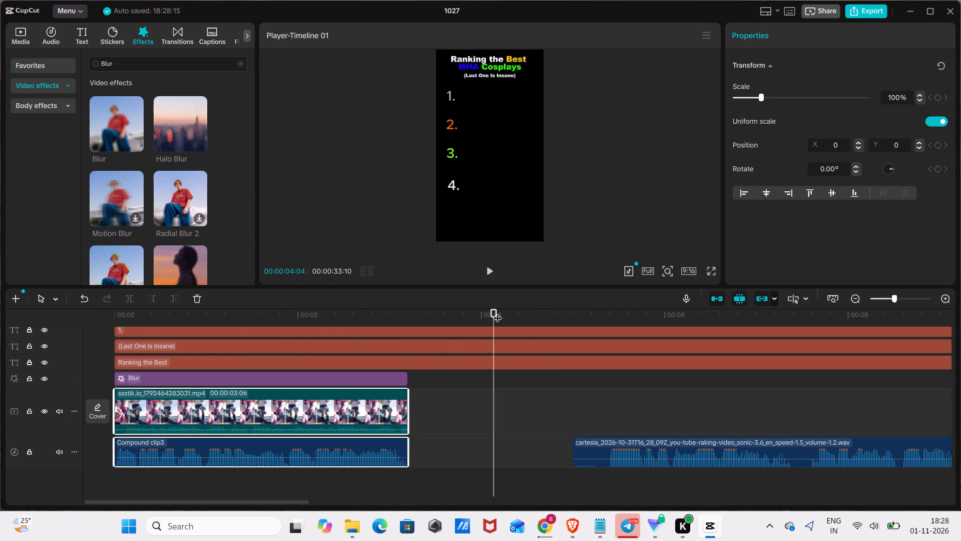
Add ssstik.io_1793464329049.mp4 to the main track directly after the opening clip.
{"action": "left_click_drag", "start_coordinate": [497, 312], "coordinate": [410, 356]}
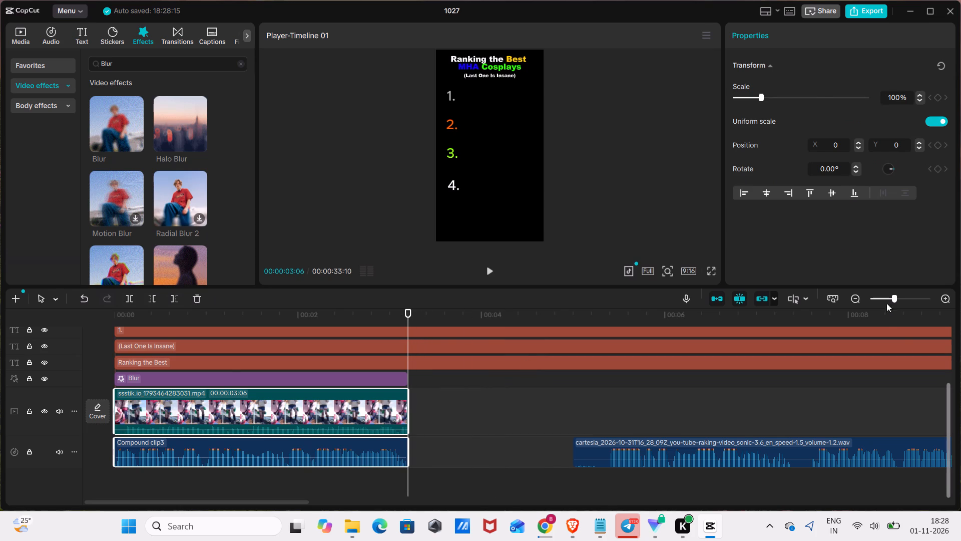
{"action": "left_click", "coordinate": [884, 299]}
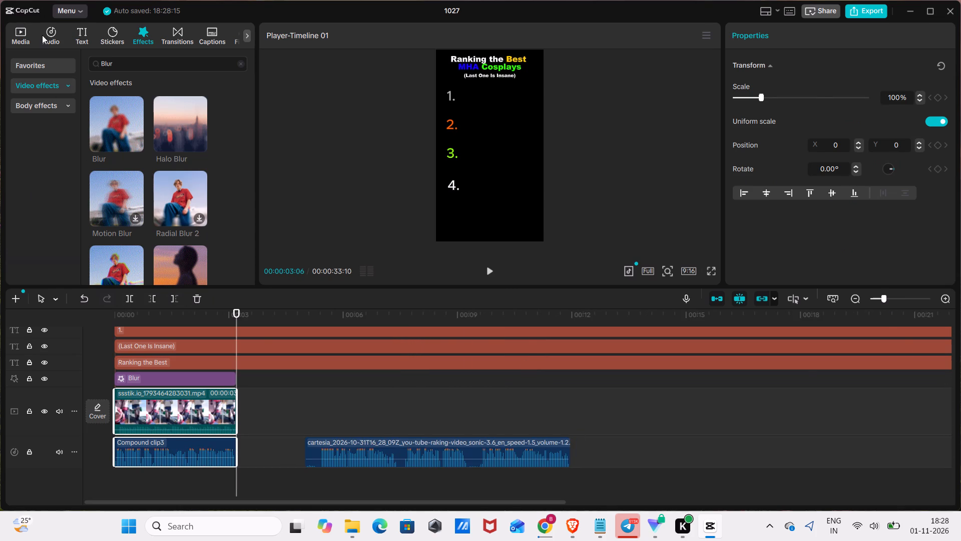
{"action": "left_click", "coordinate": [23, 37]}
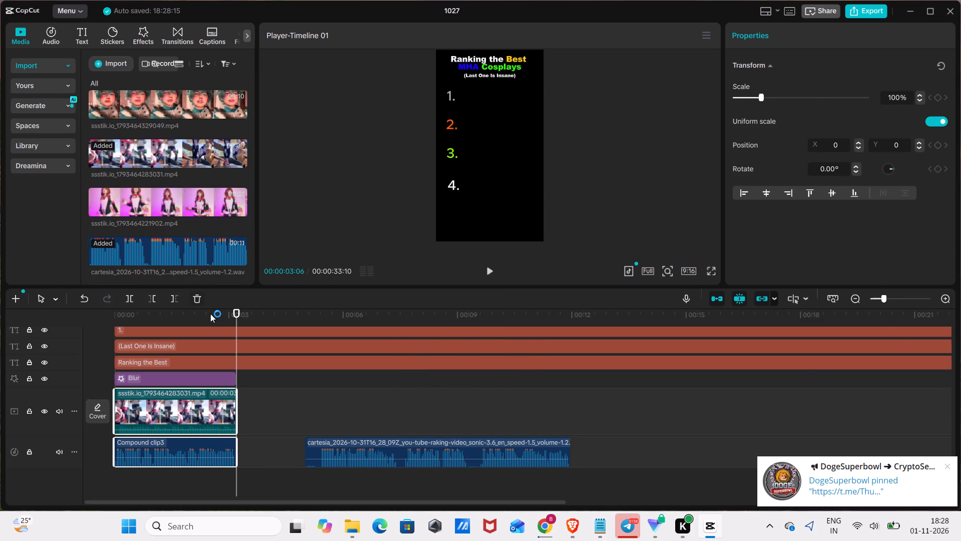
{"action": "left_click_drag", "start_coordinate": [239, 317], "coordinate": [292, 328]}
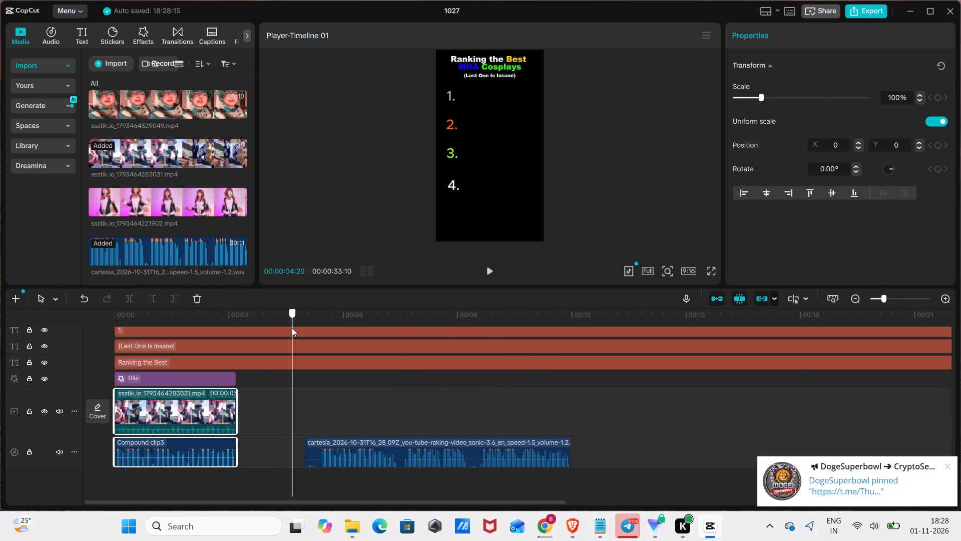
{"action": "left_click_drag", "start_coordinate": [292, 328], "coordinate": [204, 341]}
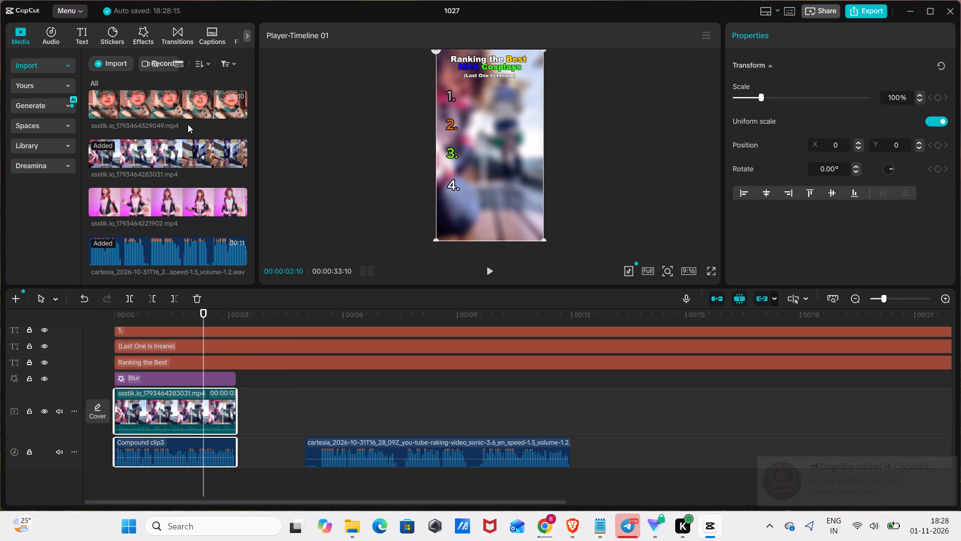
{"action": "left_click_drag", "start_coordinate": [220, 98], "coordinate": [263, 370]}
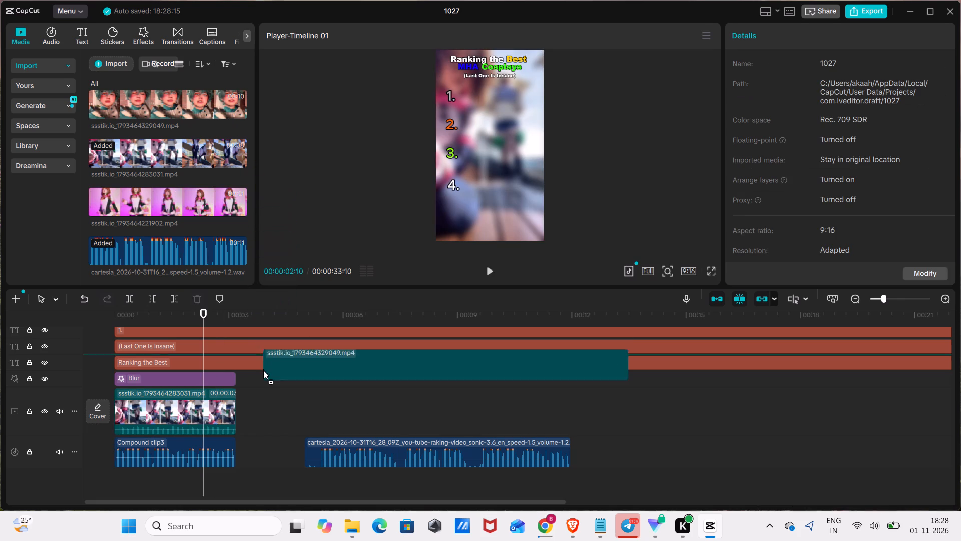
{"action": "left_click_drag", "start_coordinate": [263, 370], "coordinate": [242, 403]}
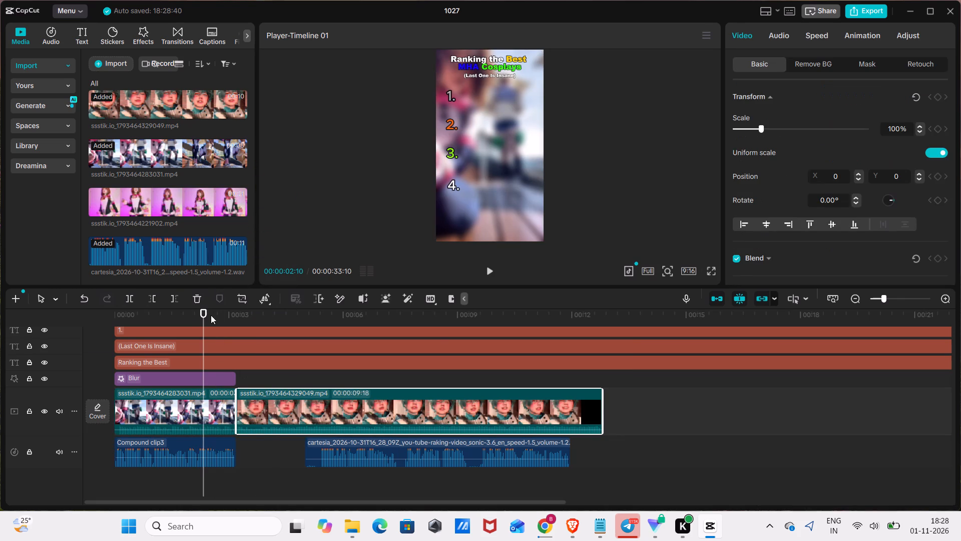
Add ssstik.io_1793464221902.mp4 to the main track at 00:00:12:24, directly after the second video clip.
{"action": "left_click_drag", "start_coordinate": [201, 312], "coordinate": [605, 373]}
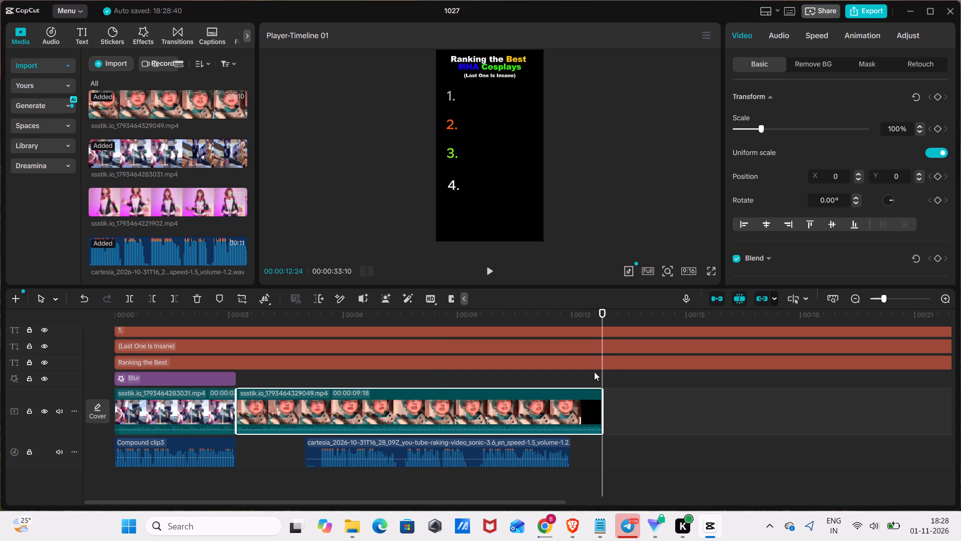
{"action": "left_click_drag", "start_coordinate": [204, 206], "coordinate": [387, 232]}
{"action": "left_click", "coordinate": [365, 228]}
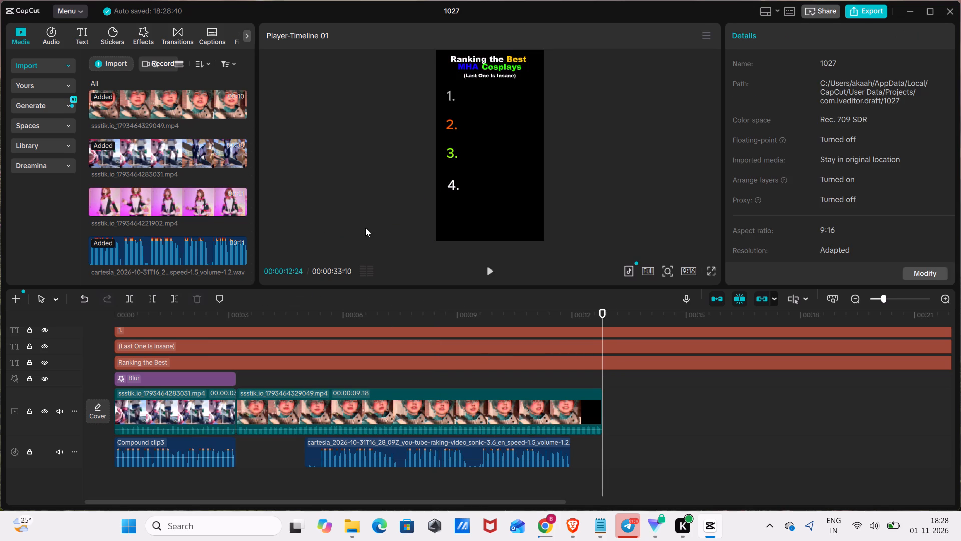
{"action": "left_click", "coordinate": [238, 208]}
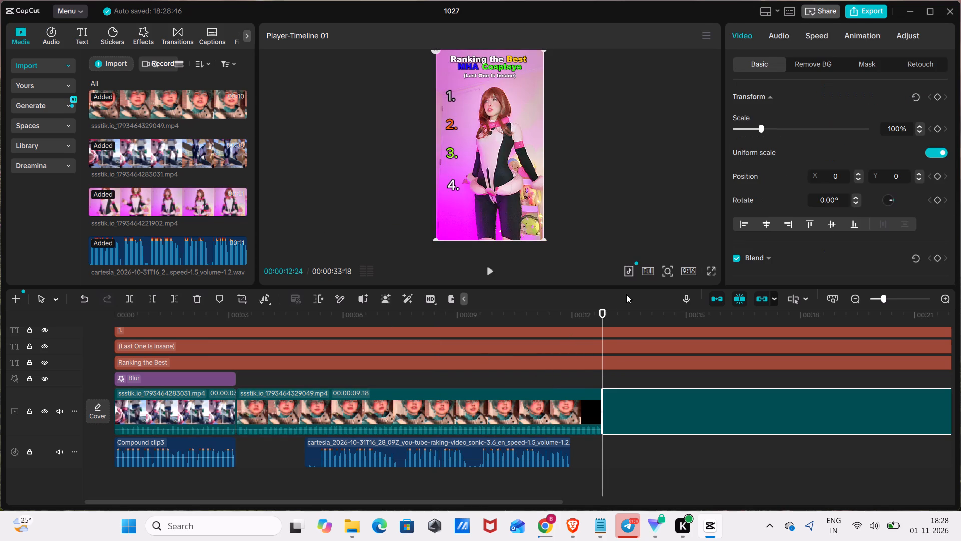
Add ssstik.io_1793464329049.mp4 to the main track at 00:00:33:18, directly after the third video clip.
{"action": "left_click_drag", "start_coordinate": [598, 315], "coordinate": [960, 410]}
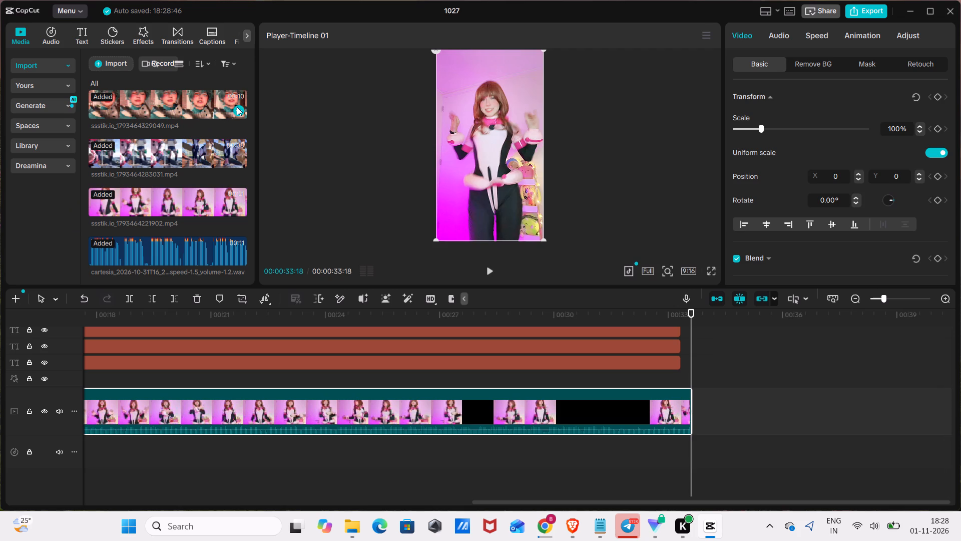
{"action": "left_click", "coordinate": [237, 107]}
Play back the second video clip's section and split the long voiceover clip at 00:00:07:17 and 00:00:09:09.
{"action": "left_click_drag", "start_coordinate": [691, 313], "coordinate": [726, 314]}
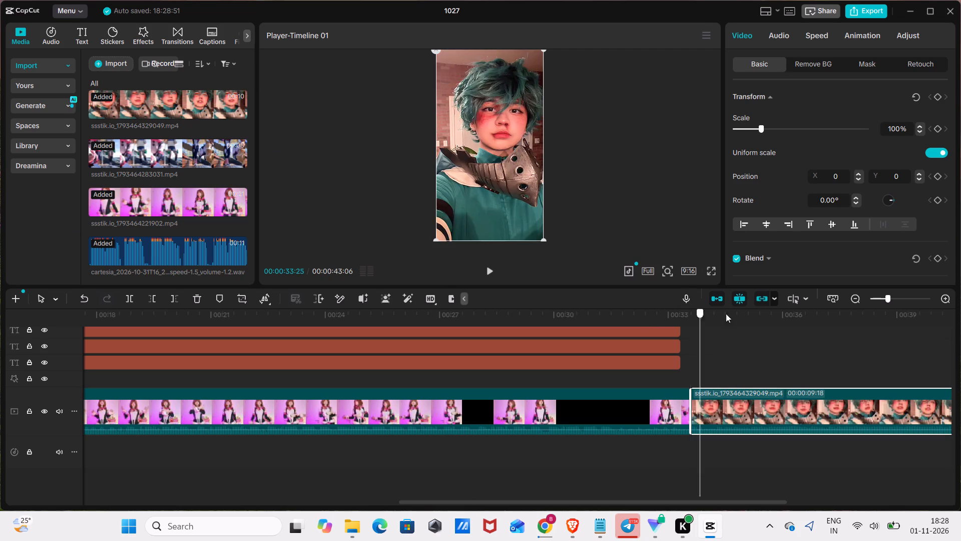
{"action": "left_click_drag", "start_coordinate": [726, 314], "coordinate": [144, 514]}
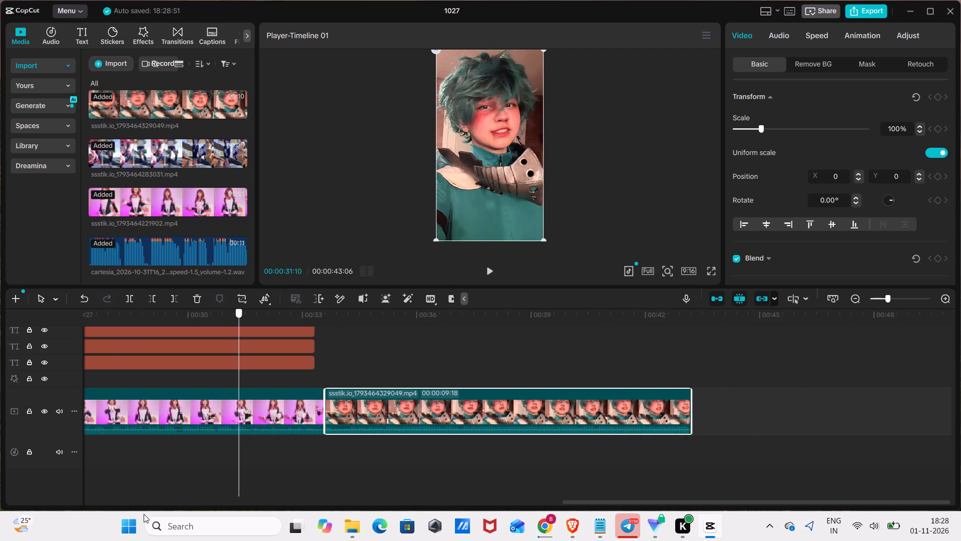
{"action": "left_click_drag", "start_coordinate": [144, 514], "coordinate": [48, 496]}
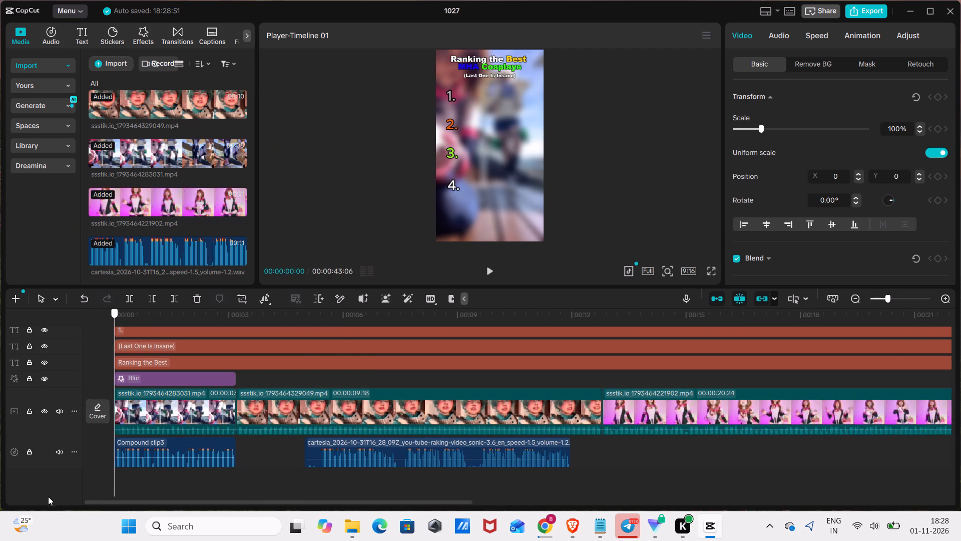
{"action": "left_click_drag", "start_coordinate": [48, 496], "coordinate": [254, 482]}
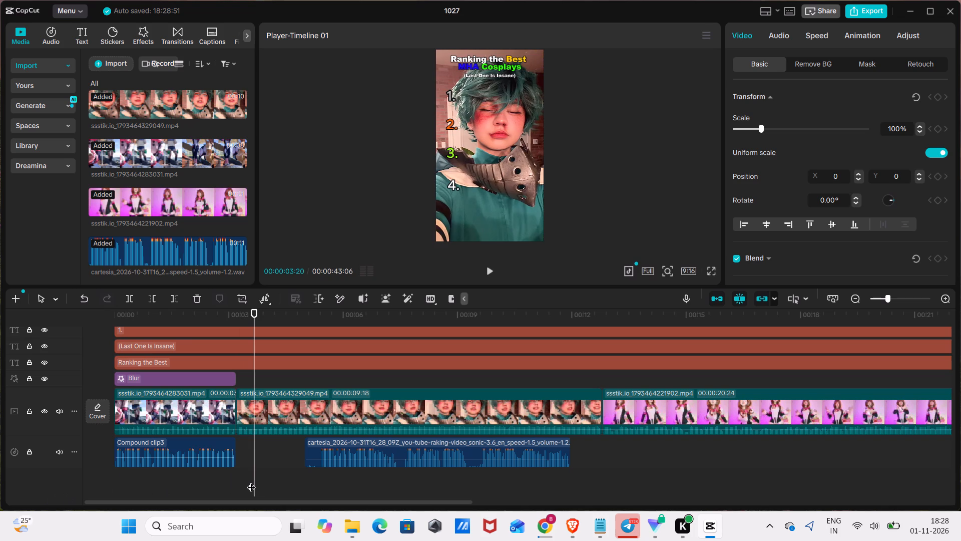
{"action": "key", "text": "space"}
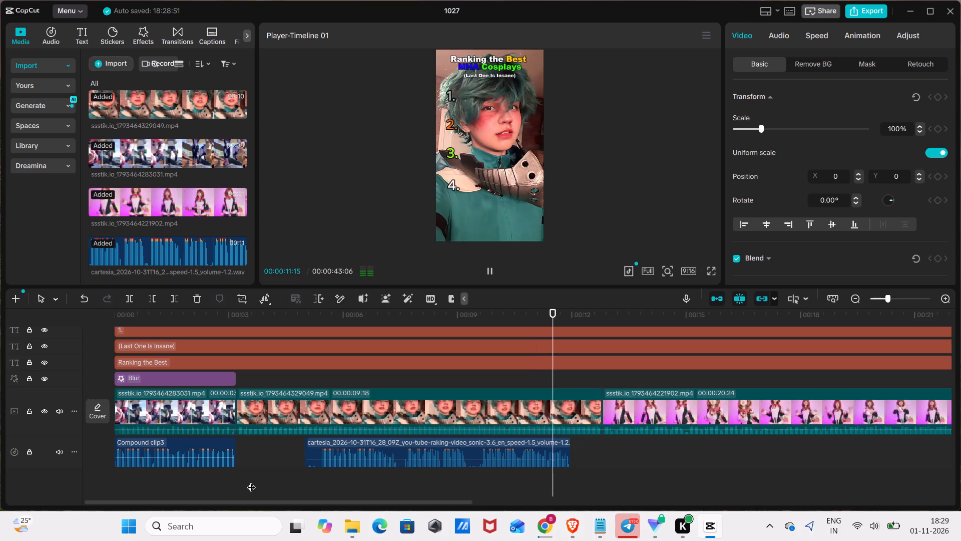
{"action": "left_click_drag", "start_coordinate": [604, 319], "coordinate": [530, 374]}
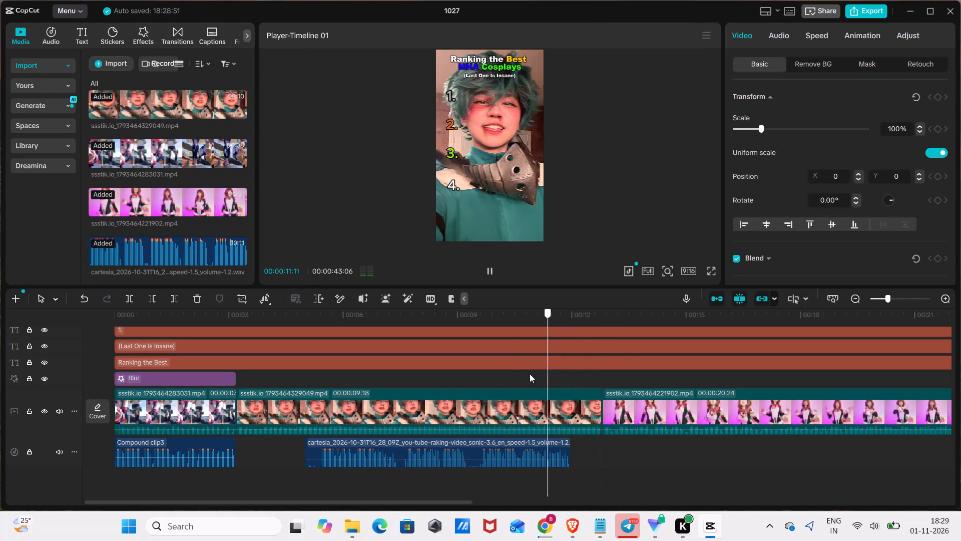
{"action": "left_click_drag", "start_coordinate": [530, 374], "coordinate": [402, 473]}
{"action": "left_click", "coordinate": [409, 460]}
{"action": "left_click", "coordinate": [126, 293]}
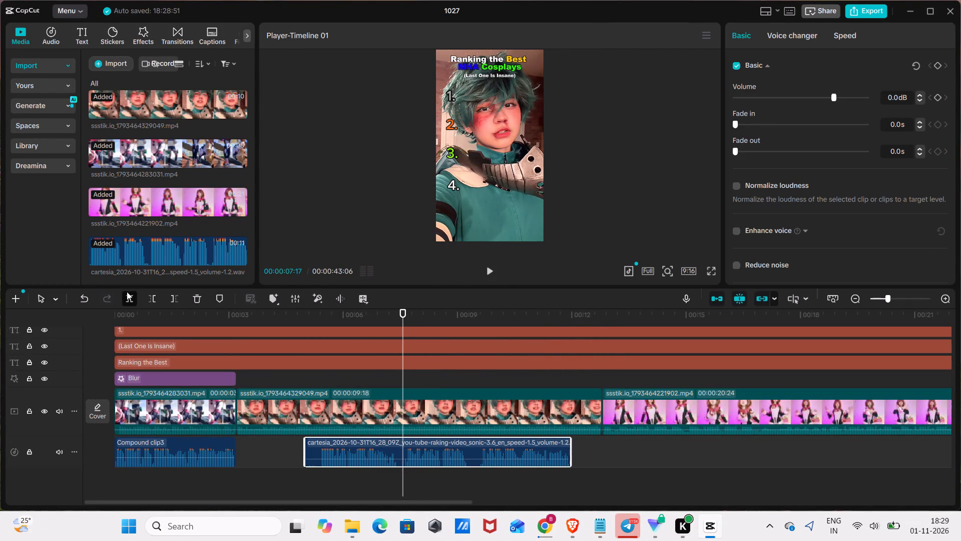
{"action": "left_click_drag", "start_coordinate": [401, 314], "coordinate": [430, 319]}
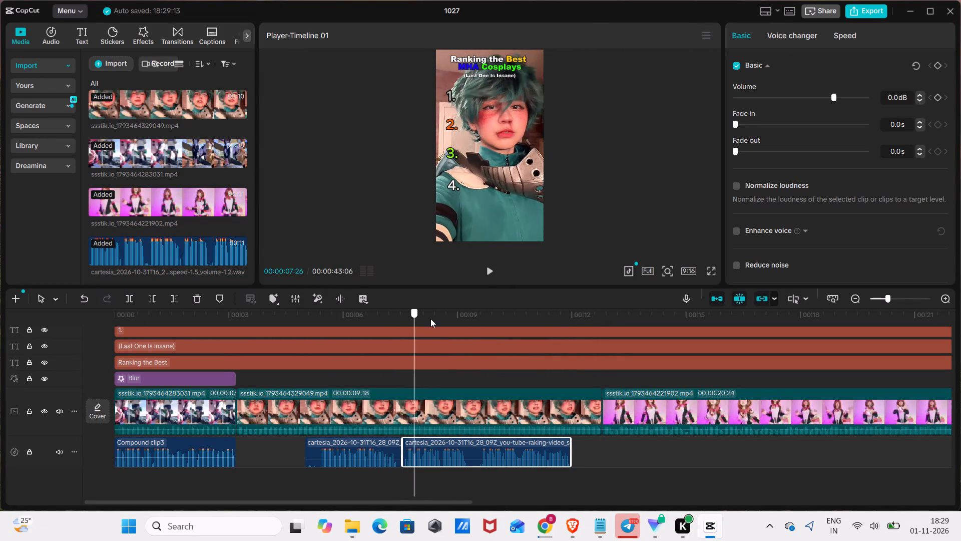
{"action": "left_click_drag", "start_coordinate": [430, 319], "coordinate": [468, 336]}
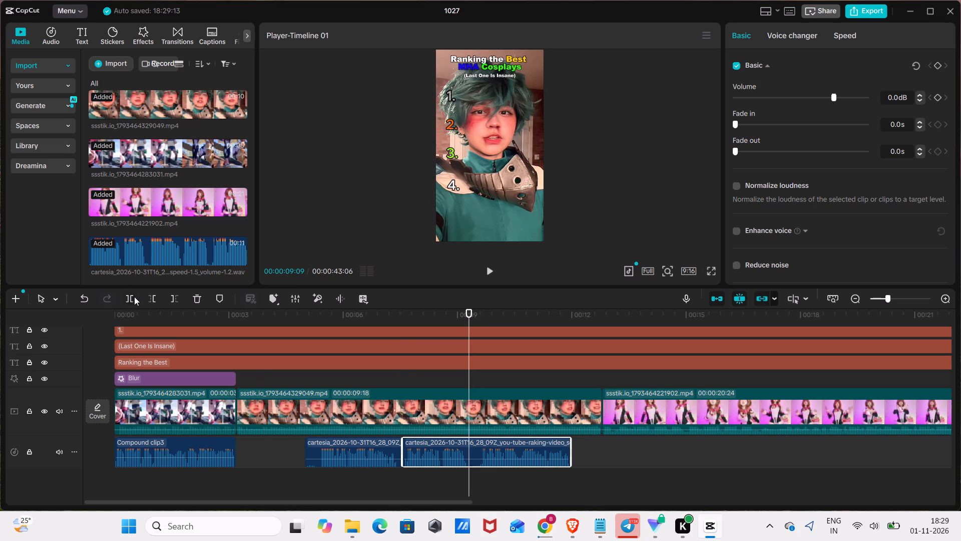
{"action": "left_click", "coordinate": [137, 295]}
Move the first voiceover segment under the third video clip, the second under the second clip, and the third under the fourth at about 35 s.
{"action": "left_click_drag", "start_coordinate": [336, 448], "coordinate": [701, 446]}
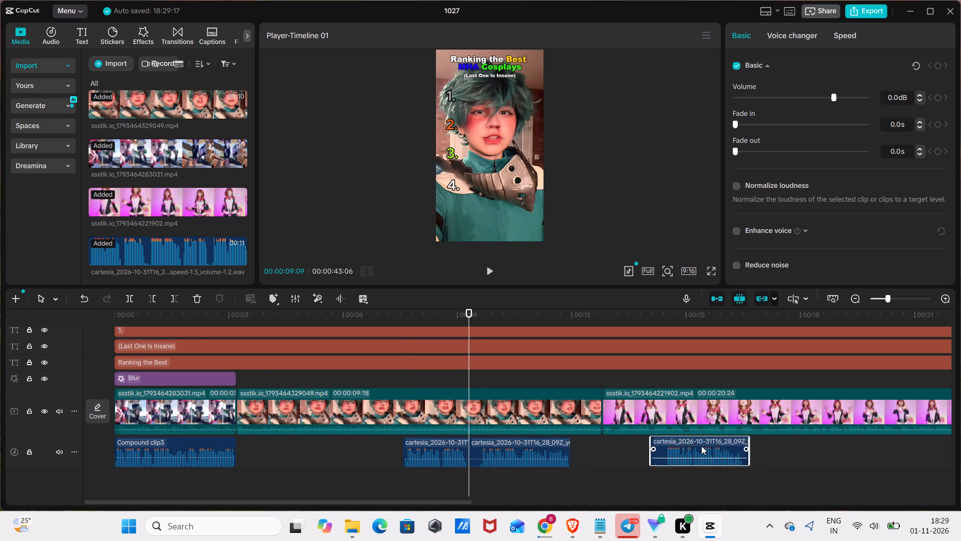
{"action": "left_click_drag", "start_coordinate": [701, 446], "coordinate": [647, 449]}
{"action": "left_click_drag", "start_coordinate": [458, 453], "coordinate": [397, 450]}
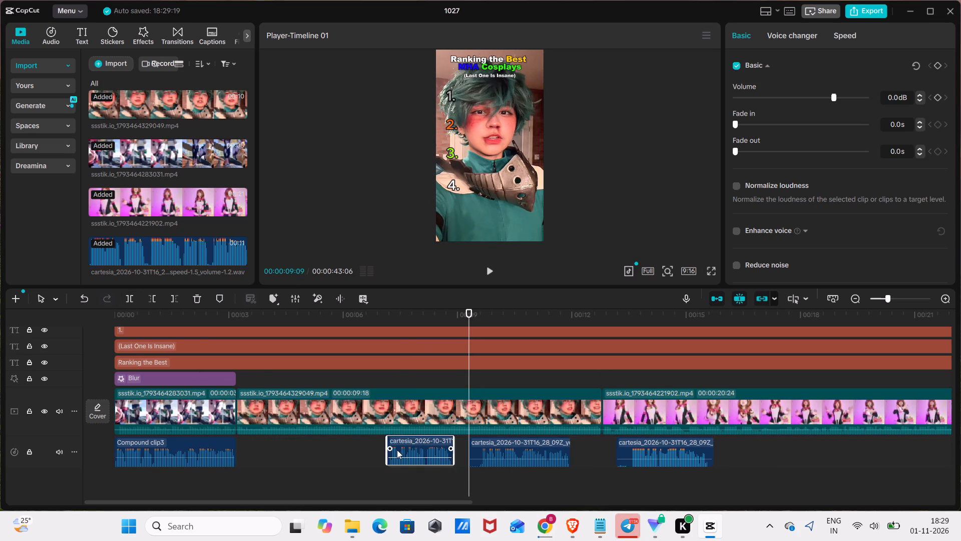
{"action": "left_click_drag", "start_coordinate": [397, 450], "coordinate": [347, 459]}
{"action": "left_click_drag", "start_coordinate": [498, 450], "coordinate": [758, 447]}
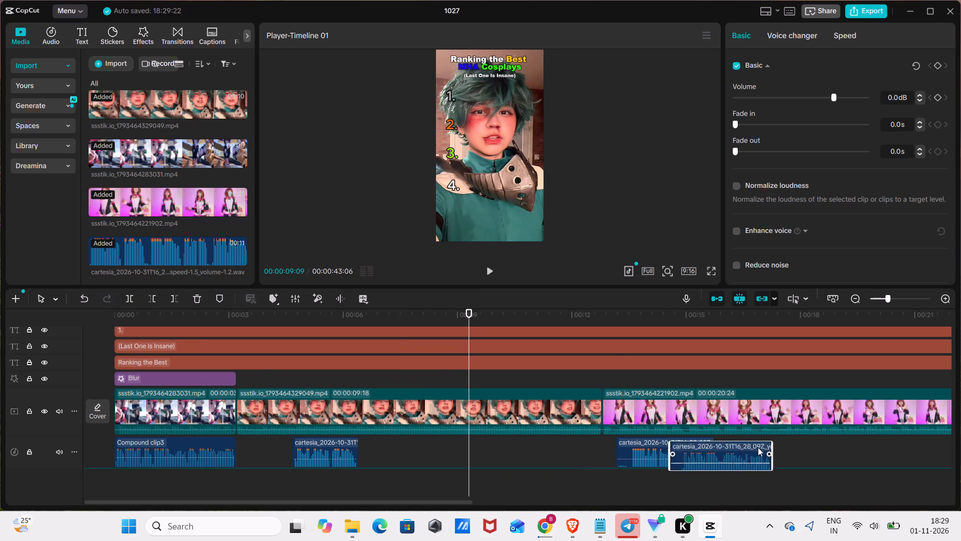
{"action": "left_click_drag", "start_coordinate": [758, 447], "coordinate": [694, 470]}
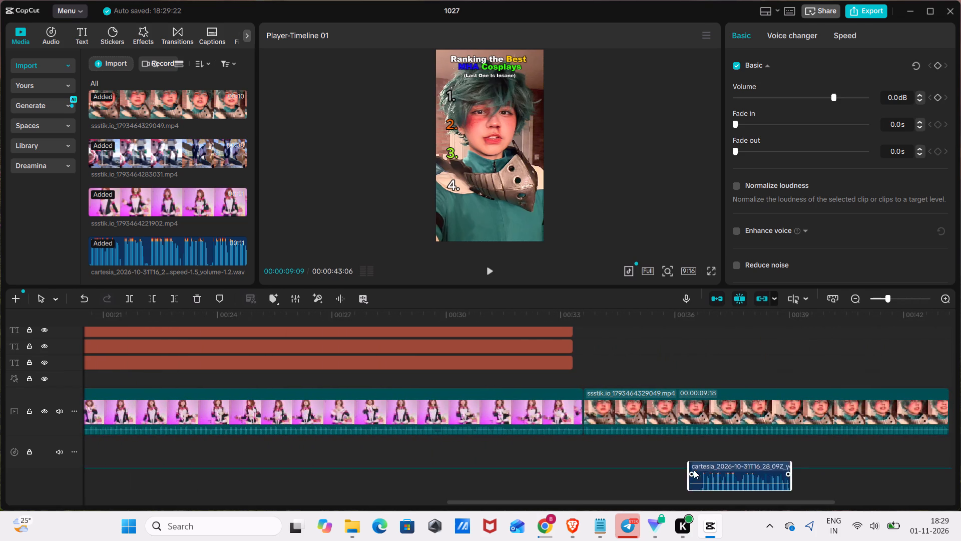
{"action": "left_click_drag", "start_coordinate": [694, 470], "coordinate": [668, 460]}
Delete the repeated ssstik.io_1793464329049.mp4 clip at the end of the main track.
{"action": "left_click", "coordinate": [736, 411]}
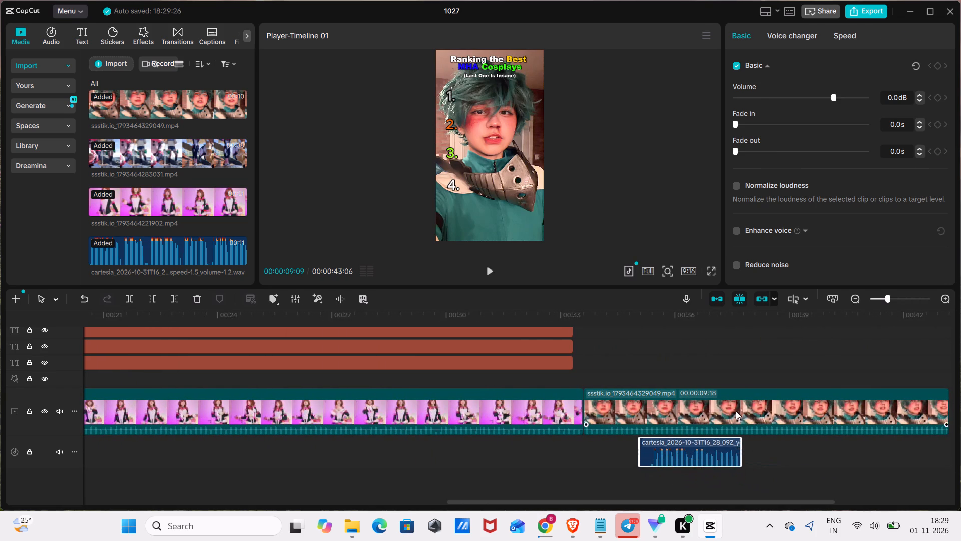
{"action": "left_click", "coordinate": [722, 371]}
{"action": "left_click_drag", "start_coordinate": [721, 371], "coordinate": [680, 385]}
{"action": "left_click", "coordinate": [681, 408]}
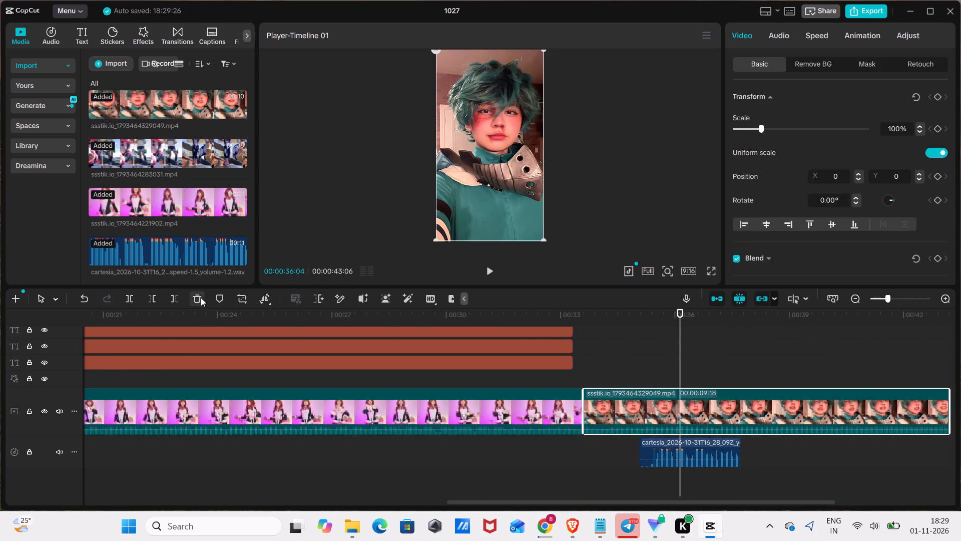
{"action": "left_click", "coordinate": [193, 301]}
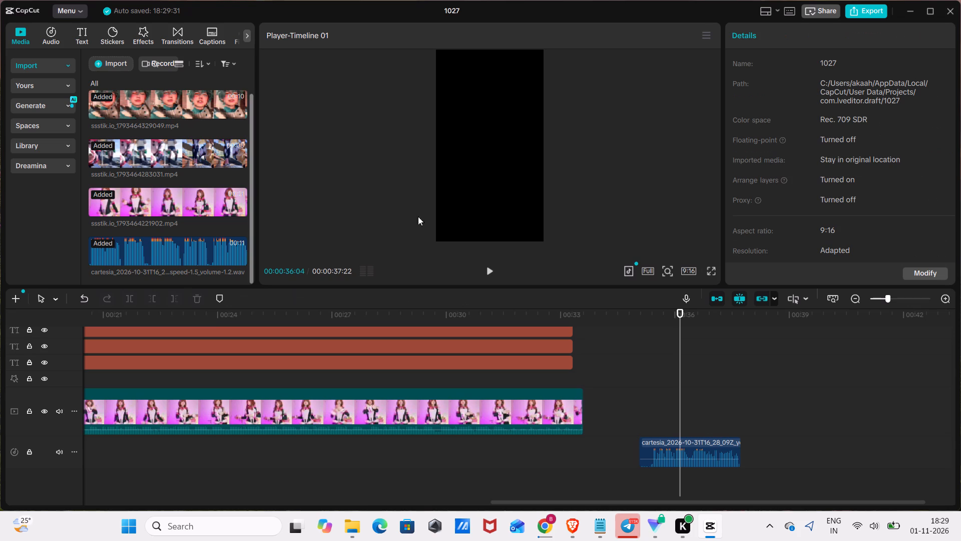
Add ssstik.io_1793464283031.mp4 to the main track at 00:00:33:18, directly after the third video clip.
{"action": "left_click_drag", "start_coordinate": [679, 319], "coordinate": [607, 340]}
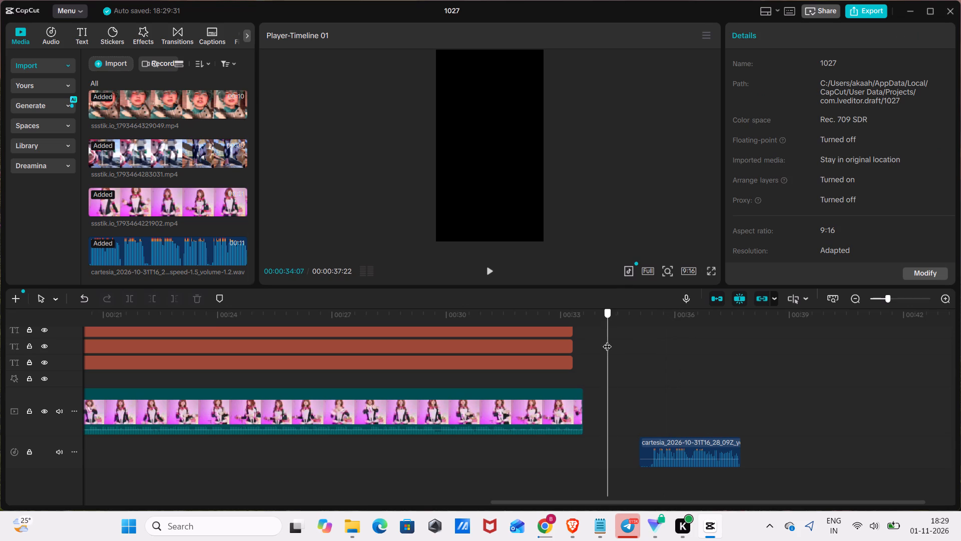
{"action": "left_click_drag", "start_coordinate": [607, 340], "coordinate": [581, 359]}
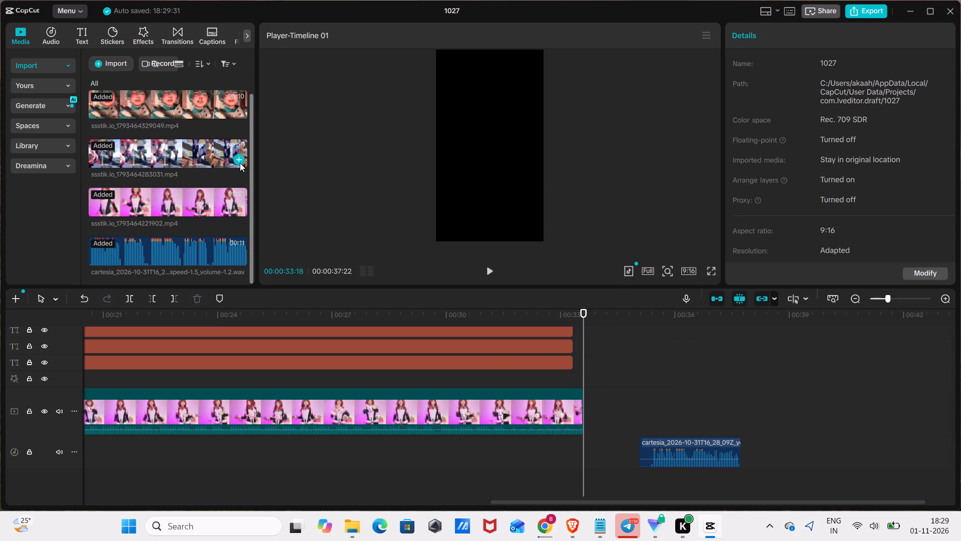
{"action": "left_click", "coordinate": [237, 162]}
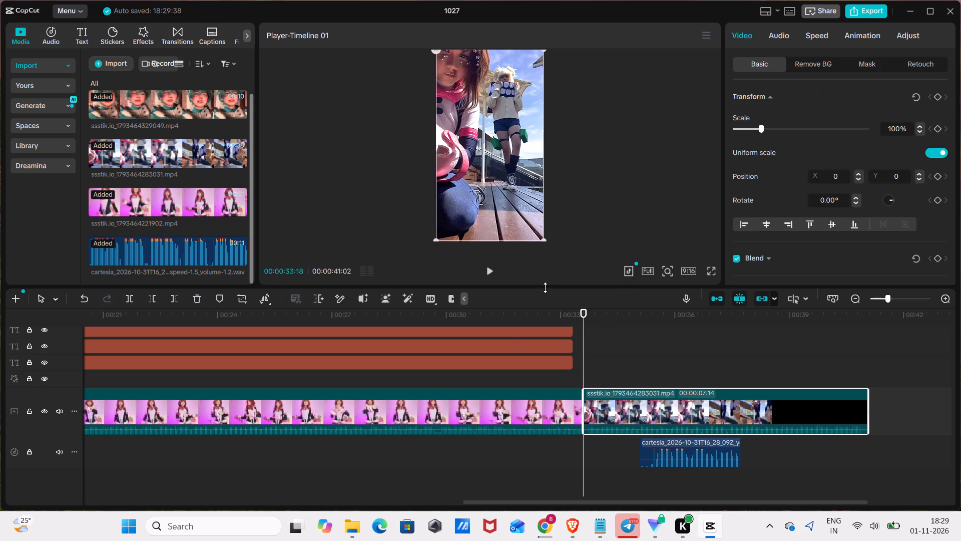
Split the third video clip, ssstik.io_1793464221902.mp4, at 00:00:24:06 and delete its remaining part.
{"action": "left_click_drag", "start_coordinate": [585, 313], "coordinate": [0, 380]}
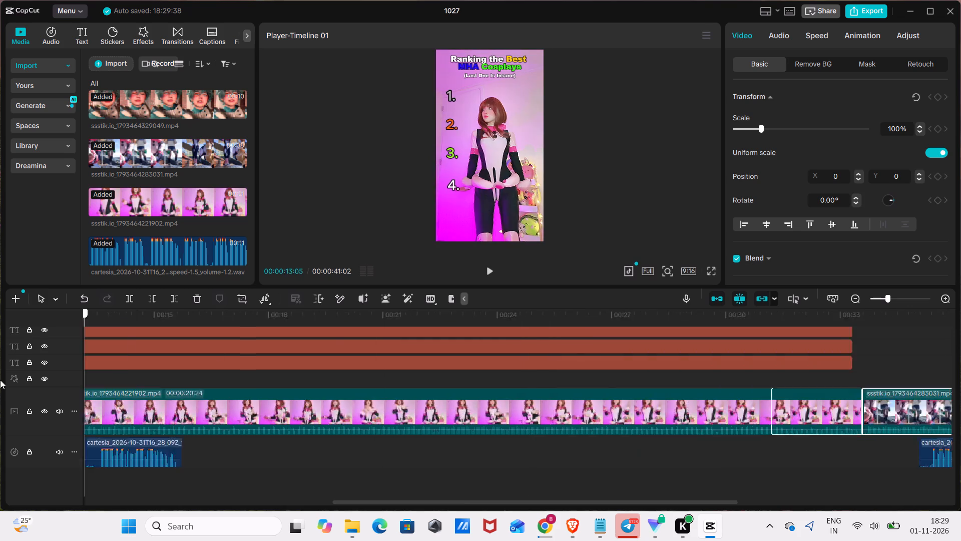
{"action": "left_click_drag", "start_coordinate": [0, 380], "coordinate": [960, 422]}
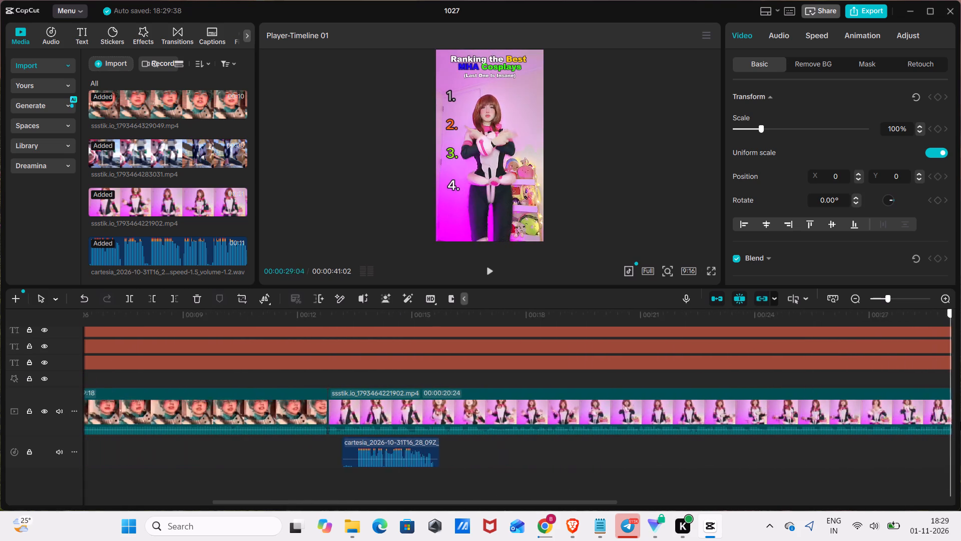
{"action": "left_click_drag", "start_coordinate": [960, 422], "coordinate": [575, 464]}
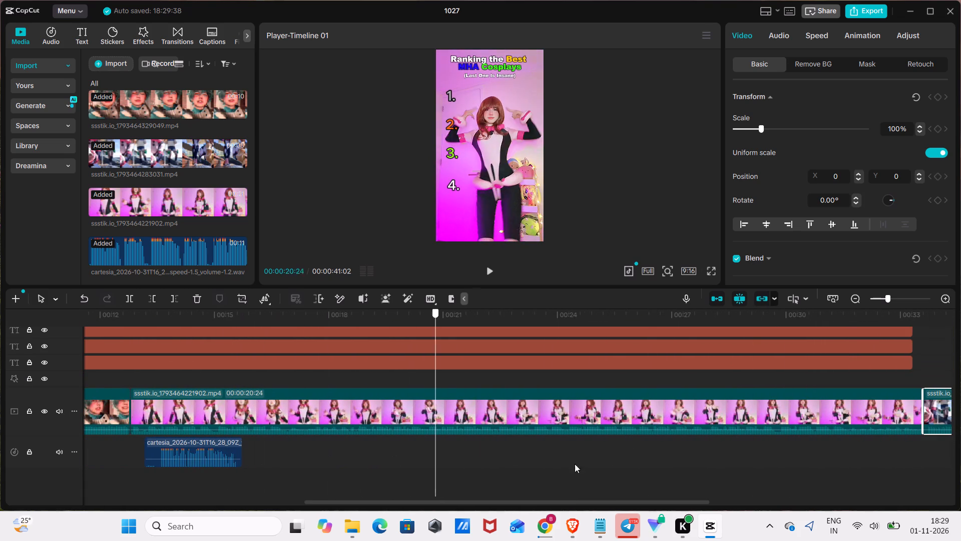
{"action": "left_click_drag", "start_coordinate": [575, 464], "coordinate": [362, 515]}
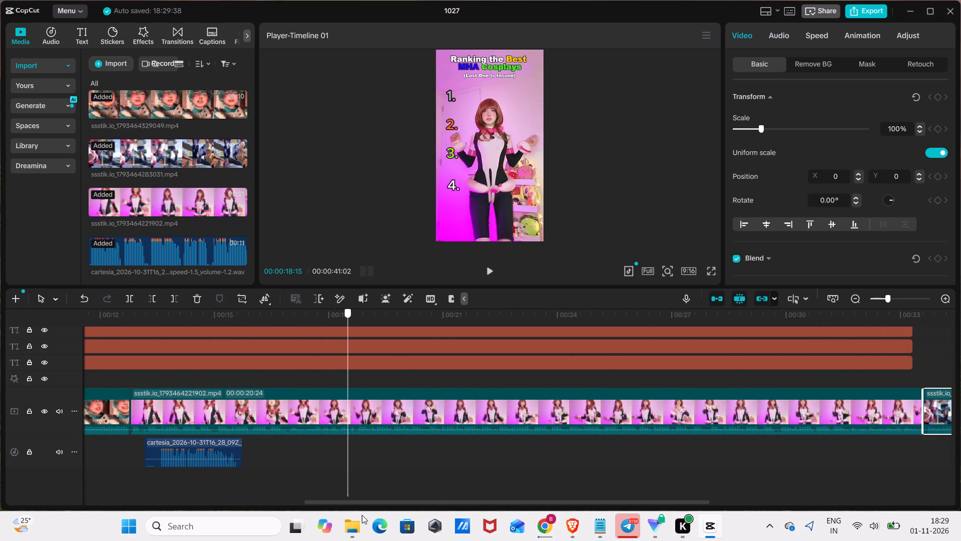
{"action": "left_click_drag", "start_coordinate": [362, 515], "coordinate": [412, 504]}
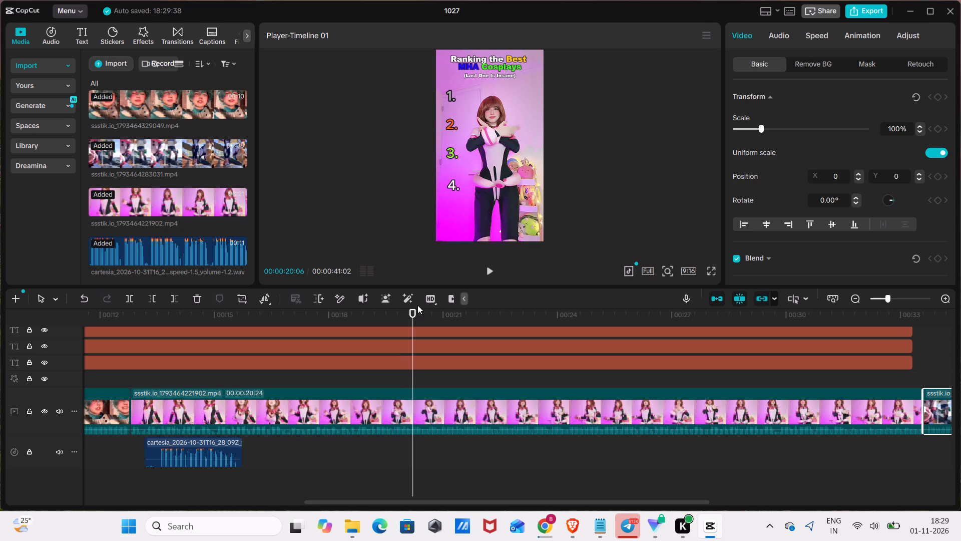
{"action": "left_click_drag", "start_coordinate": [412, 314], "coordinate": [138, 412]}
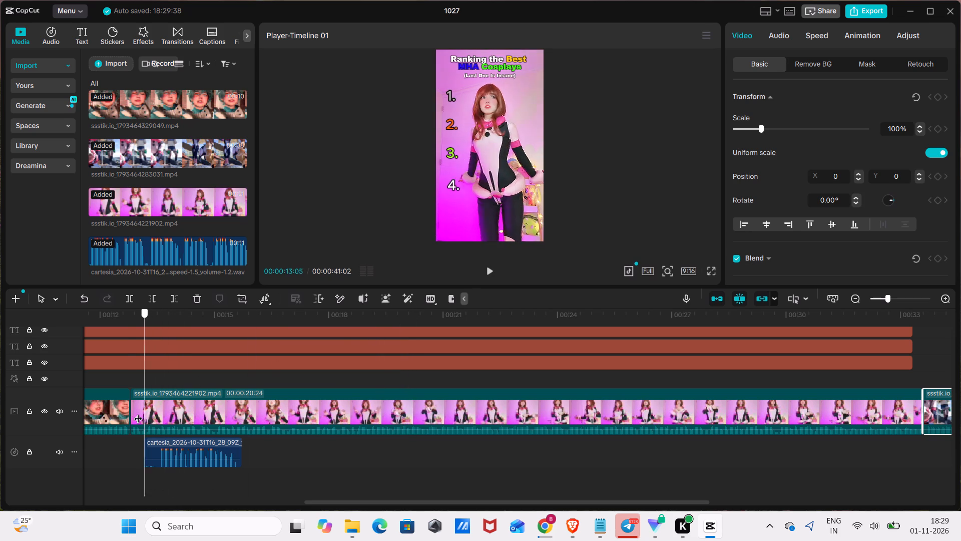
{"action": "left_click_drag", "start_coordinate": [138, 412], "coordinate": [324, 437]}
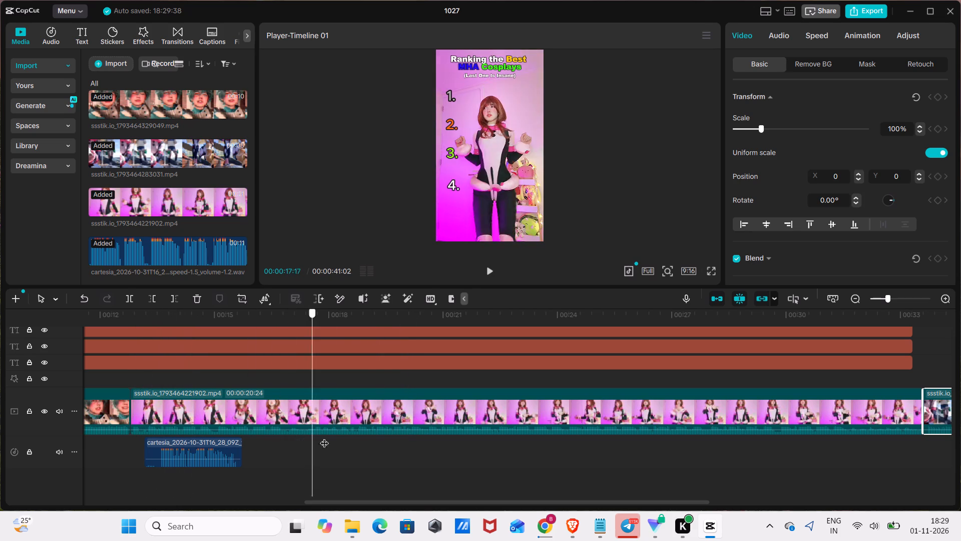
{"action": "left_click_drag", "start_coordinate": [324, 437], "coordinate": [555, 449]}
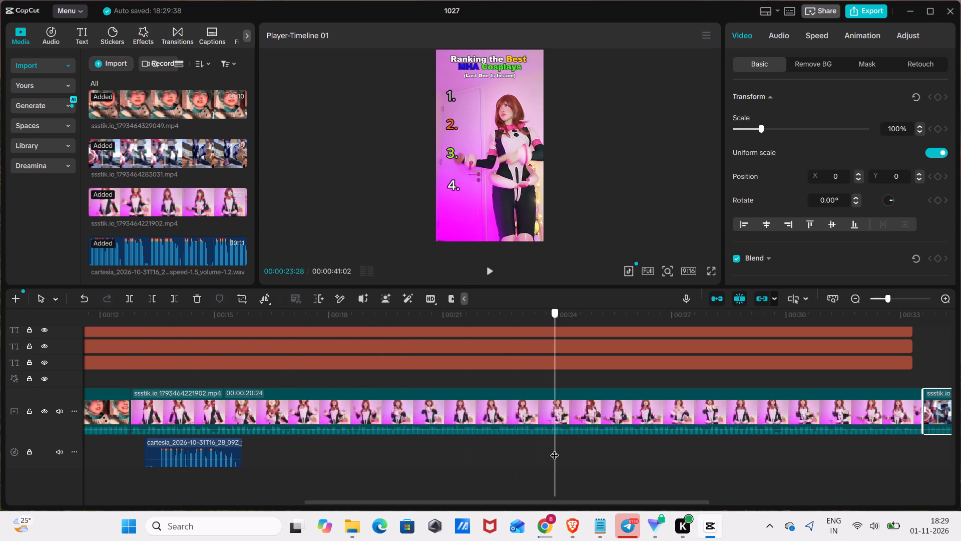
{"action": "left_click_drag", "start_coordinate": [555, 449], "coordinate": [618, 439]}
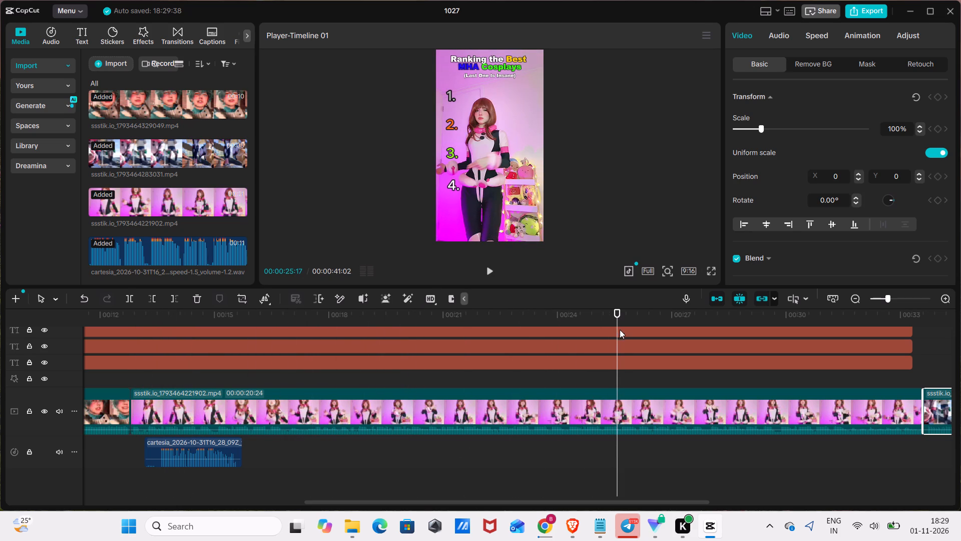
{"action": "left_click_drag", "start_coordinate": [616, 314], "coordinate": [565, 351]}
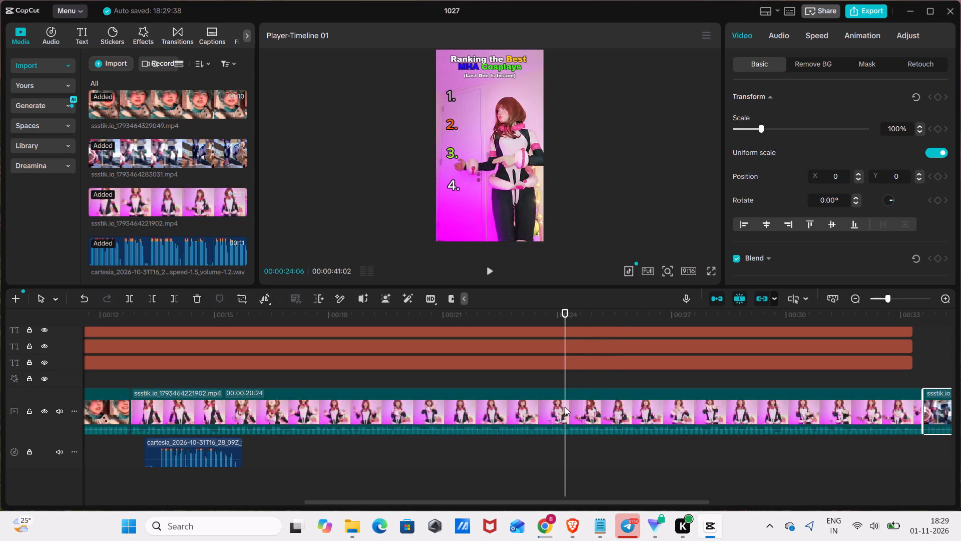
{"action": "left_click", "coordinate": [565, 407]}
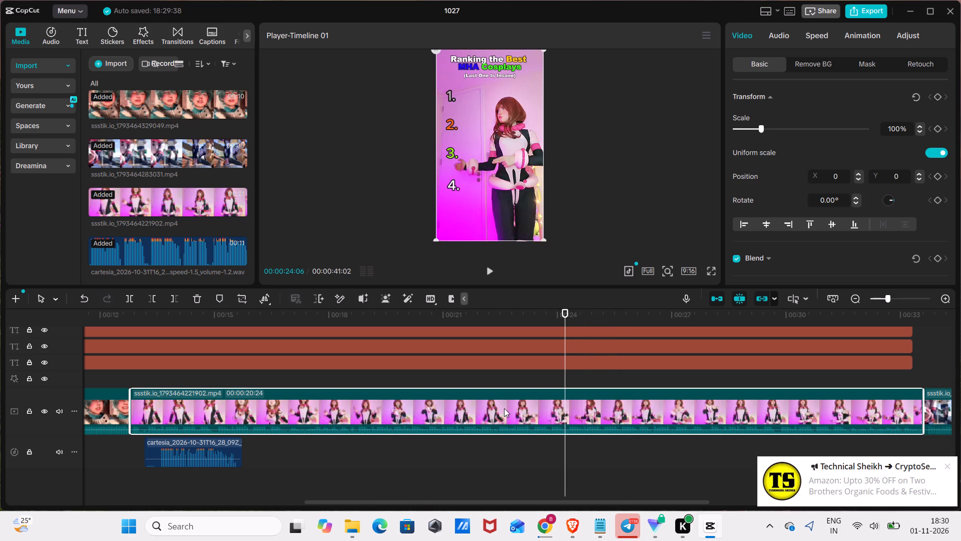
{"action": "left_click", "coordinate": [131, 296]}
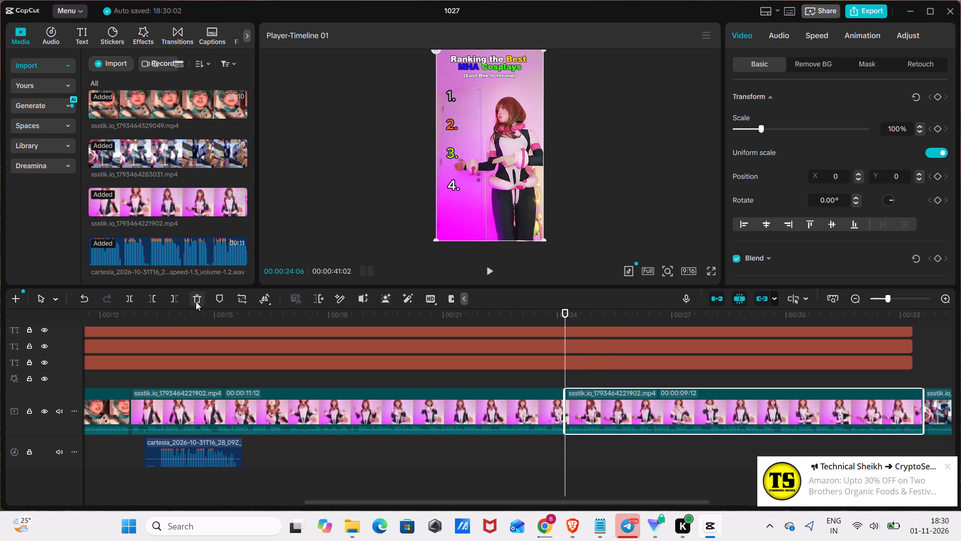
{"action": "left_click", "coordinate": [196, 302]}
Split the second video clip, ssstik.io_1793464329049.mp4, at 00:00:10:28 and delete its remaining part.
{"action": "left_click_drag", "start_coordinate": [566, 309], "coordinate": [0, 447]}
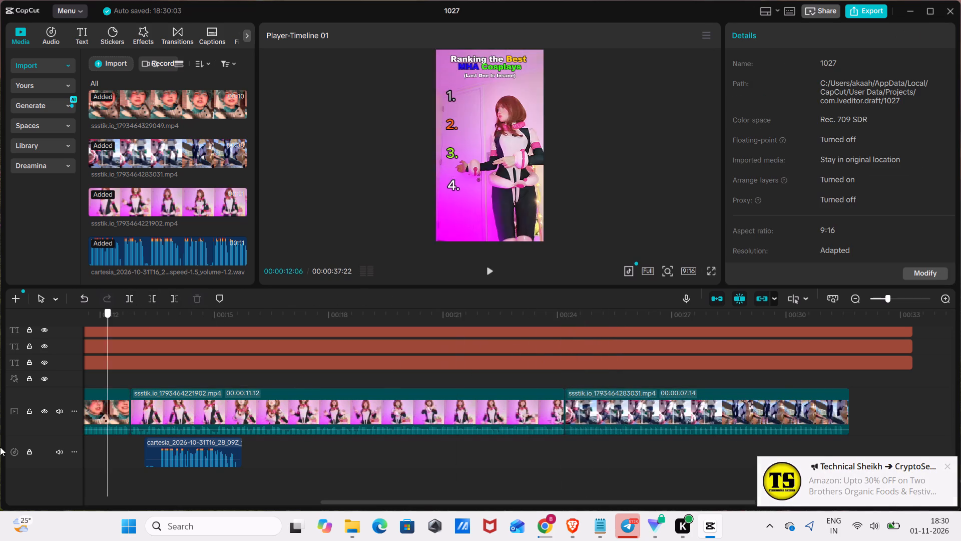
{"action": "left_click_drag", "start_coordinate": [0, 447], "coordinate": [547, 494]}
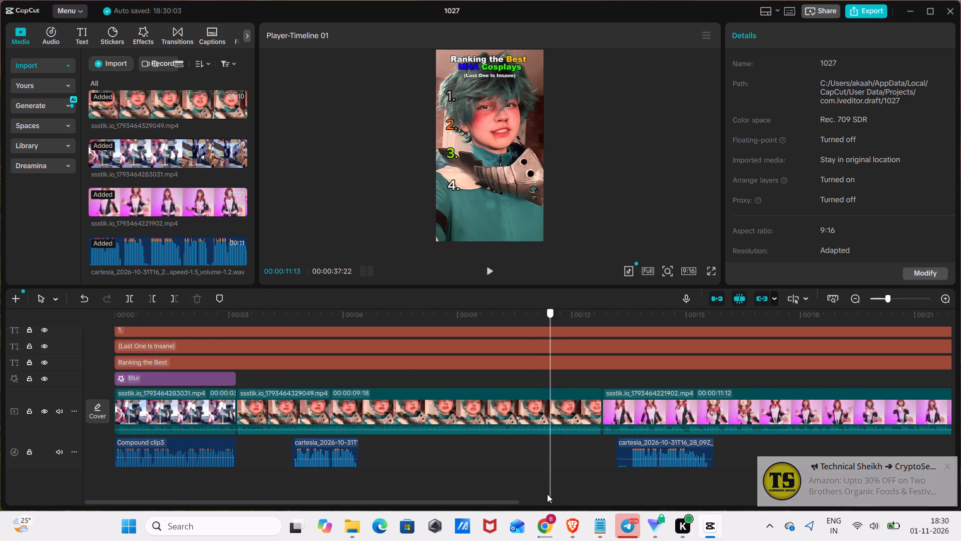
{"action": "left_click_drag", "start_coordinate": [547, 494], "coordinate": [531, 496]}
{"action": "left_click", "coordinate": [553, 423]}
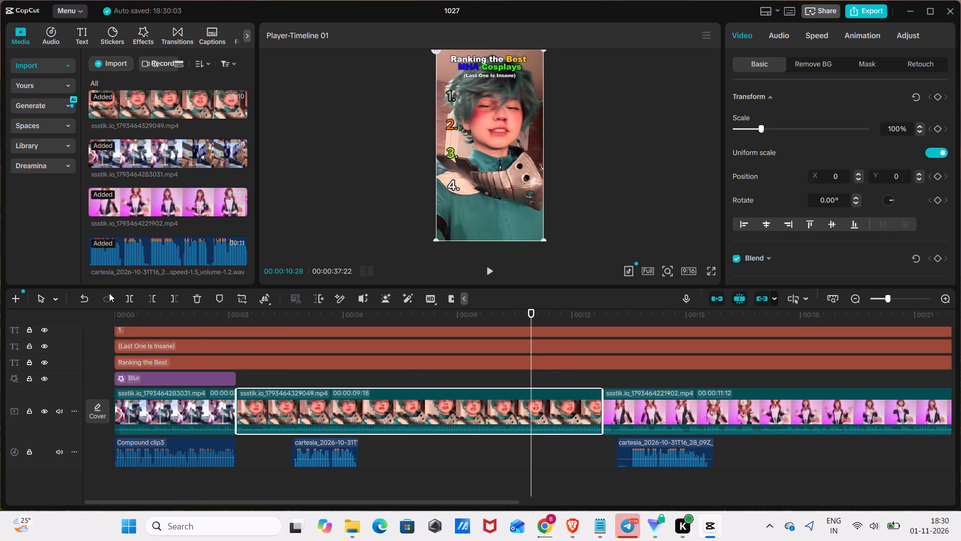
{"action": "left_click", "coordinate": [133, 299]}
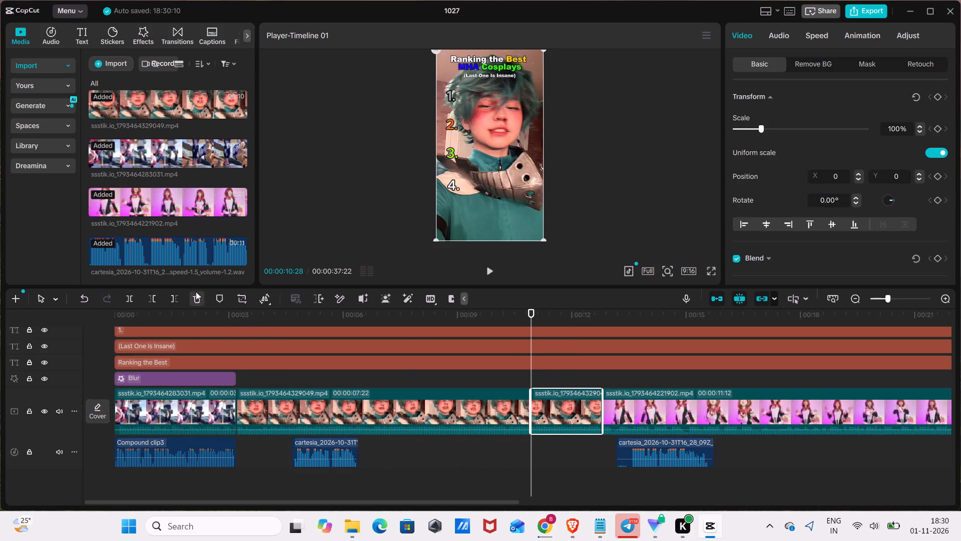
{"action": "left_click", "coordinate": [196, 292]}
{"action": "left_click", "coordinate": [197, 303]}
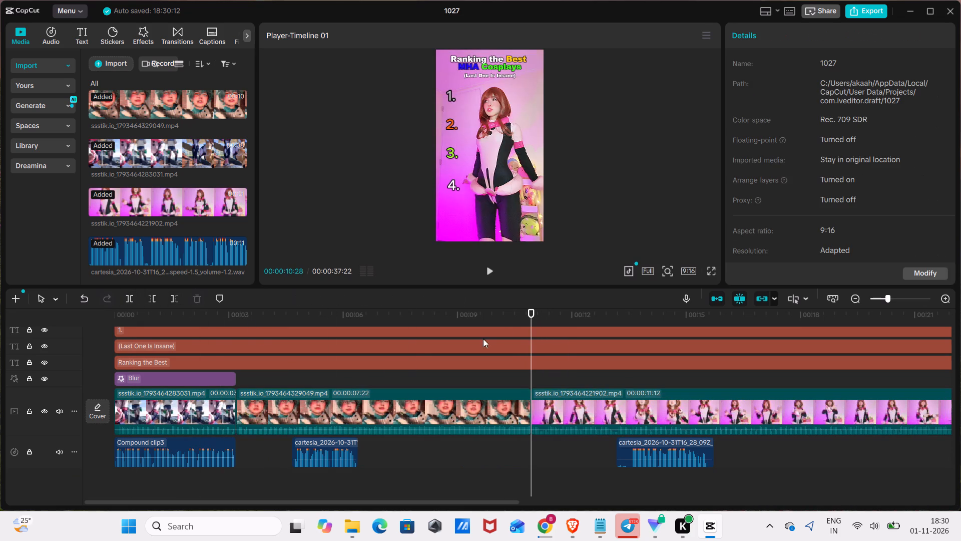
Play the edit from the start, and speed up the third video clip to a 9.4 s duration at 1.21x.
{"action": "left_click_drag", "start_coordinate": [530, 311], "coordinate": [0, 461]}
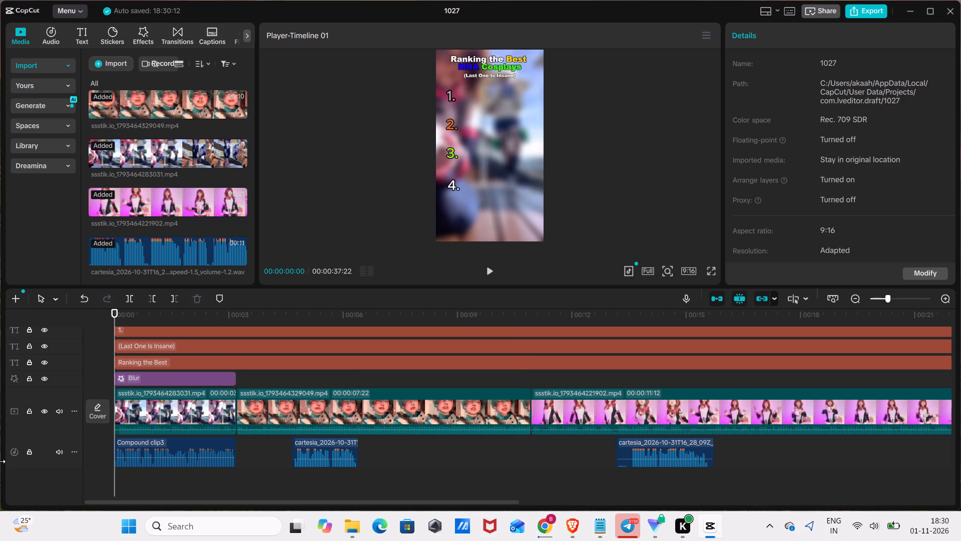
{"action": "key", "text": "space"}
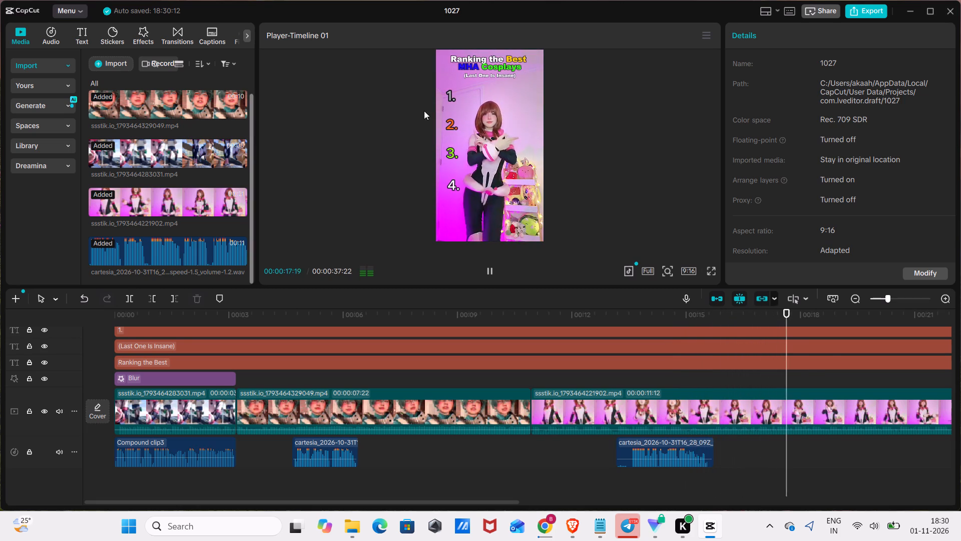
{"action": "left_click_drag", "start_coordinate": [827, 310], "coordinate": [960, 376]}
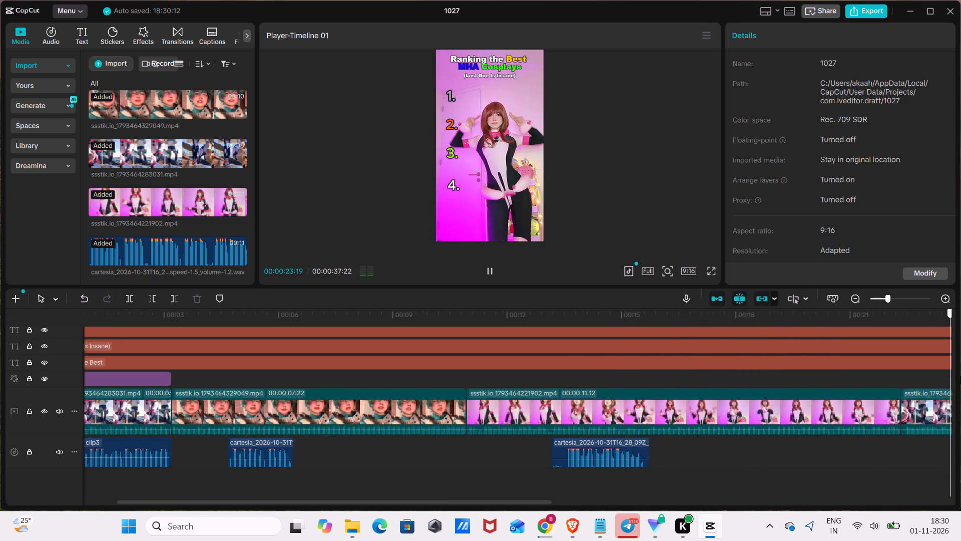
{"action": "left_click_drag", "start_coordinate": [960, 376], "coordinate": [407, 486]}
{"action": "left_click", "coordinate": [569, 403]}
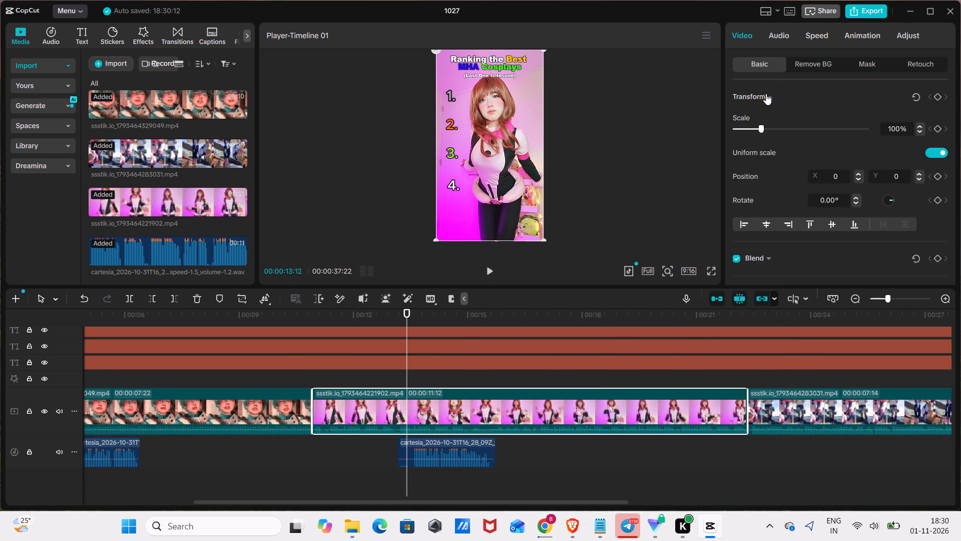
{"action": "left_click", "coordinate": [817, 31]}
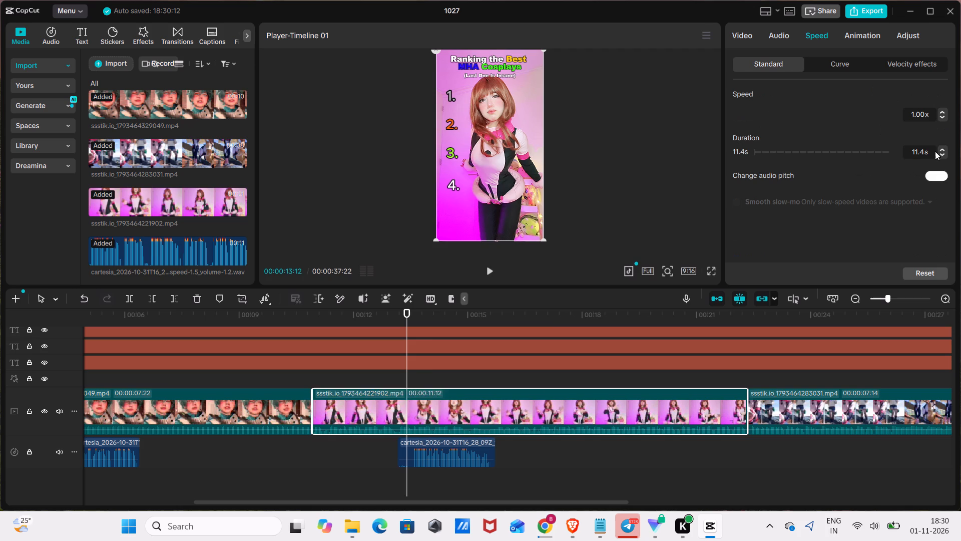
{"action": "left_click", "coordinate": [942, 146]}
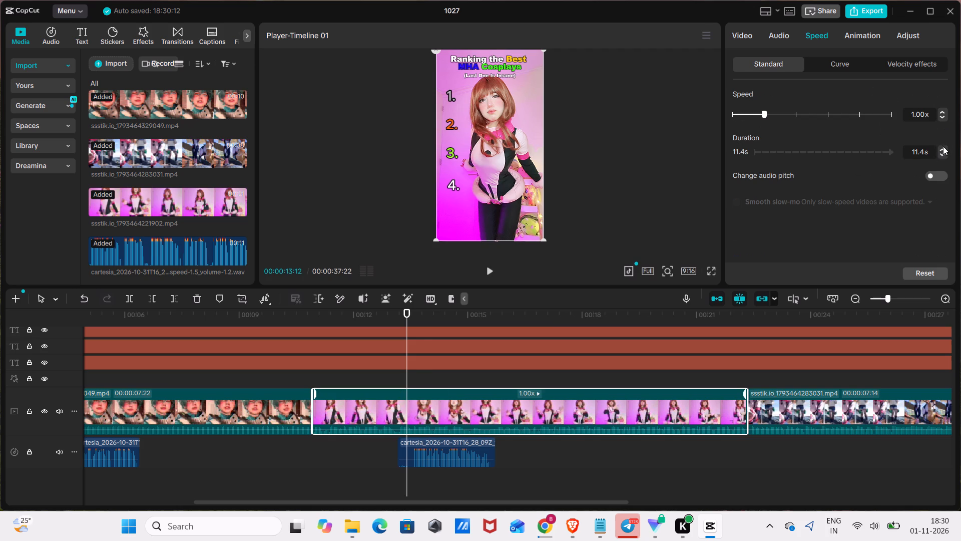
{"action": "left_click", "coordinate": [942, 148]}
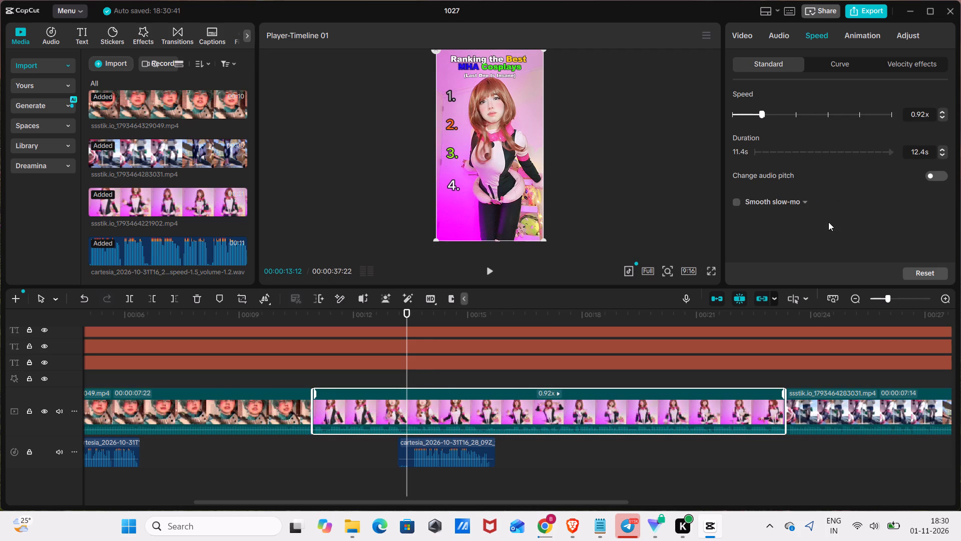
{"action": "left_click", "coordinate": [943, 148]}
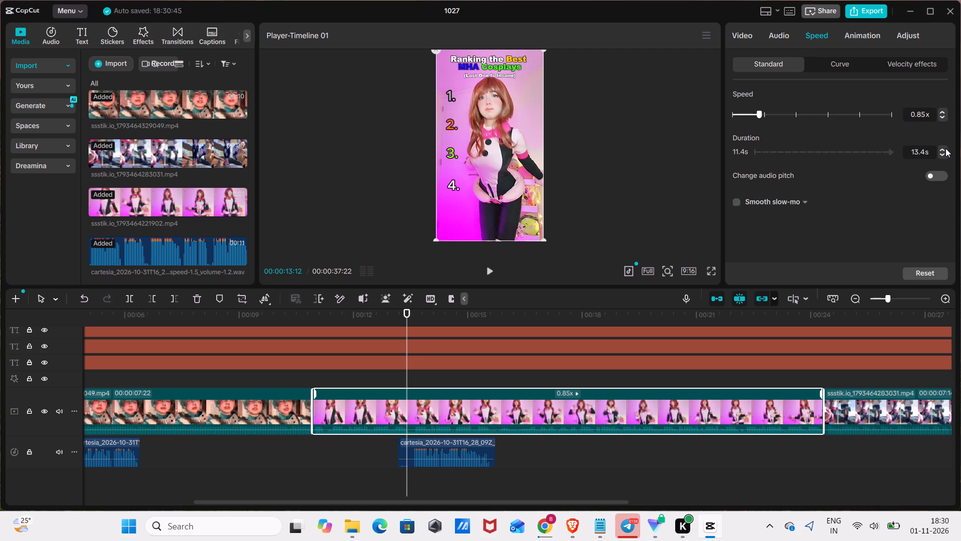
{"action": "left_click", "coordinate": [946, 154]}
{"action": "left_click", "coordinate": [944, 153]}
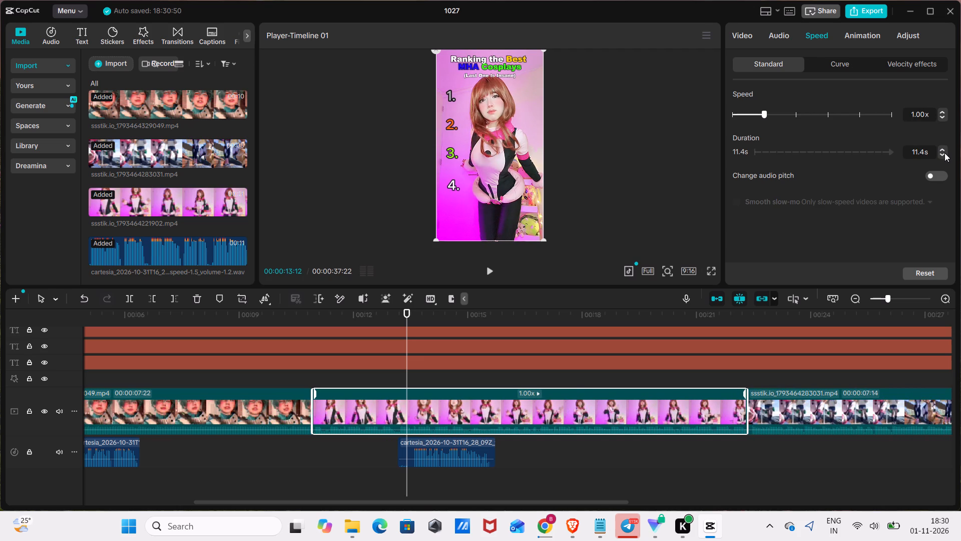
{"action": "left_click", "coordinate": [944, 153]}
{"action": "left_click", "coordinate": [944, 153]}
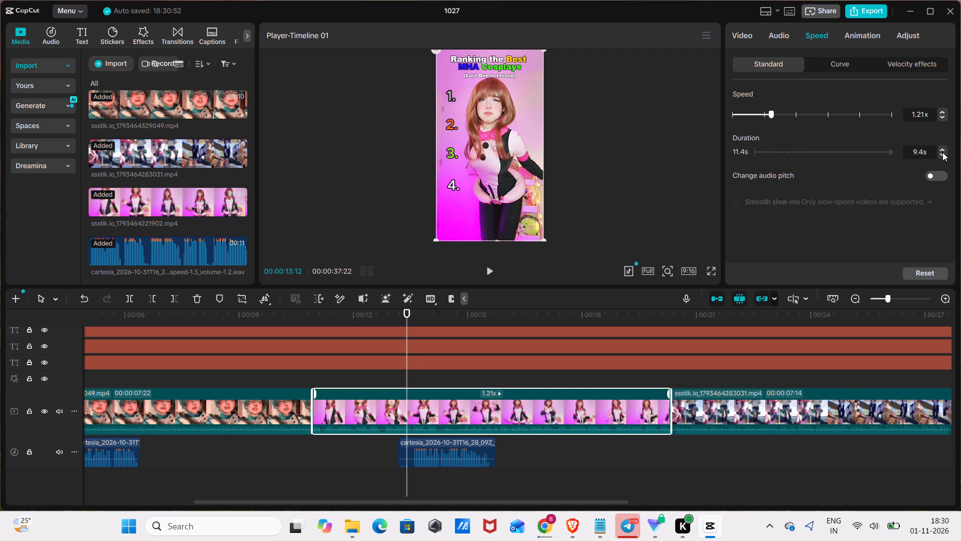
Play back the sped-up third clip, and shift the fourth video clip straight down in the frame to about Y -395.
{"action": "left_click_drag", "start_coordinate": [406, 313], "coordinate": [312, 373]}
{"action": "key", "text": "space"}
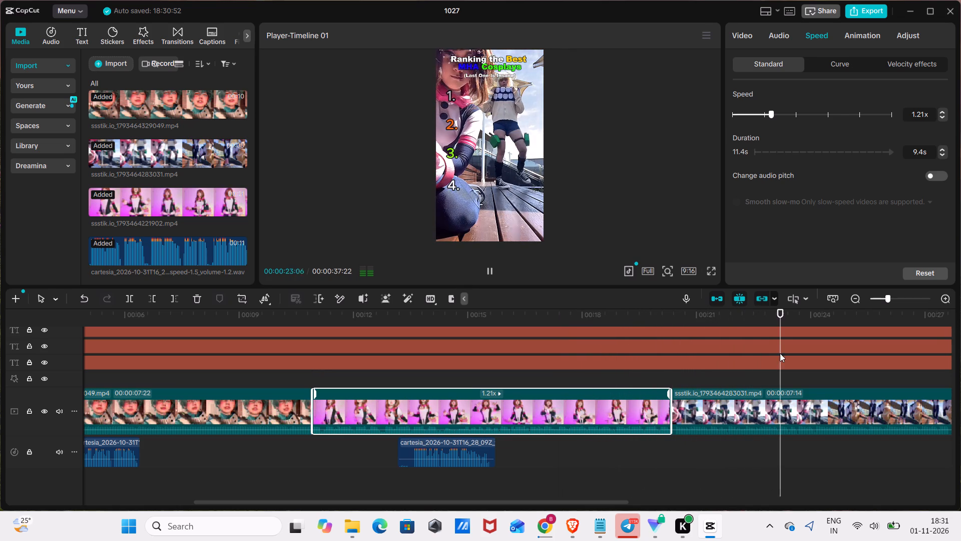
{"action": "left_click_drag", "start_coordinate": [810, 321], "coordinate": [749, 356]}
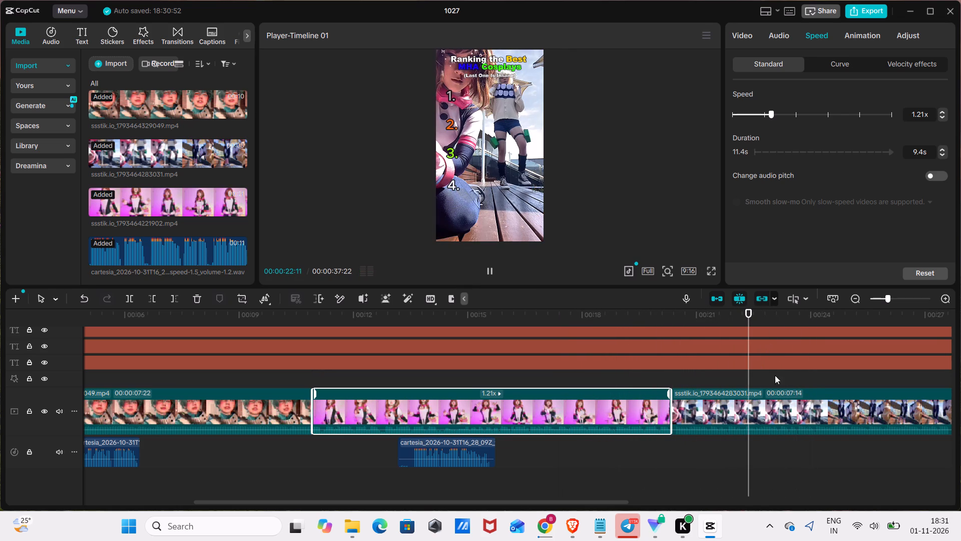
{"action": "left_click", "coordinate": [784, 412]}
{"action": "left_click_drag", "start_coordinate": [503, 191], "coordinate": [505, 199]}
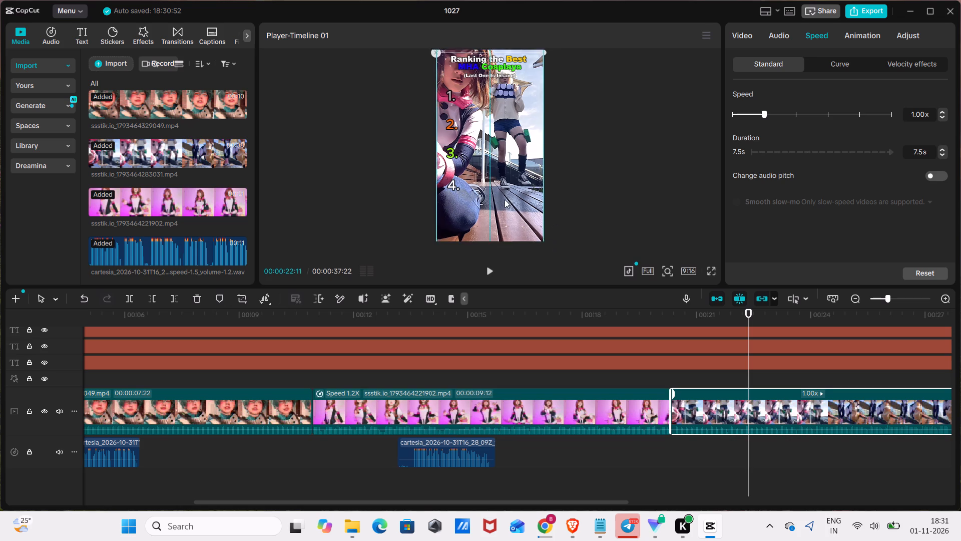
{"action": "left_click_drag", "start_coordinate": [505, 199], "coordinate": [505, 211]}
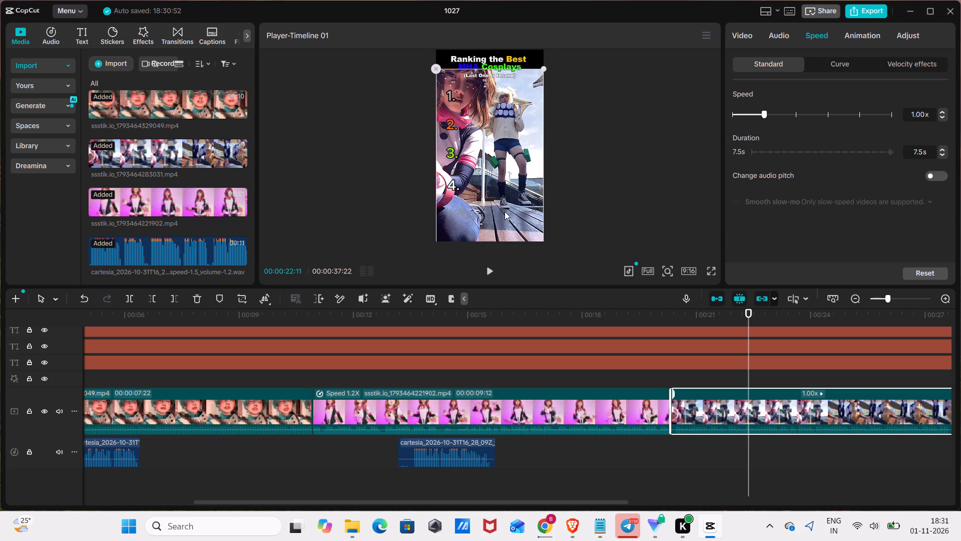
Give the fourth video clip a Blur canvas background using the second blur level.
{"action": "left_click", "coordinate": [736, 42]}
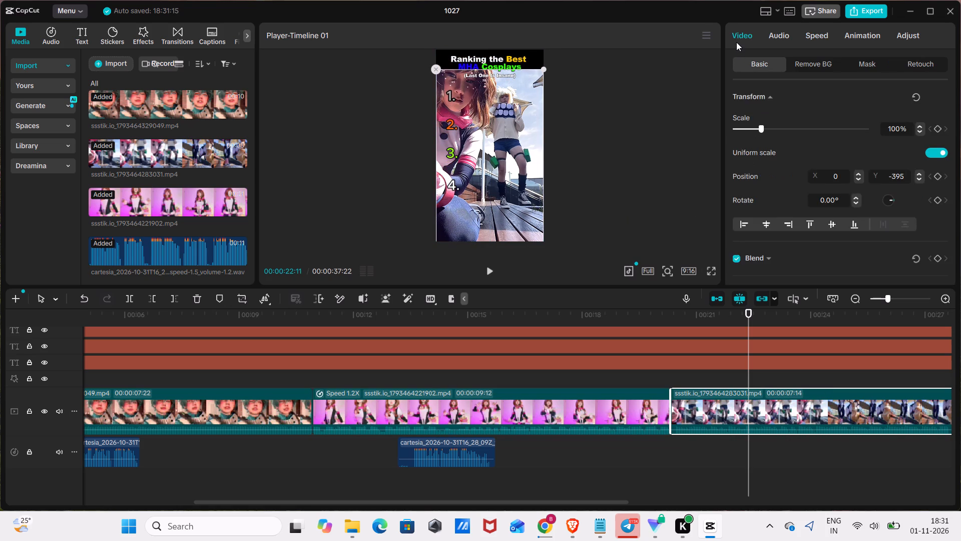
{"action": "scroll", "coordinate": [853, 182], "scroll_direction": "down", "scroll_amount": 13}
{"action": "left_click", "coordinate": [770, 260]}
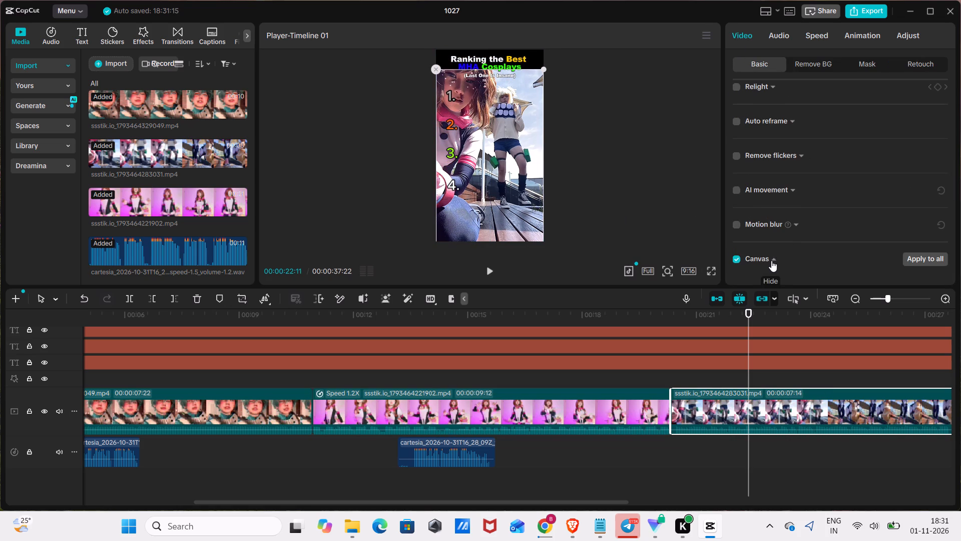
{"action": "scroll", "coordinate": [775, 261], "scroll_direction": "down", "scroll_amount": 4}
{"action": "left_click", "coordinate": [770, 258]}
{"action": "scroll", "coordinate": [772, 258], "scroll_direction": "down", "scroll_amount": 7}
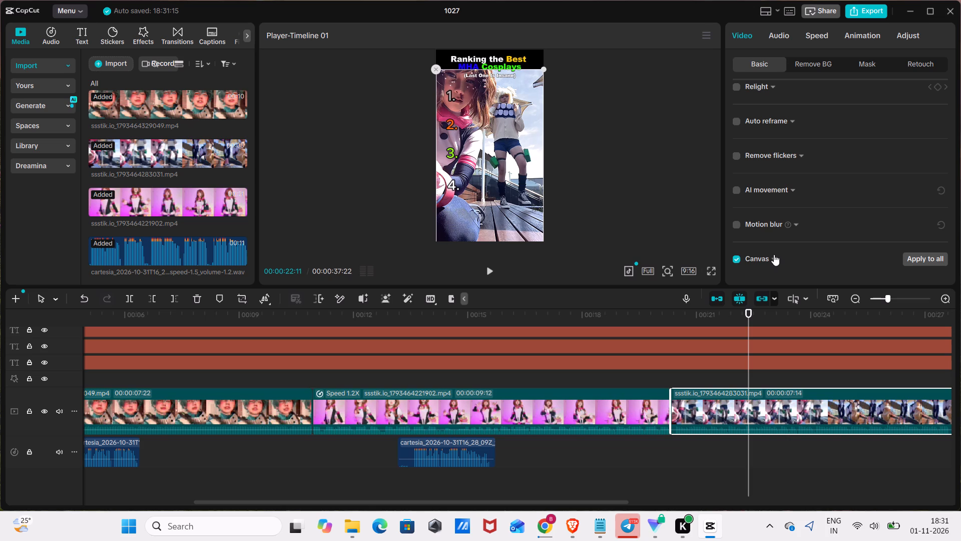
{"action": "scroll", "coordinate": [808, 256], "scroll_direction": "down", "scroll_amount": 4}
{"action": "left_click", "coordinate": [775, 255]}
{"action": "left_click", "coordinate": [779, 281]}
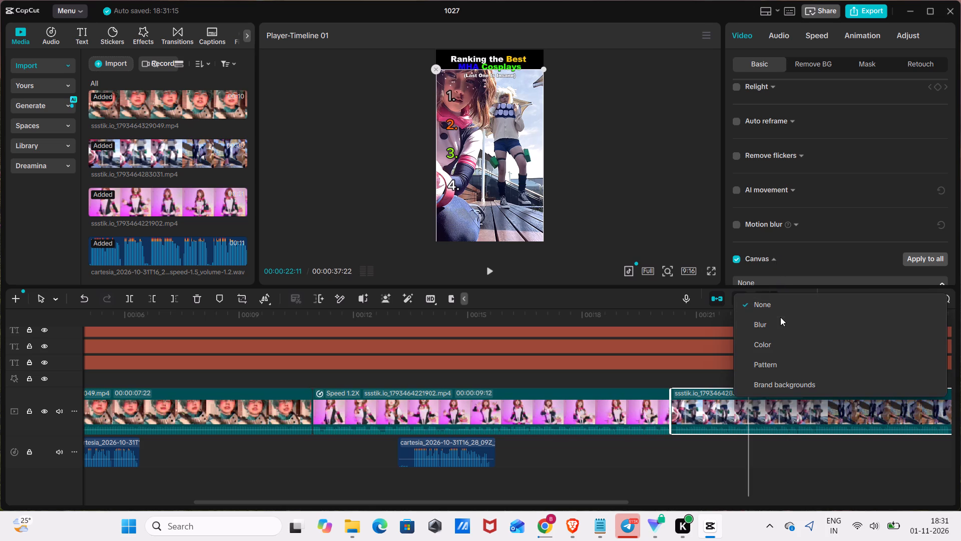
{"action": "left_click", "coordinate": [778, 323]}
{"action": "scroll", "coordinate": [791, 240], "scroll_direction": "down", "scroll_amount": 4}
{"action": "left_click", "coordinate": [799, 241]}
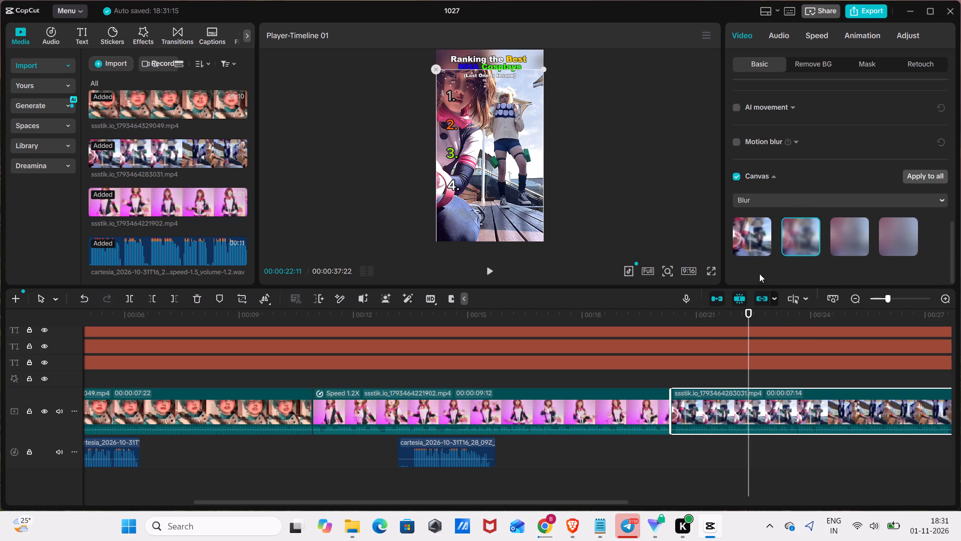
Move the last voiceover segment under the start of the fourth video clip, at about 21 s.
{"action": "left_click_drag", "start_coordinate": [746, 314], "coordinate": [960, 401]}
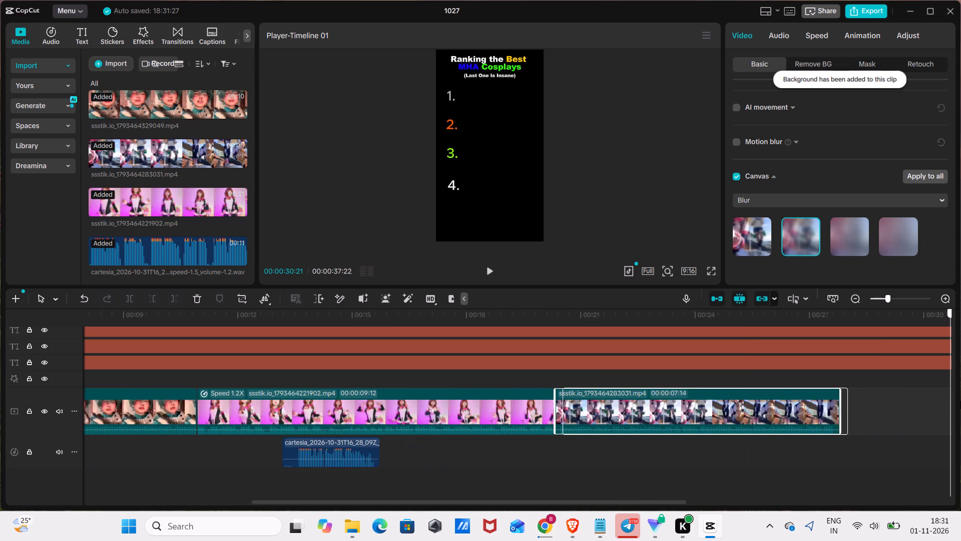
{"action": "left_click_drag", "start_coordinate": [960, 401], "coordinate": [557, 461]}
{"action": "left_click_drag", "start_coordinate": [906, 448], "coordinate": [368, 454]}
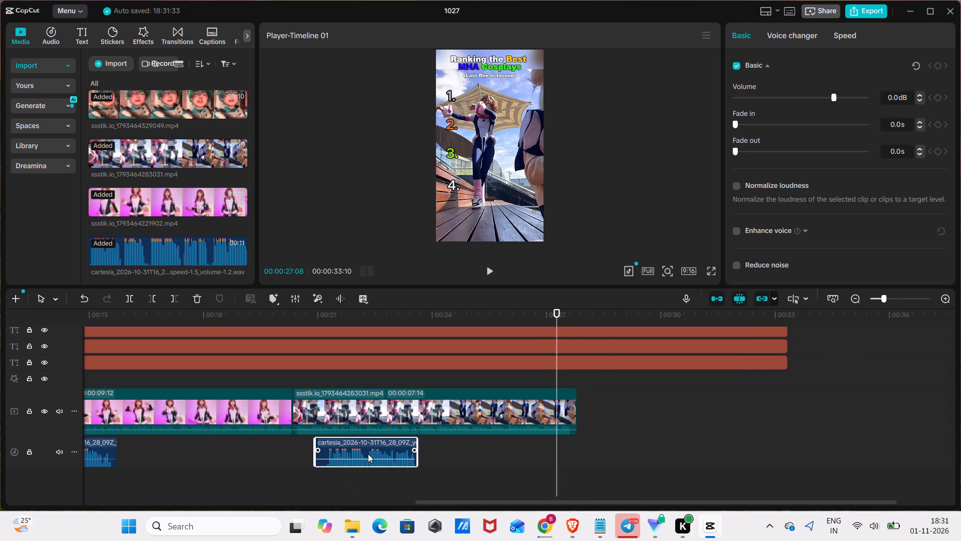
Move the voiceover segment under the third video clip earlier, to start at about 11.6 s.
{"action": "left_click_drag", "start_coordinate": [559, 321], "coordinate": [69, 441]}
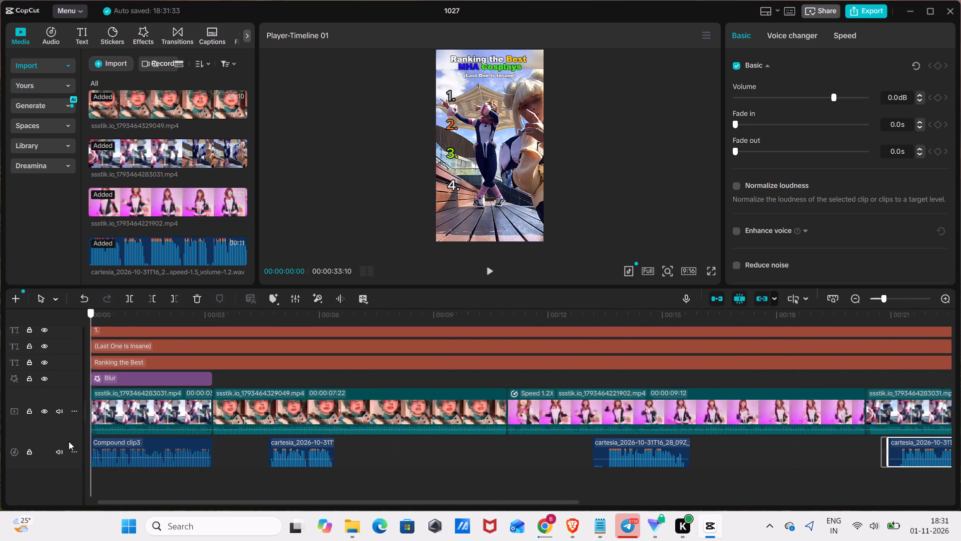
{"action": "left_click_drag", "start_coordinate": [69, 441], "coordinate": [477, 527]}
{"action": "left_click", "coordinate": [660, 452]}
{"action": "left_click_drag", "start_coordinate": [660, 451], "coordinate": [644, 450]}
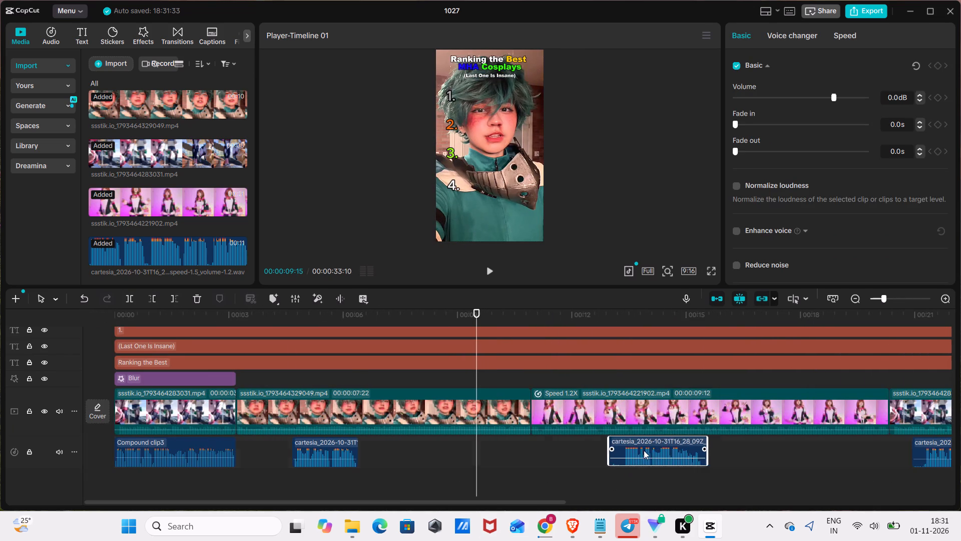
{"action": "left_click_drag", "start_coordinate": [644, 450], "coordinate": [603, 455]}
Split the voiceover segment under the third video clip at 12 s and delete the short part before the cut.
{"action": "left_click", "coordinate": [565, 319]}
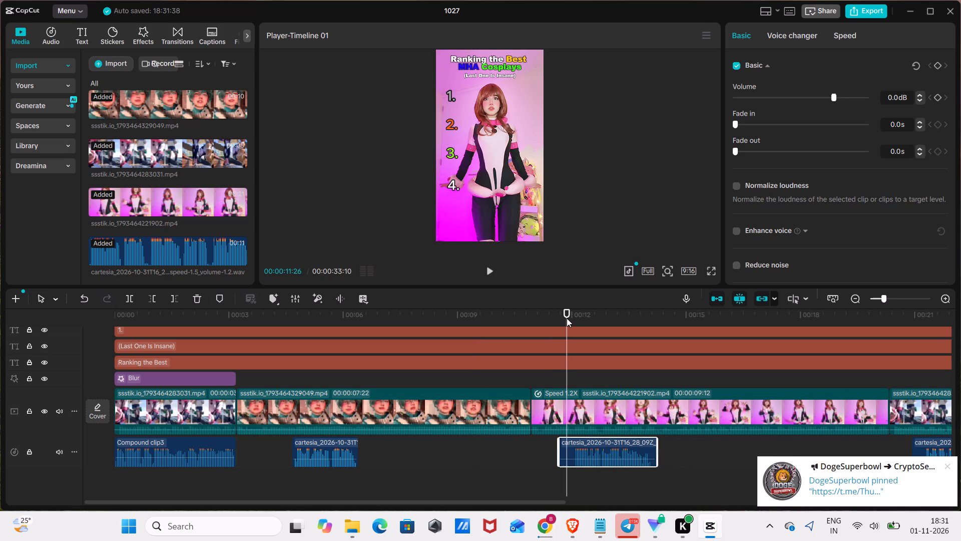
{"action": "left_click", "coordinate": [567, 318]}
{"action": "key", "text": "space"}
{"action": "key", "text": "space"}
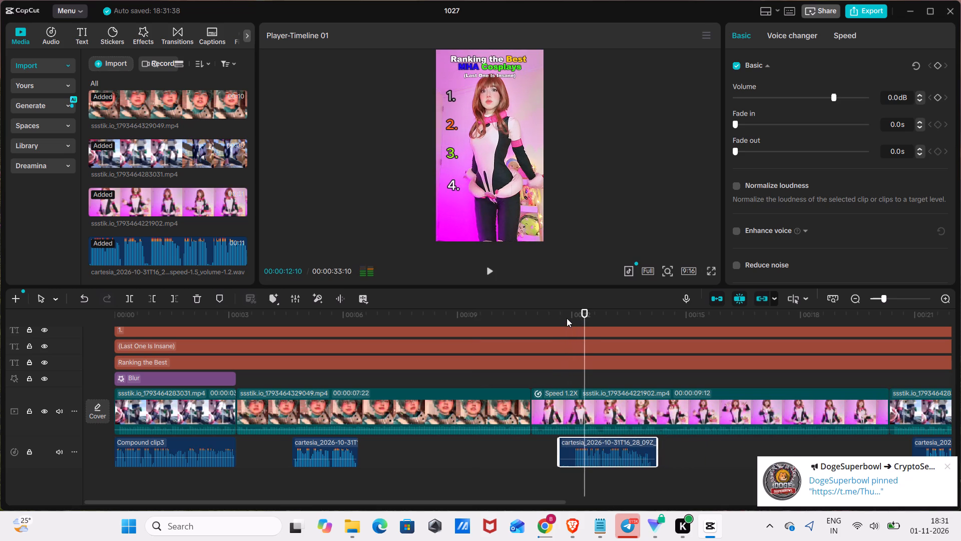
{"action": "left_click_drag", "start_coordinate": [586, 314], "coordinate": [584, 314]}
{"action": "left_click_drag", "start_coordinate": [584, 314], "coordinate": [572, 325]}
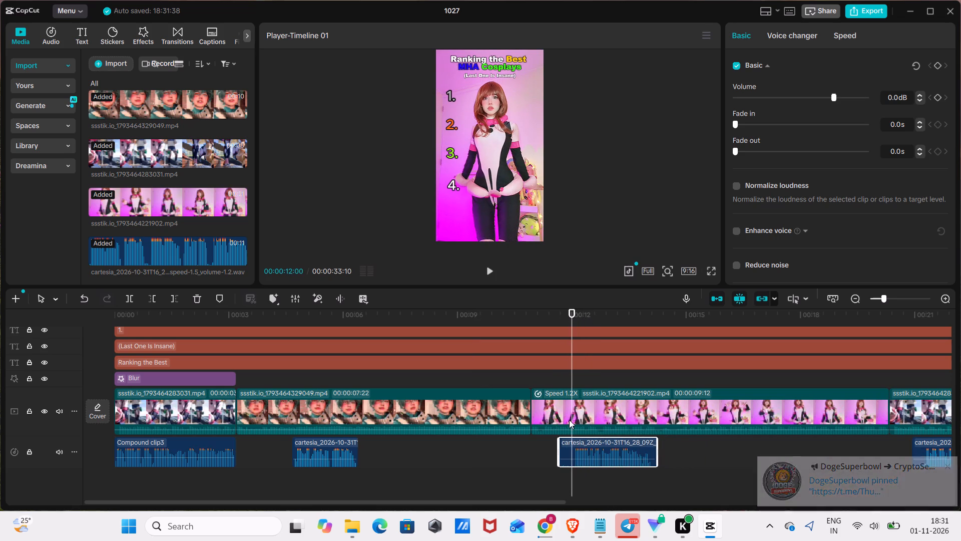
{"action": "left_click", "coordinate": [136, 296]}
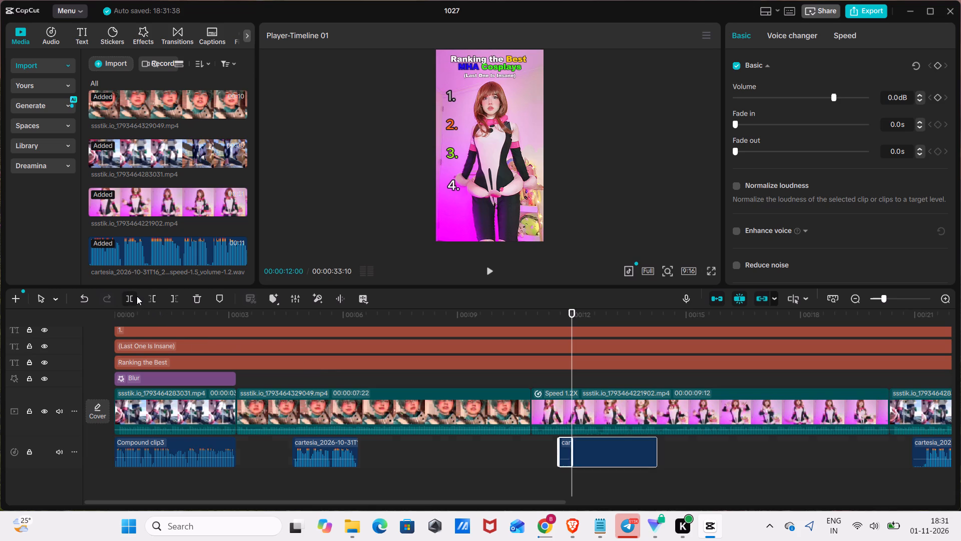
{"action": "left_click", "coordinate": [564, 466]}
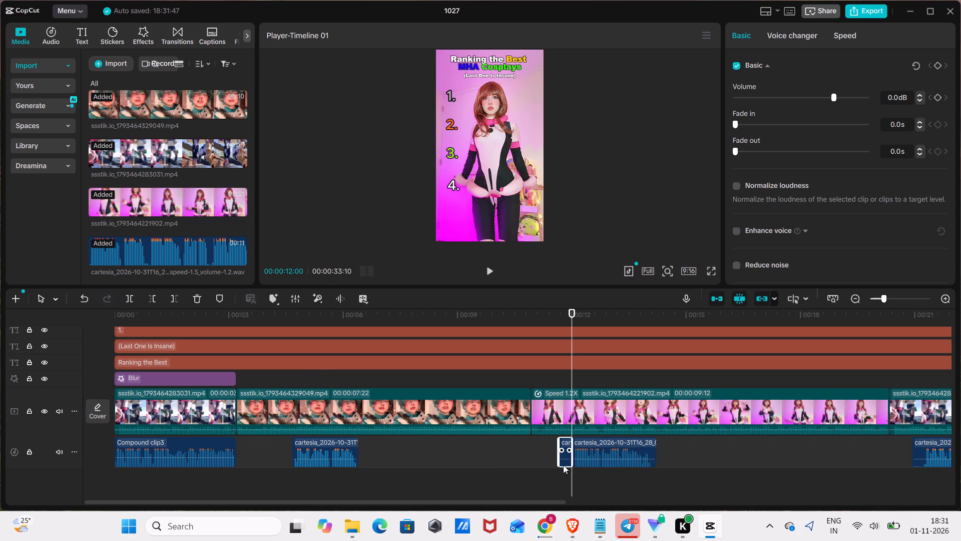
{"action": "left_click", "coordinate": [202, 301]}
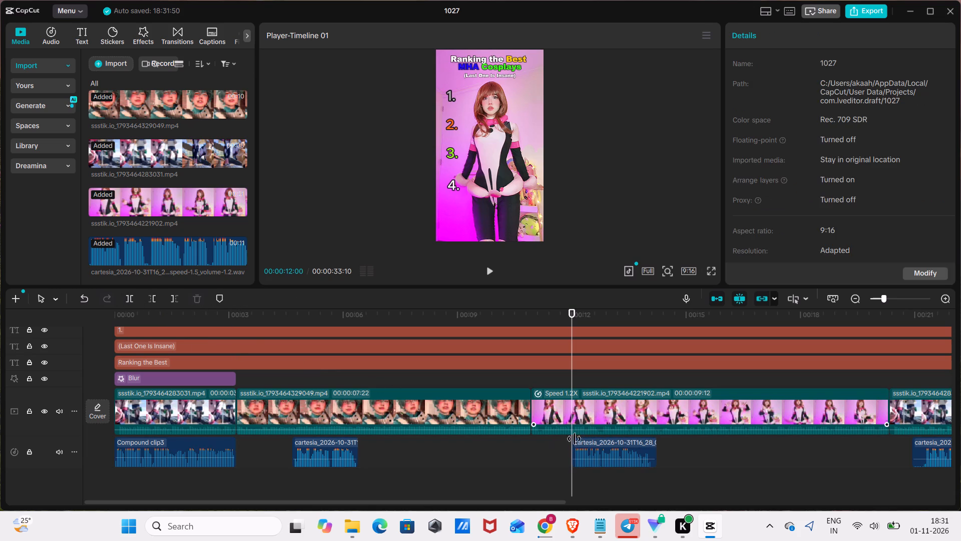
Move the trimmed voiceover segment under the third video clip earlier, to start at about 11.6 s.
{"action": "left_click_drag", "start_coordinate": [608, 448], "coordinate": [593, 446]}
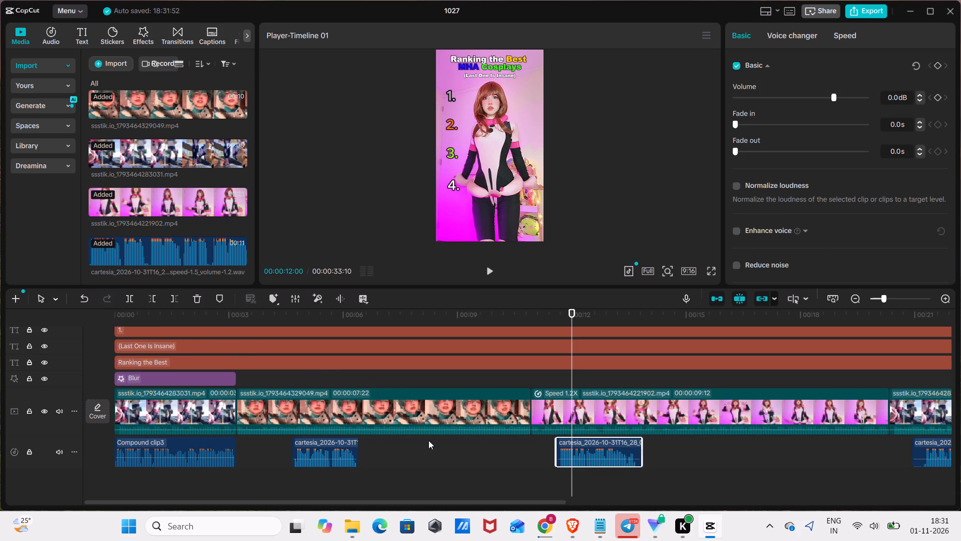
Move the voiceover segment under the second video clip earlier, to start at about 3.8 s.
{"action": "left_click_drag", "start_coordinate": [319, 448], "coordinate": [285, 447]}
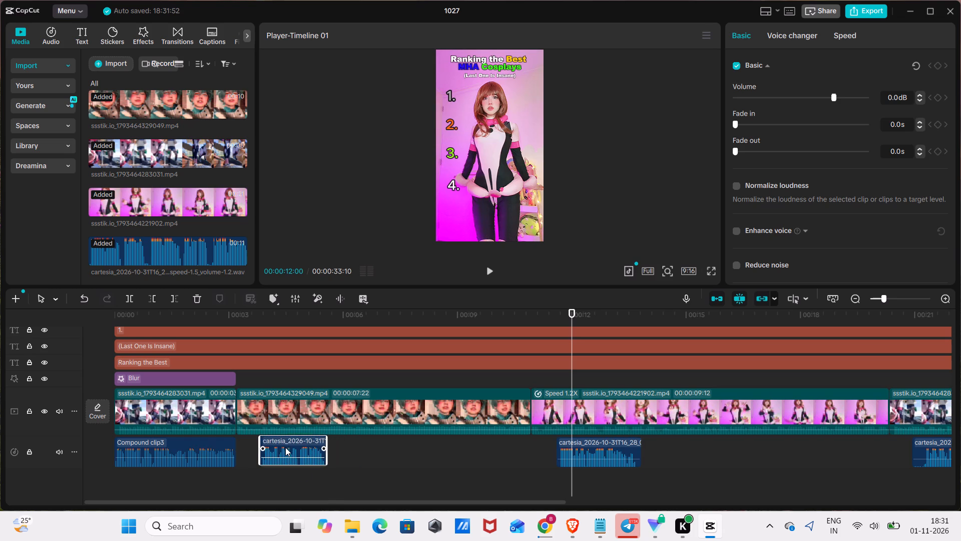
{"action": "left_click_drag", "start_coordinate": [285, 447], "coordinate": [285, 447]}
Give the second video clip's audio a 0.5 s fade-in and a 0.6 s fade-out.
{"action": "left_click", "coordinate": [452, 401]}
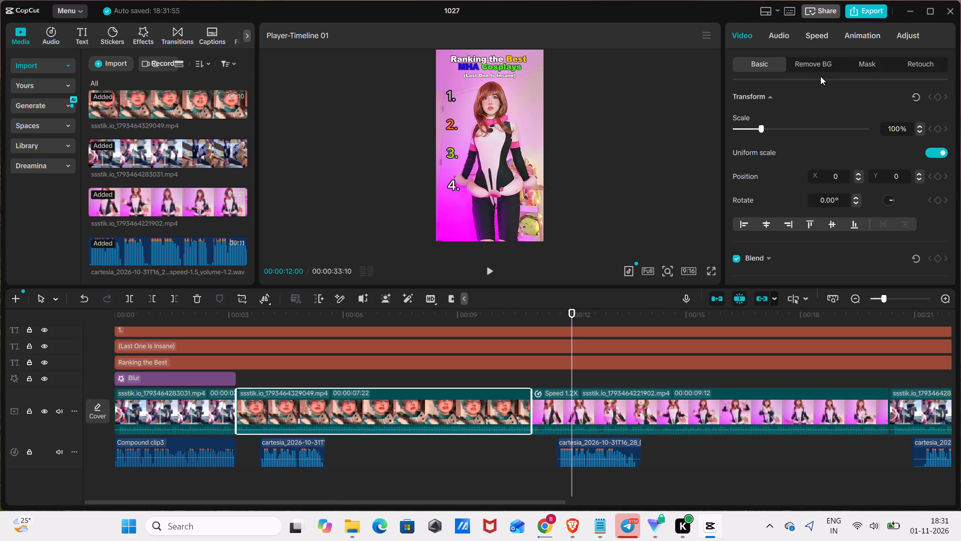
{"action": "left_click", "coordinate": [768, 39]}
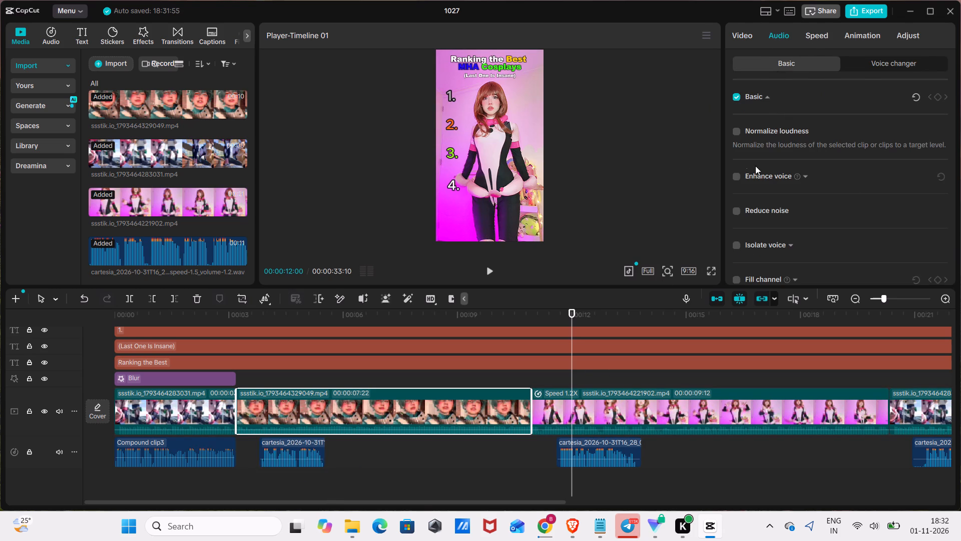
{"action": "left_click_drag", "start_coordinate": [736, 158], "coordinate": [745, 159]}
{"action": "left_click_drag", "start_coordinate": [740, 183], "coordinate": [746, 183]}
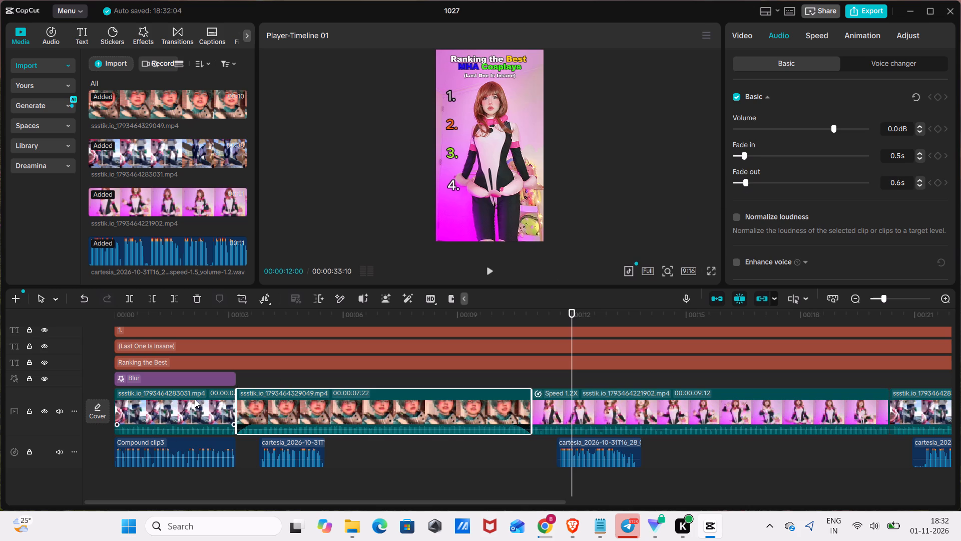
Give the first video clip's audio a 0.5 s fade-out.
{"action": "left_click", "coordinate": [195, 399]}
{"action": "left_click_drag", "start_coordinate": [732, 177], "coordinate": [734, 177]}
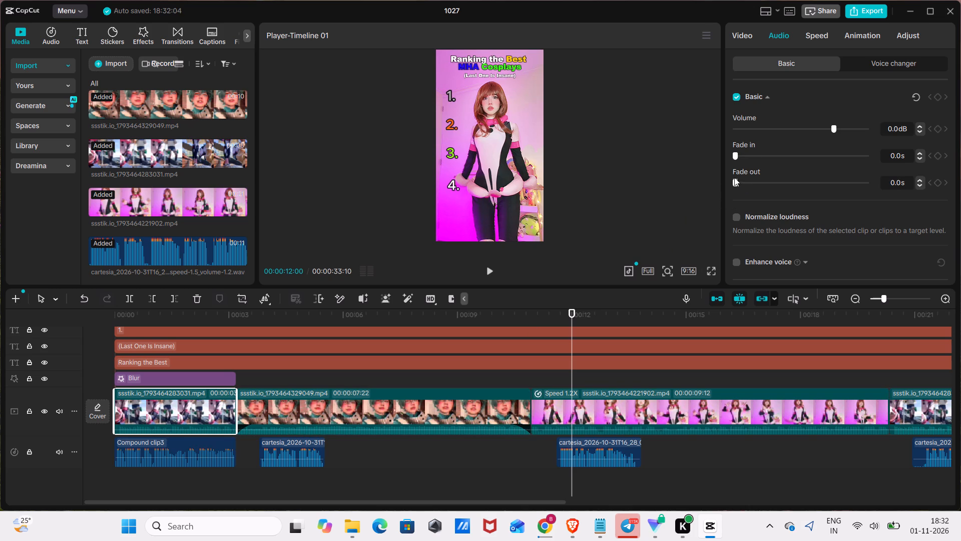
{"action": "left_click_drag", "start_coordinate": [734, 177], "coordinate": [795, 182]}
{"action": "left_click_drag", "start_coordinate": [736, 183], "coordinate": [755, 185]}
Give the third video clip's audio a 0.7 s fade-in and a 0.6 s fade-out.
{"action": "left_click", "coordinate": [706, 404]}
{"action": "left_click", "coordinate": [741, 150]}
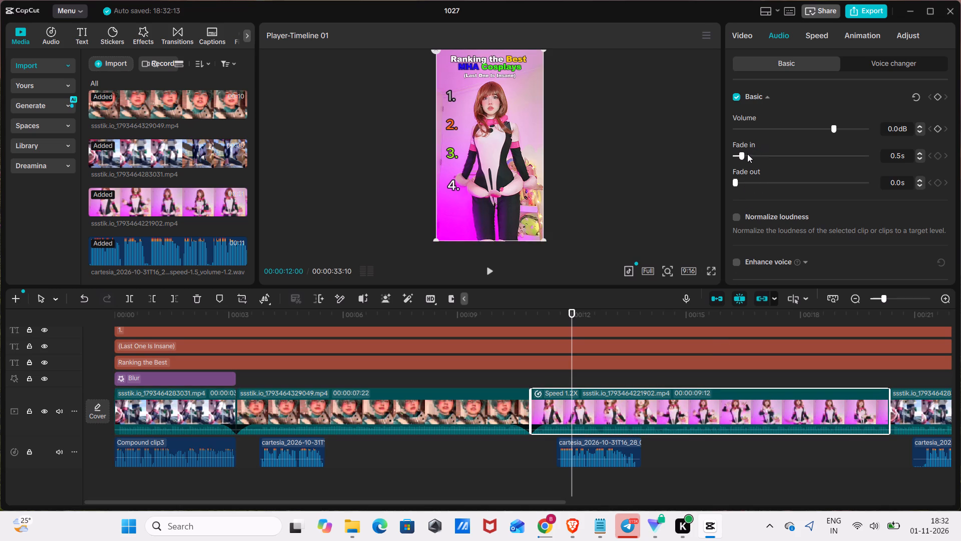
{"action": "left_click_drag", "start_coordinate": [749, 154], "coordinate": [744, 167]}
{"action": "left_click_drag", "start_coordinate": [744, 167], "coordinate": [745, 167]}
{"action": "left_click", "coordinate": [743, 187]}
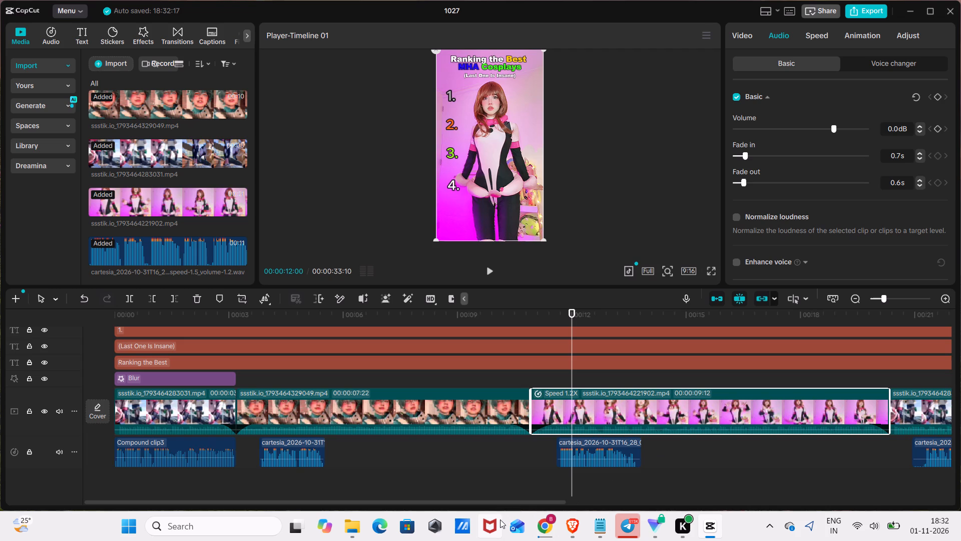
Give the fourth video clip's audio a 0.5 s fade-in and a 0.3 s fade-out.
{"action": "left_click_drag", "start_coordinate": [516, 501], "coordinate": [741, 518]}
{"action": "left_click", "coordinate": [579, 390]}
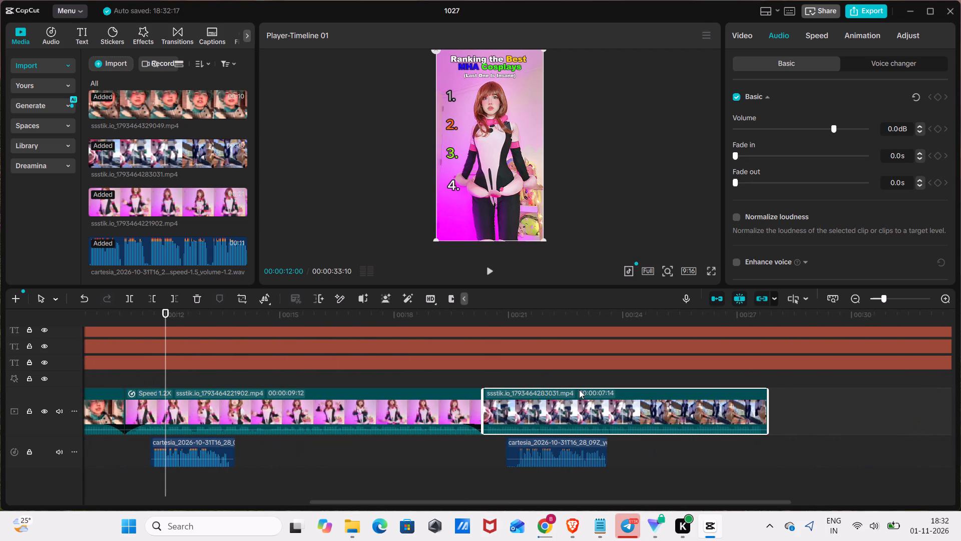
{"action": "left_click", "coordinate": [743, 159]}
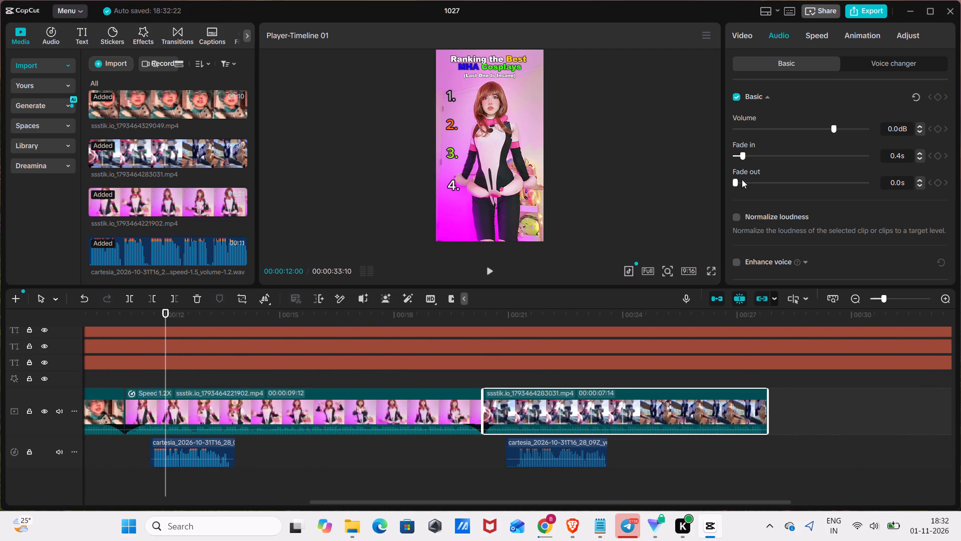
{"action": "left_click", "coordinate": [743, 180]}
{"action": "left_click", "coordinate": [743, 180]}
{"action": "left_click_drag", "start_coordinate": [745, 180], "coordinate": [720, 193]}
{"action": "left_click", "coordinate": [741, 178]}
{"action": "left_click", "coordinate": [744, 153]}
Search the transitions for glitch and add Color Glitch between the first and second video clips.
{"action": "left_click", "coordinate": [430, 489]}
{"action": "left_click_drag", "start_coordinate": [434, 475], "coordinate": [0, 537]}
{"action": "left_click", "coordinate": [183, 30]}
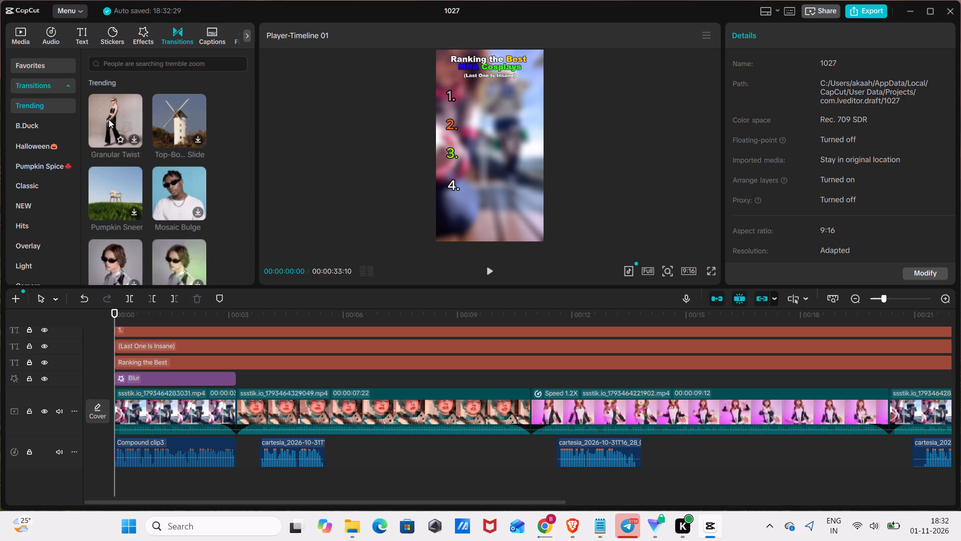
{"action": "left_click", "coordinate": [190, 59]}
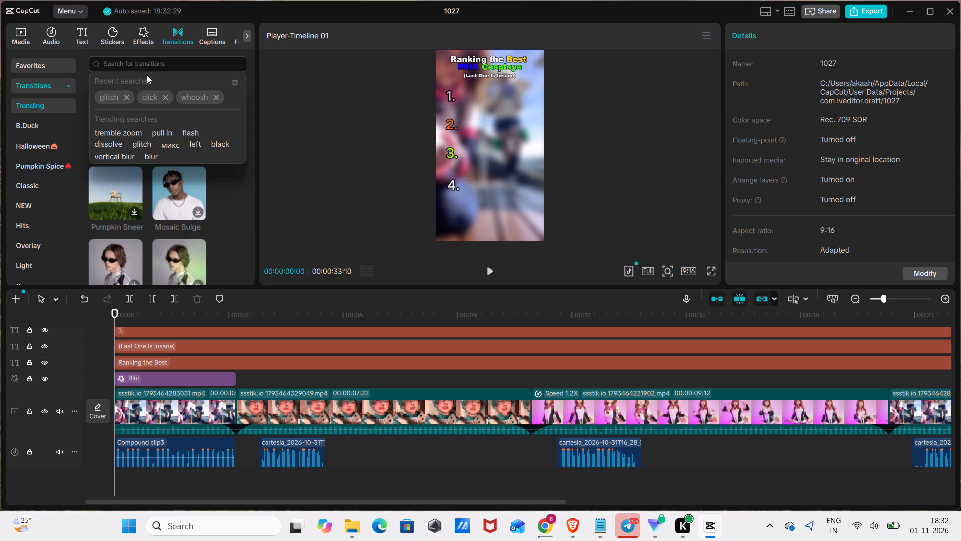
{"action": "left_click", "coordinate": [114, 92]}
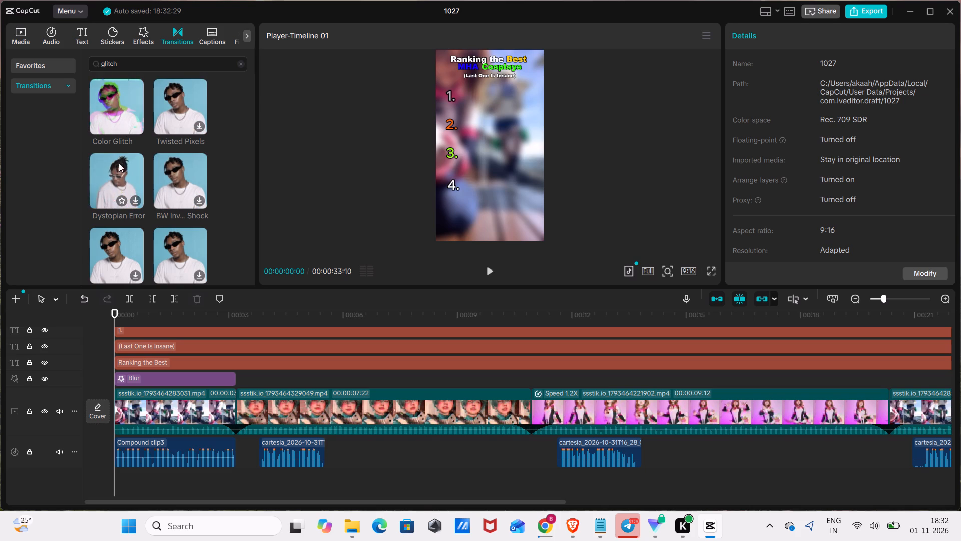
{"action": "left_click", "coordinate": [137, 125]}
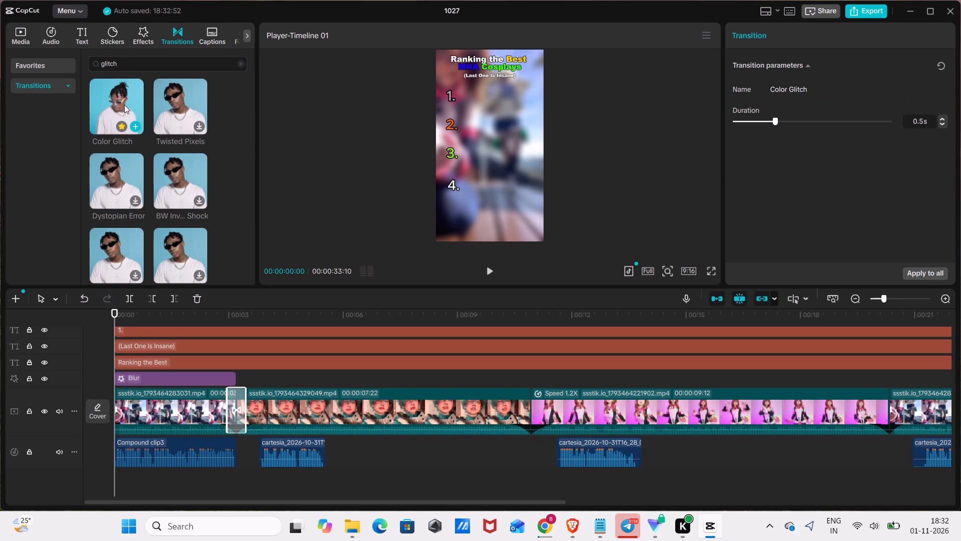
Add the Color Glitch transition at the cuts between the second and third and between the third and fourth video clips.
{"action": "left_click_drag", "start_coordinate": [118, 100], "coordinate": [526, 409]}
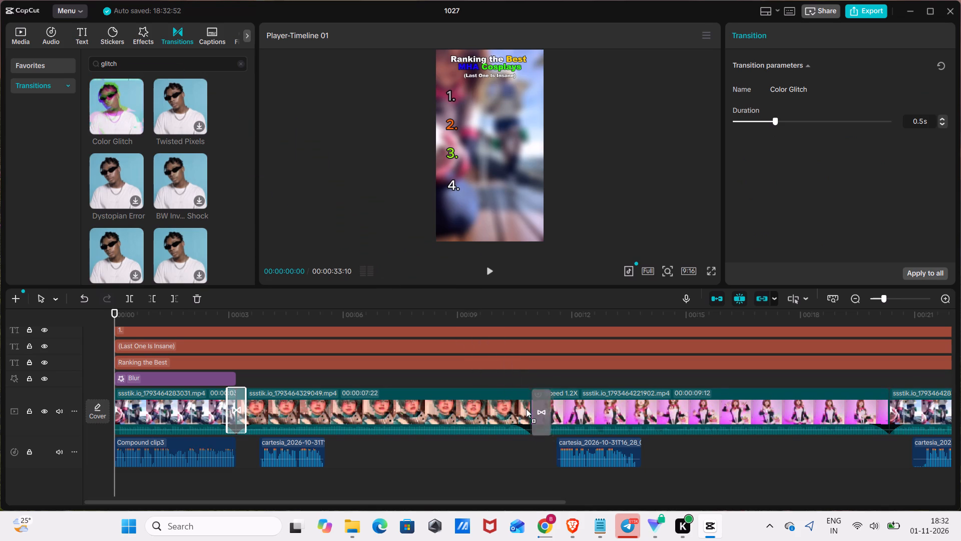
{"action": "left_click_drag", "start_coordinate": [526, 409], "coordinate": [525, 408]}
{"action": "left_click", "coordinate": [578, 311]}
{"action": "left_click_drag", "start_coordinate": [578, 312], "coordinate": [960, 480]}
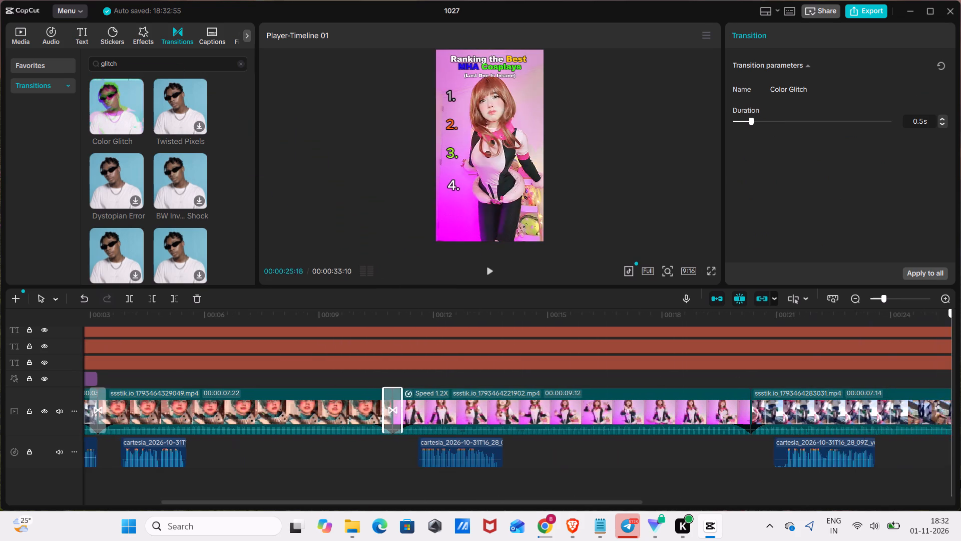
{"action": "left_click_drag", "start_coordinate": [960, 480], "coordinate": [960, 478]}
{"action": "left_click_drag", "start_coordinate": [106, 109], "coordinate": [458, 306]}
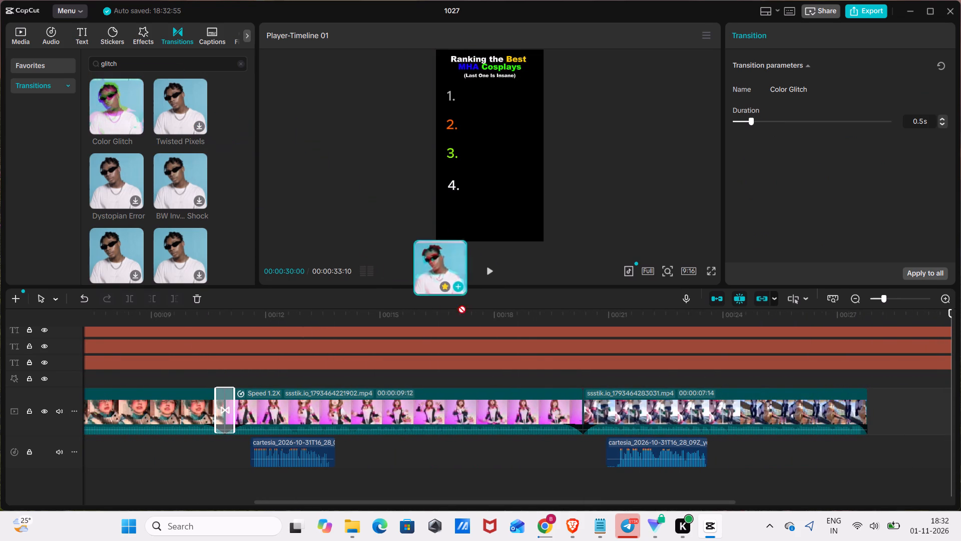
{"action": "left_click_drag", "start_coordinate": [458, 306], "coordinate": [577, 409]}
{"action": "left_click", "coordinate": [541, 287]}
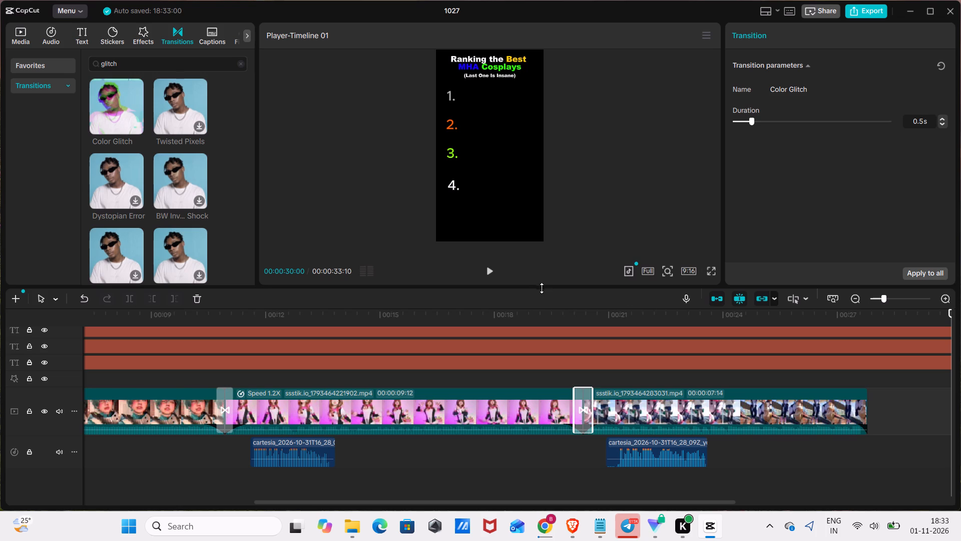
Search the sound effects for glitch and place the favourited "Glitch sound that matches" effect under the first Color Glitch transition.
{"action": "left_click", "coordinate": [548, 310]}
{"action": "left_click_drag", "start_coordinate": [549, 310], "coordinate": [0, 473]}
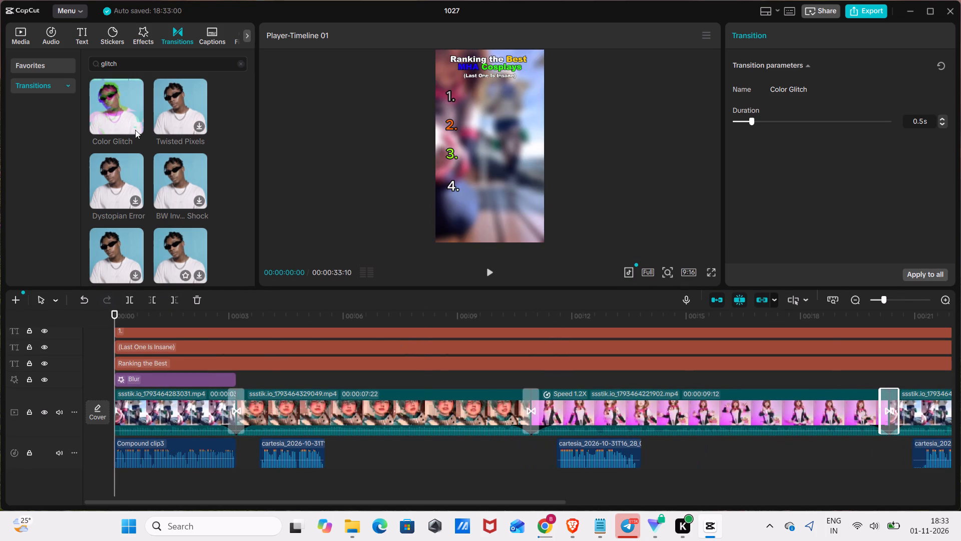
{"action": "left_click", "coordinate": [52, 38]}
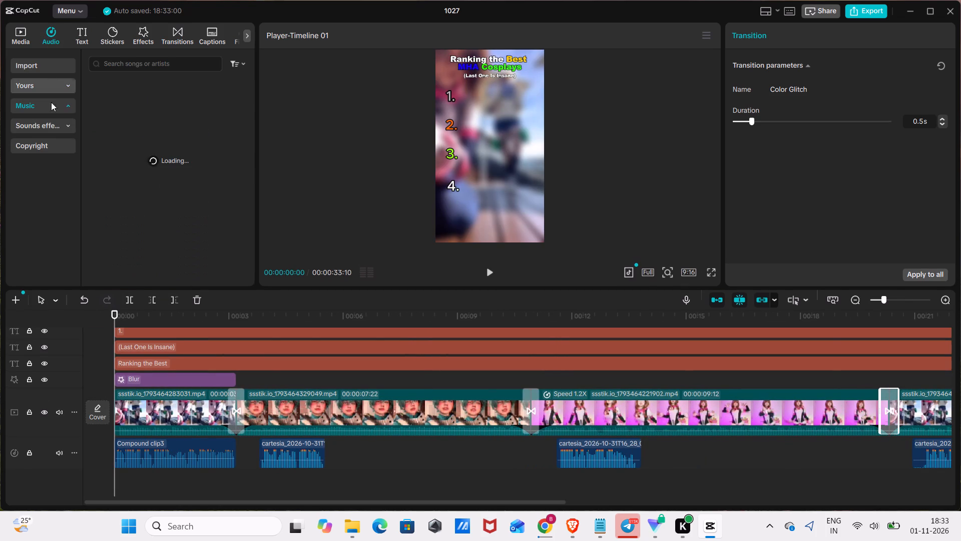
{"action": "left_click", "coordinate": [57, 270]}
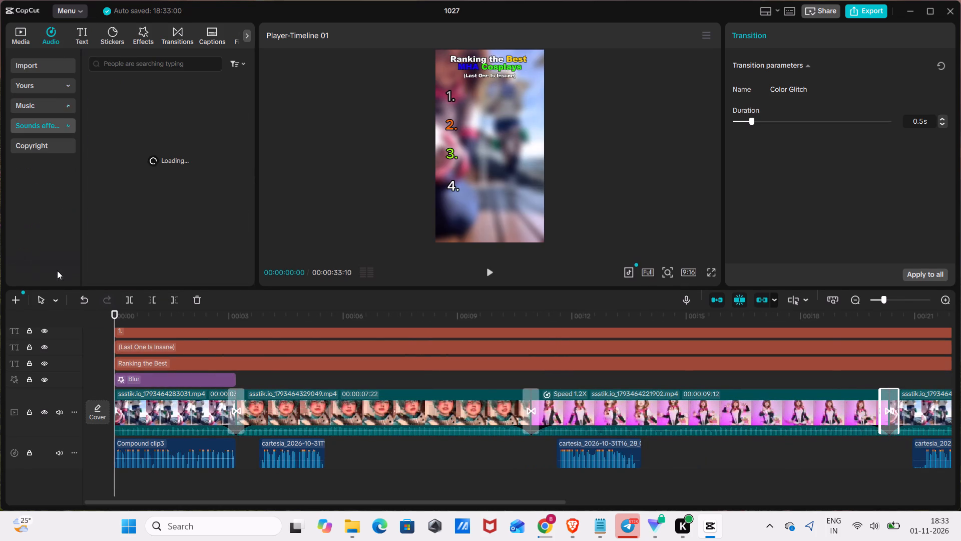
{"action": "scroll", "coordinate": [50, 208], "scroll_direction": "down", "scroll_amount": 2}
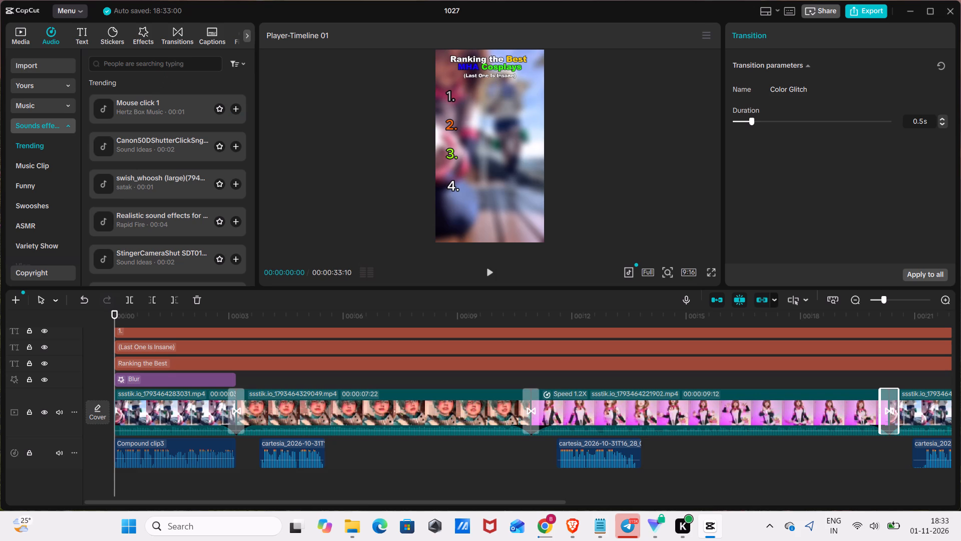
{"action": "left_click", "coordinate": [174, 55]}
{"action": "left_click", "coordinate": [161, 67]}
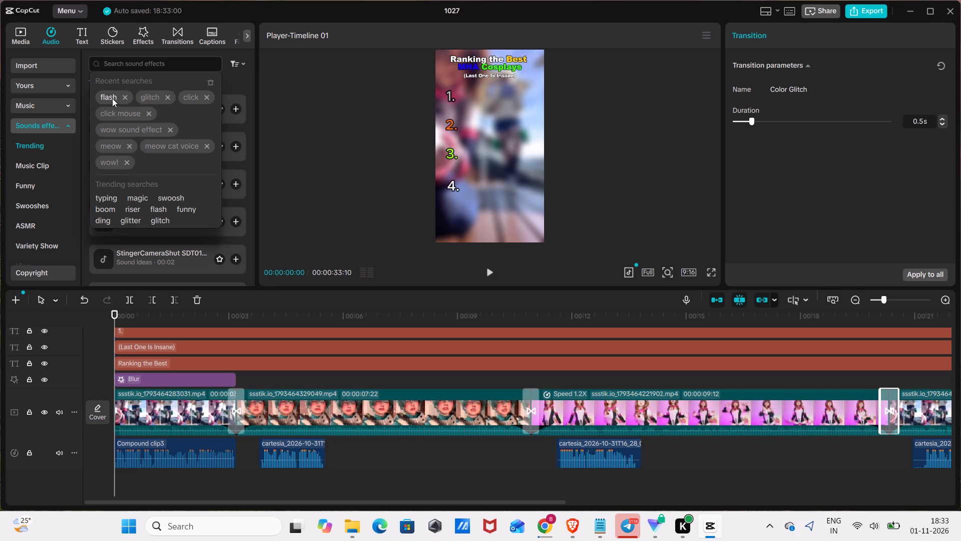
{"action": "left_click", "coordinate": [151, 98]}
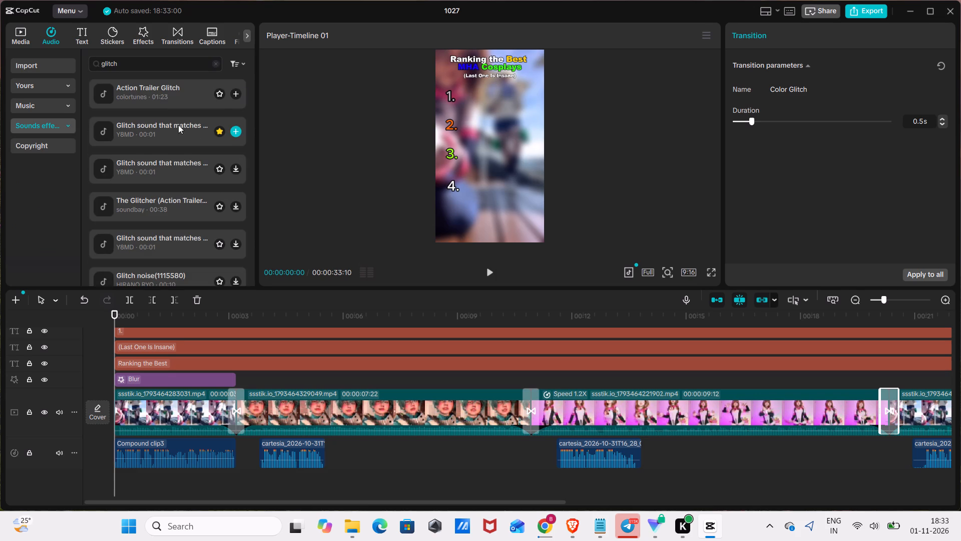
{"action": "left_click", "coordinate": [233, 132]}
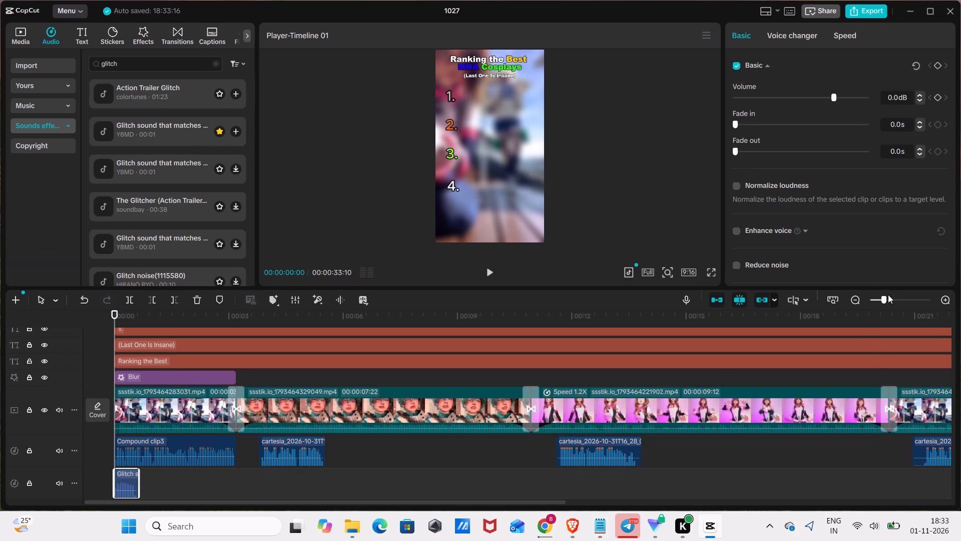
{"action": "left_click", "coordinate": [887, 296]}
{"action": "left_click_drag", "start_coordinate": [887, 299], "coordinate": [892, 300]}
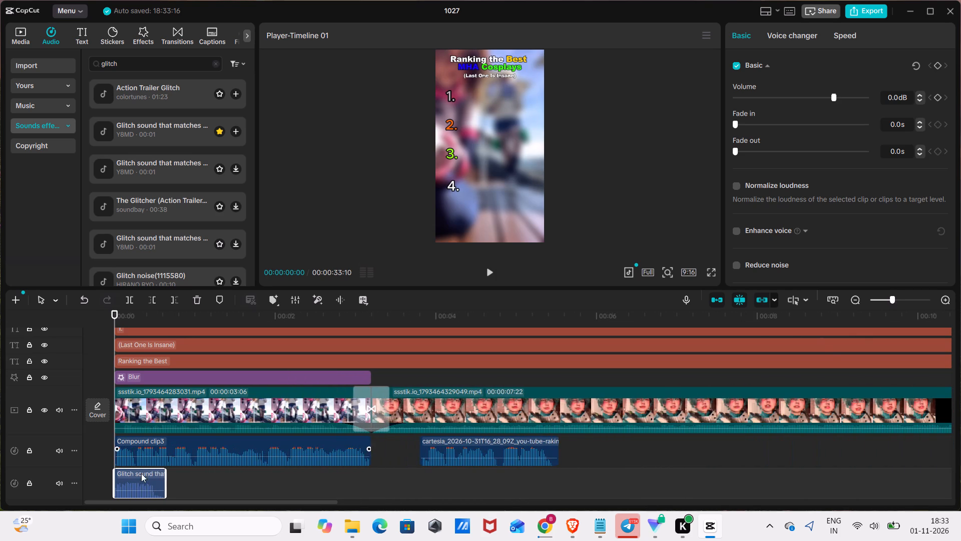
{"action": "left_click_drag", "start_coordinate": [140, 487], "coordinate": [365, 490]}
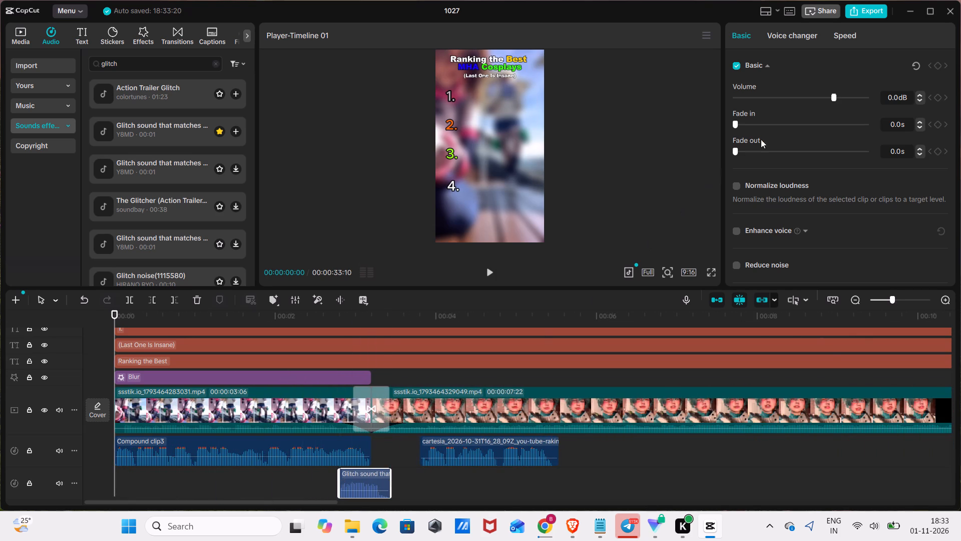
Set the glitch sound effect's volume to 5.3 dB.
{"action": "left_click_drag", "start_coordinate": [841, 99], "coordinate": [843, 99]}
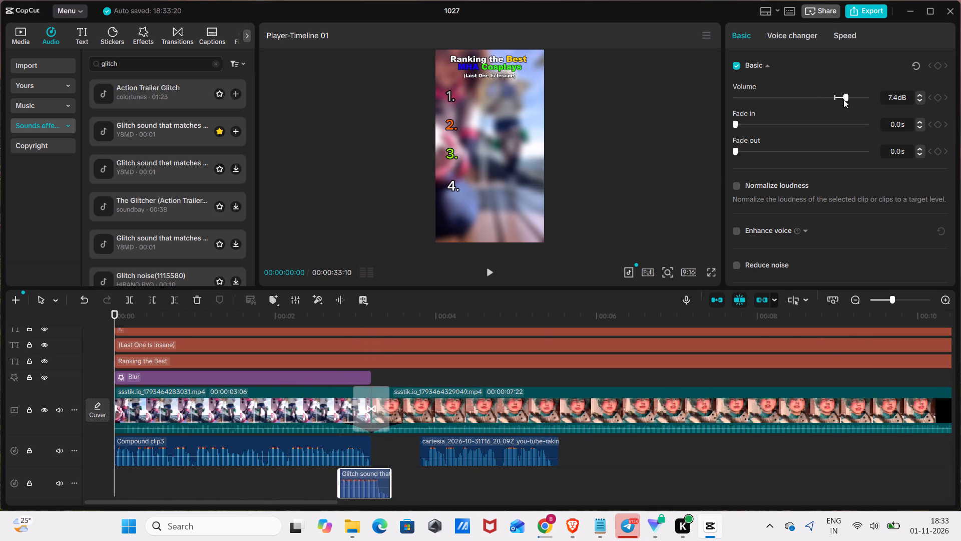
{"action": "left_click_drag", "start_coordinate": [843, 99], "coordinate": [840, 106]}
Align the glitch sound's start with the start of the first transition at about 00:00:02:29 and play it back.
{"action": "left_click", "coordinate": [375, 309]}
{"action": "left_click", "coordinate": [348, 321]}
{"action": "left_click_drag", "start_coordinate": [348, 321], "coordinate": [344, 324]}
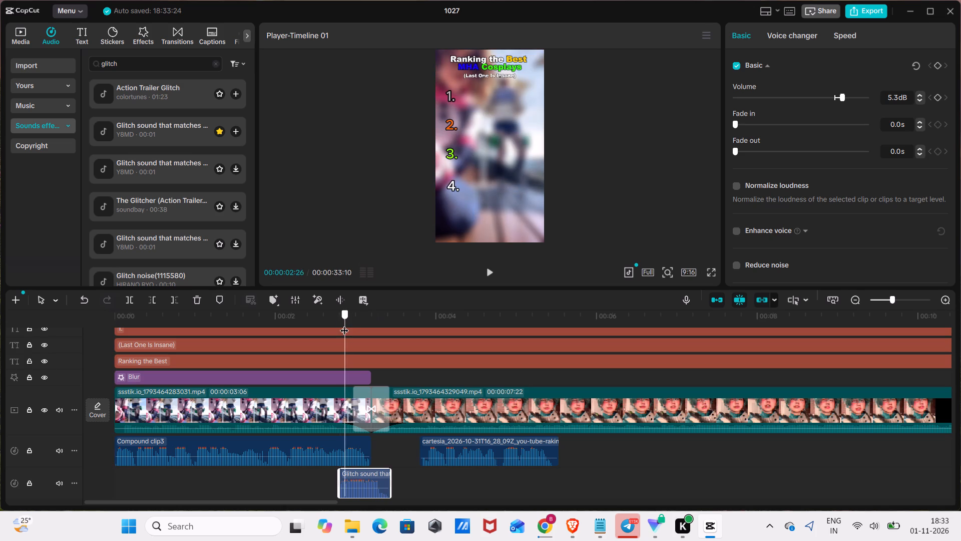
{"action": "left_click_drag", "start_coordinate": [344, 324], "coordinate": [351, 326]}
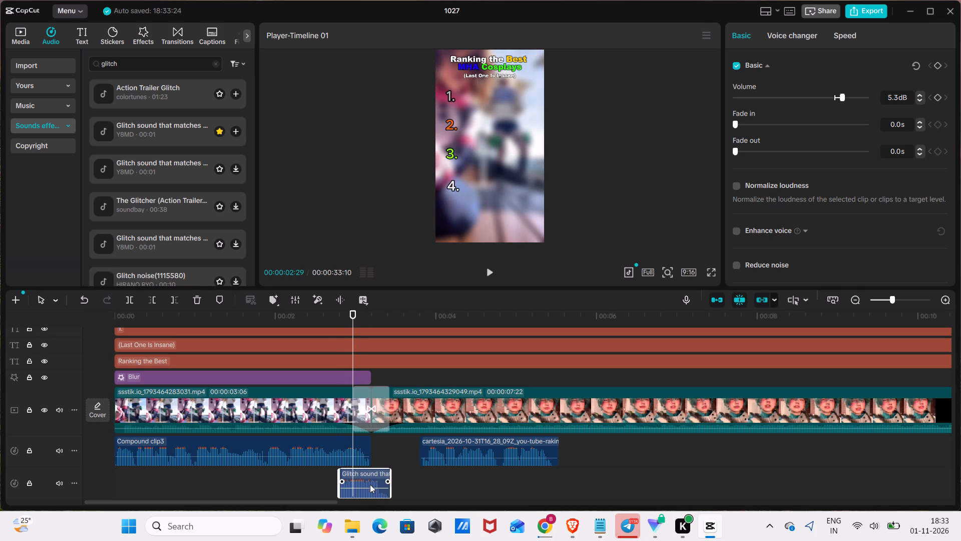
{"action": "left_click_drag", "start_coordinate": [369, 482], "coordinate": [384, 482]}
{"action": "key", "text": "space"}
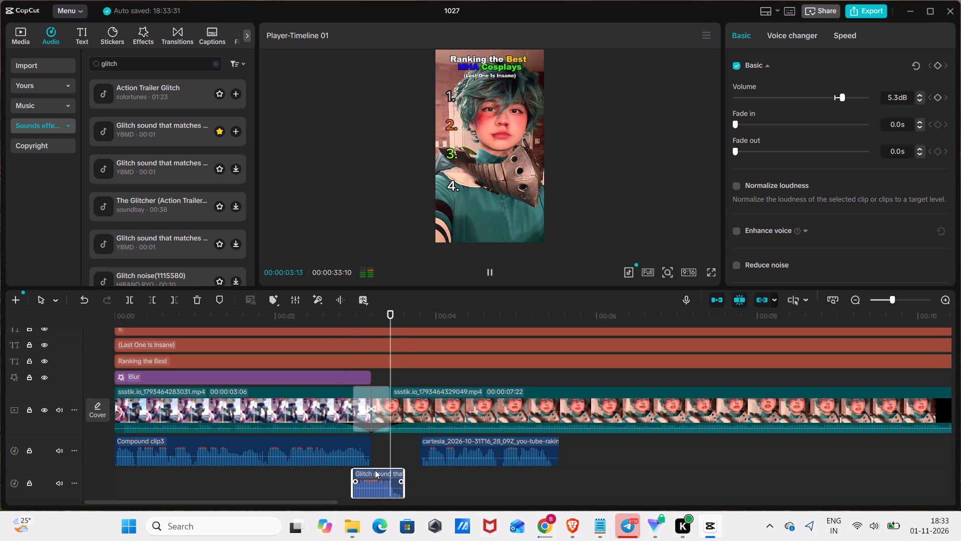
{"action": "key", "text": "space"}
Copy the glitch sound effect and paste it at the start of the second transition, at 00:00:10:21.
{"action": "key", "text": "ctrl+c"}
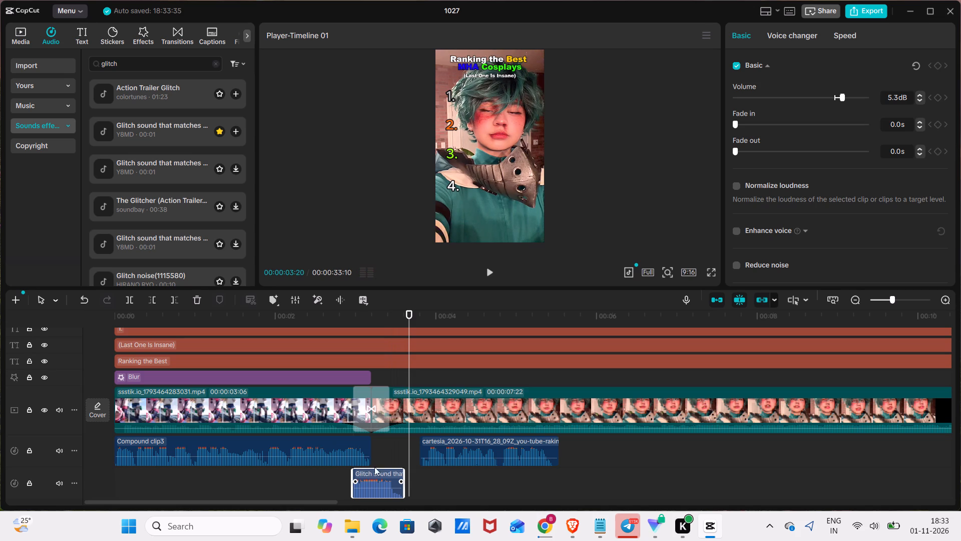
{"action": "left_click", "coordinate": [656, 486]}
{"action": "left_click_drag", "start_coordinate": [653, 486], "coordinate": [726, 539]}
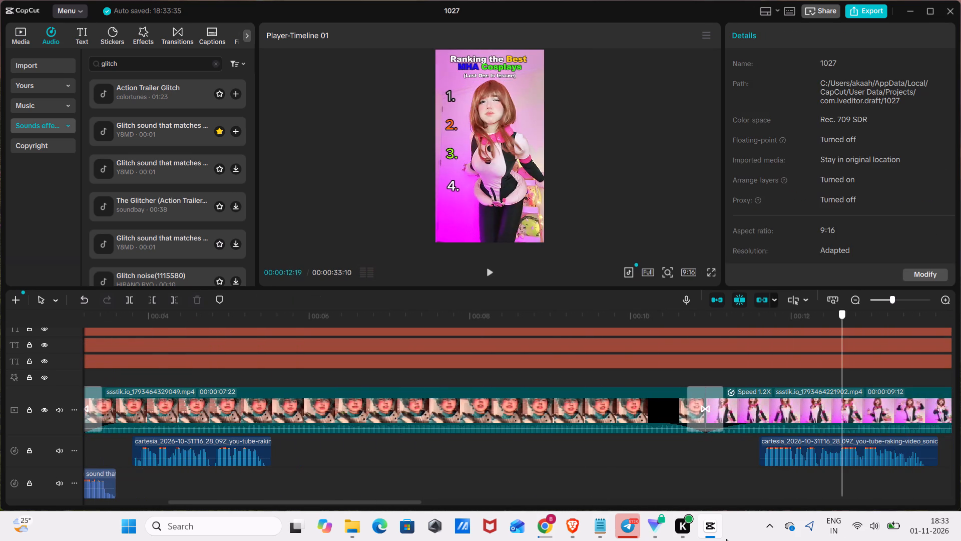
{"action": "left_click_drag", "start_coordinate": [726, 539], "coordinate": [689, 540]}
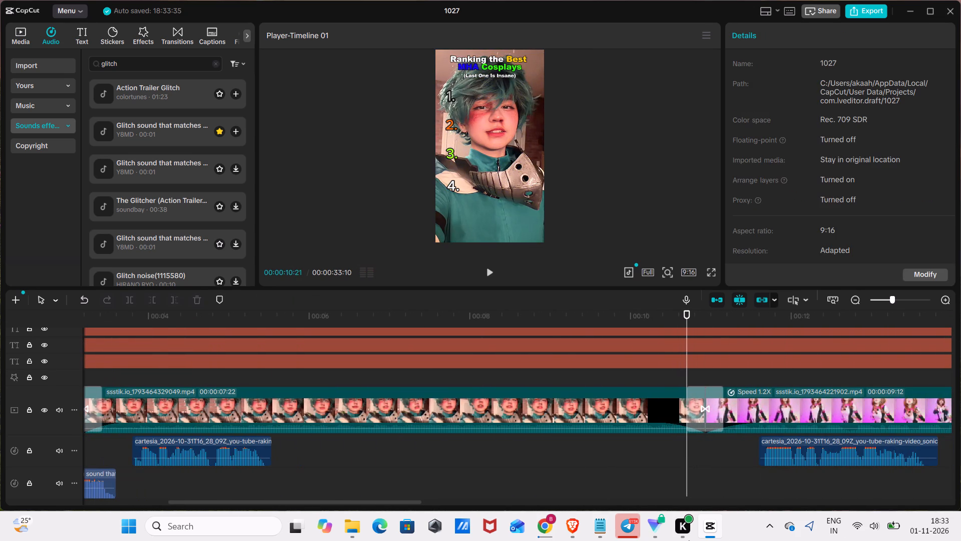
{"action": "key", "text": "ctrl+v"}
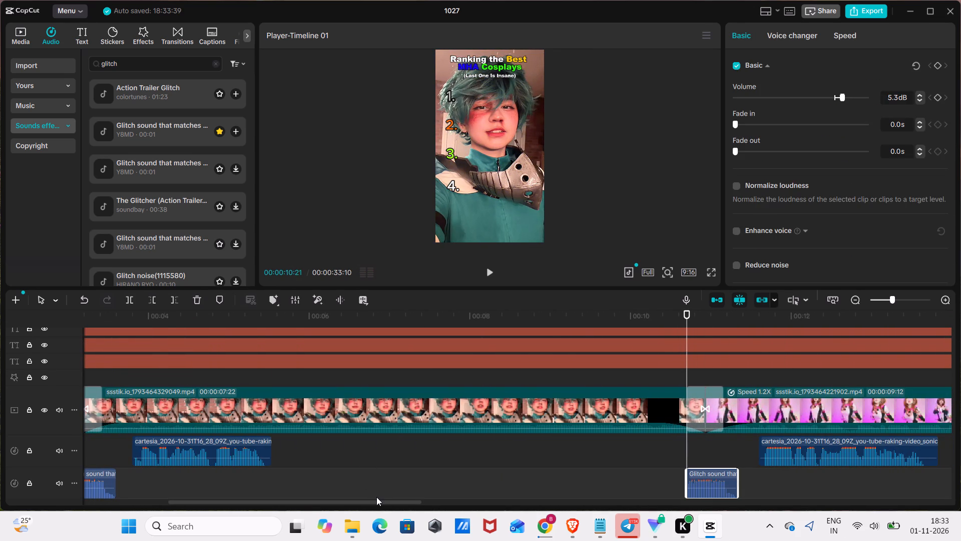
Paste the glitch sound effect at the start of the third transition and play the video through to its end.
{"action": "left_click_drag", "start_coordinate": [380, 505], "coordinate": [701, 540]}
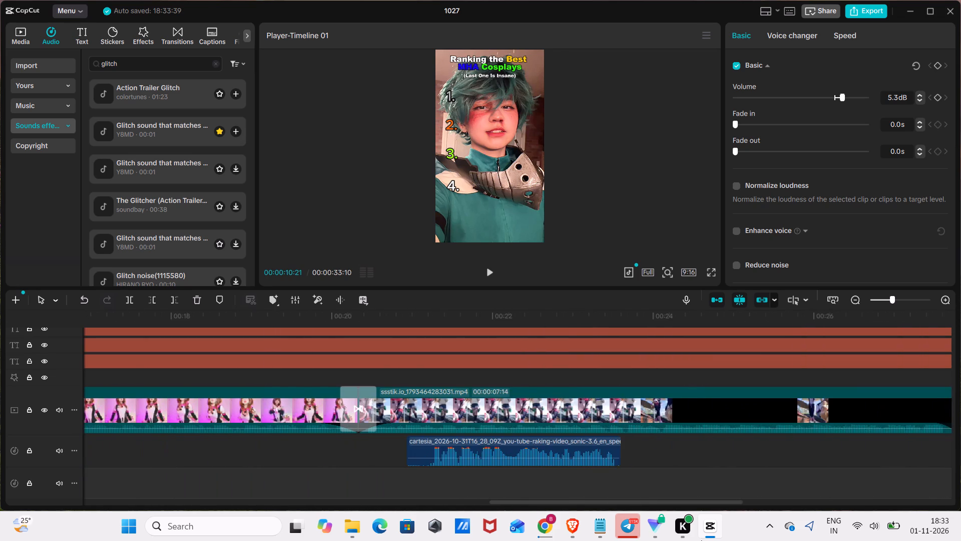
{"action": "left_click_drag", "start_coordinate": [701, 540], "coordinate": [700, 540]}
{"action": "left_click", "coordinate": [349, 471]}
{"action": "left_click_drag", "start_coordinate": [349, 470], "coordinate": [344, 473]}
{"action": "key", "text": "ctrl+v"}
{"action": "key", "text": "space"}
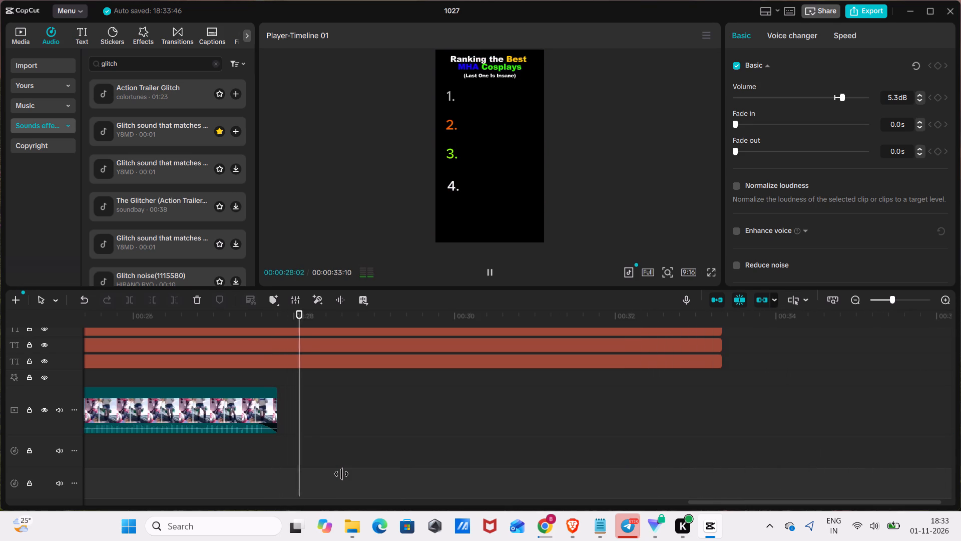
{"action": "key", "text": "space"}
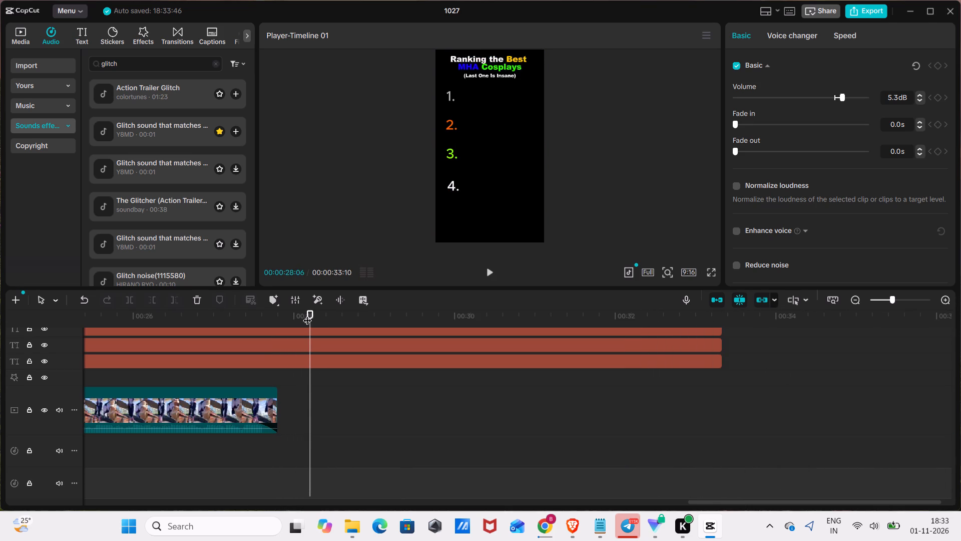
{"action": "left_click_drag", "start_coordinate": [308, 312], "coordinate": [0, 485]}
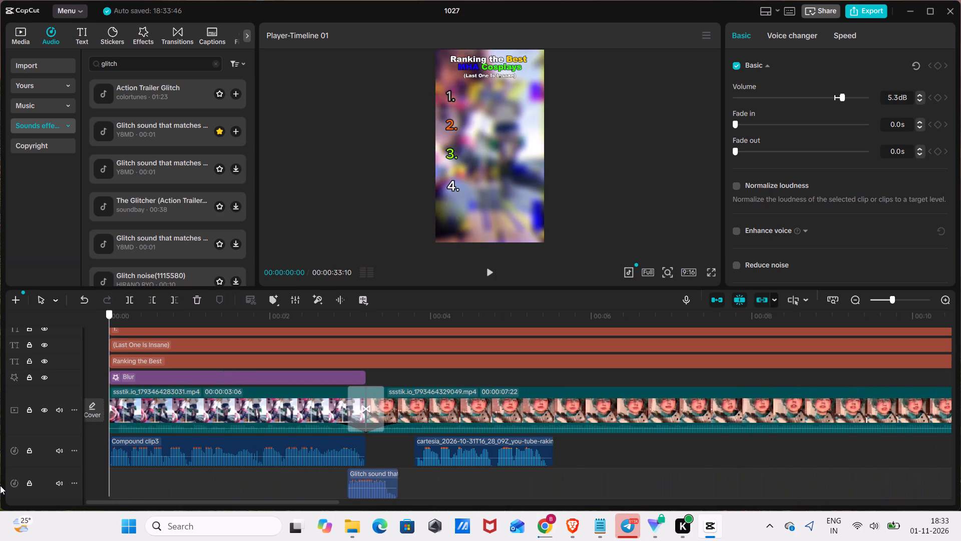
{"action": "left_click_drag", "start_coordinate": [0, 485], "coordinate": [390, 540]}
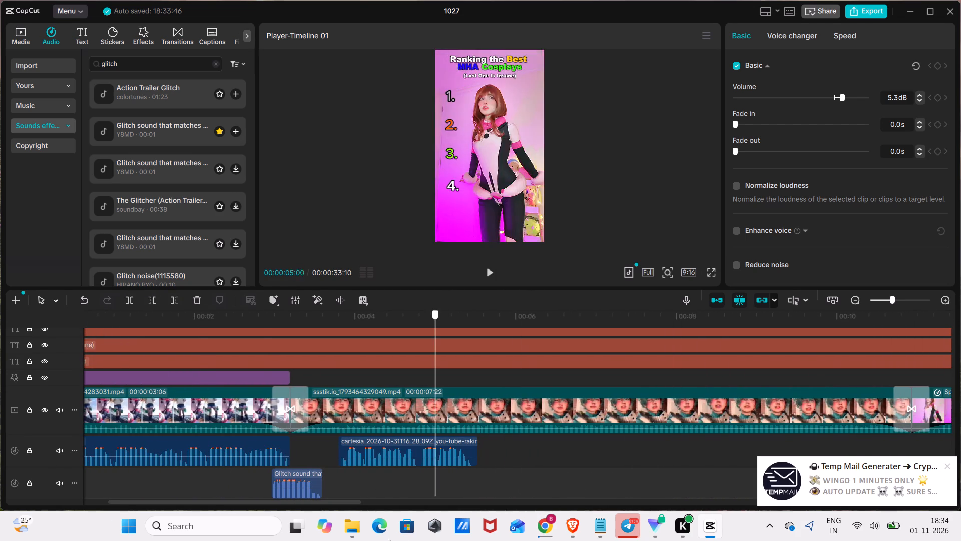
{"action": "left_click_drag", "start_coordinate": [390, 540], "coordinate": [201, 540]}
Lower the audio volume of all four video clips on the main track to -∞ dB.
{"action": "left_click", "coordinate": [521, 409]}
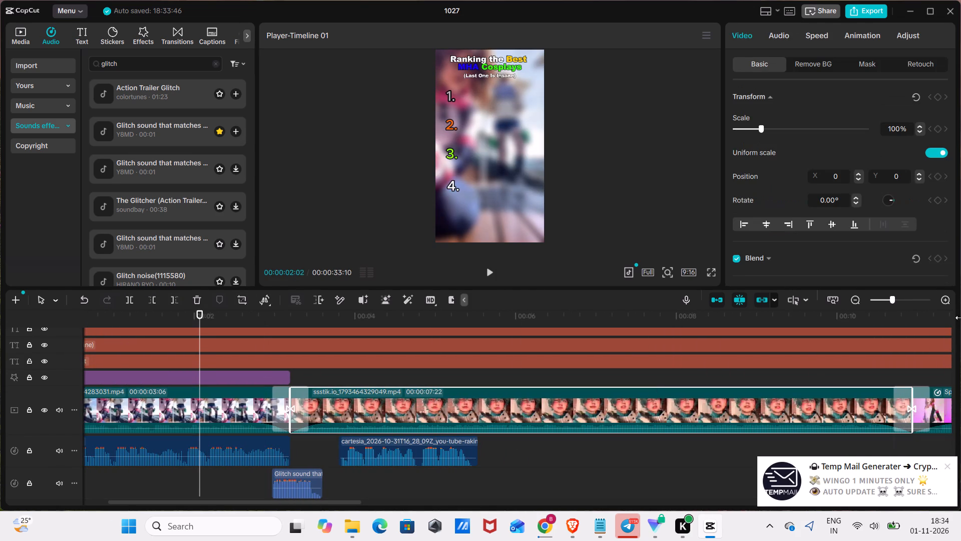
{"action": "left_click", "coordinate": [884, 298]}
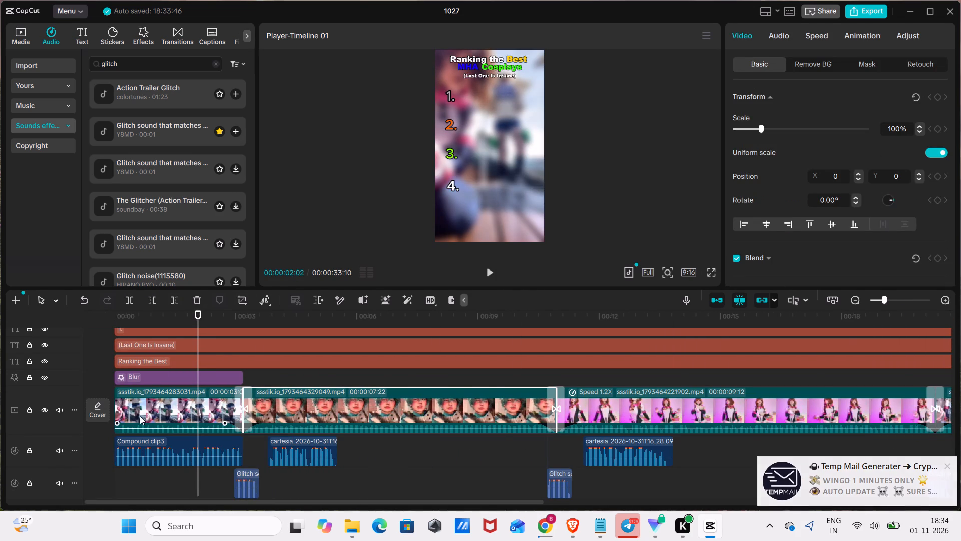
{"action": "left_click", "coordinate": [877, 295]}
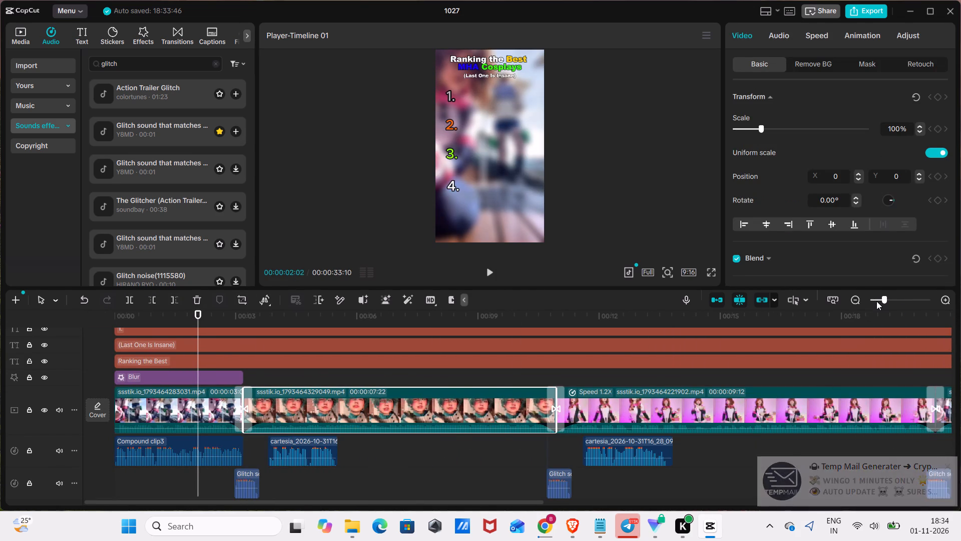
{"action": "left_click", "coordinate": [876, 301]}
{"action": "left_click", "coordinate": [133, 411]}
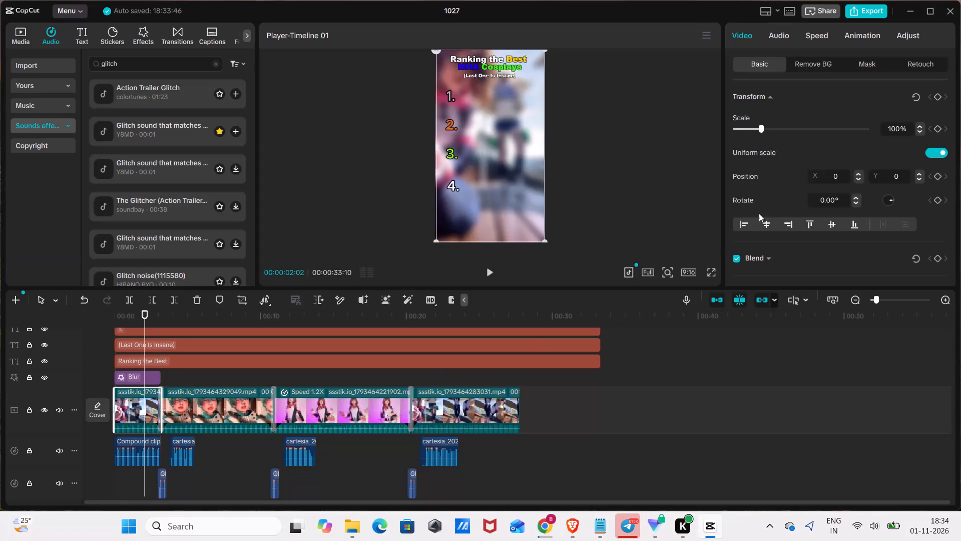
{"action": "left_click", "coordinate": [789, 32]}
{"action": "left_click_drag", "start_coordinate": [813, 125], "coordinate": [703, 144]}
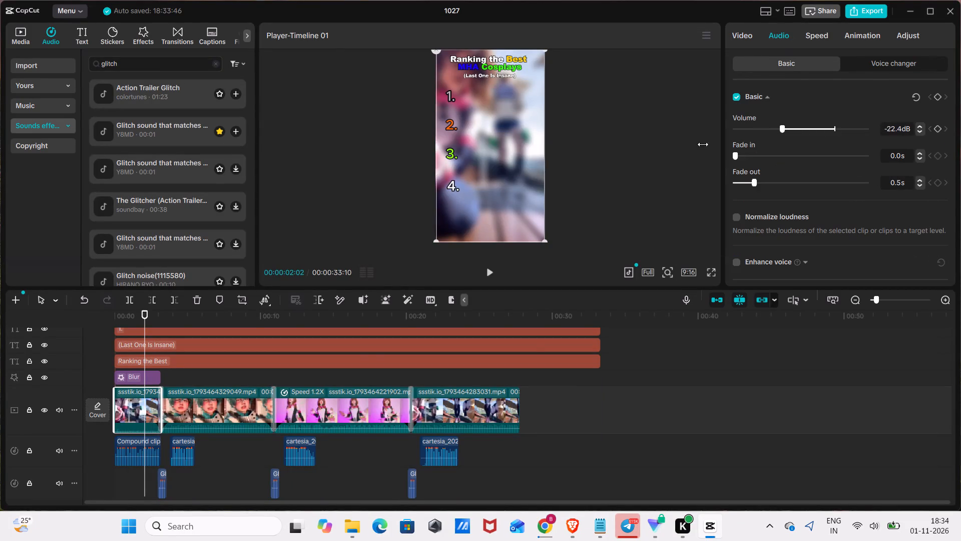
{"action": "left_click_drag", "start_coordinate": [703, 144], "coordinate": [594, 157]}
{"action": "left_click", "coordinate": [442, 398]}
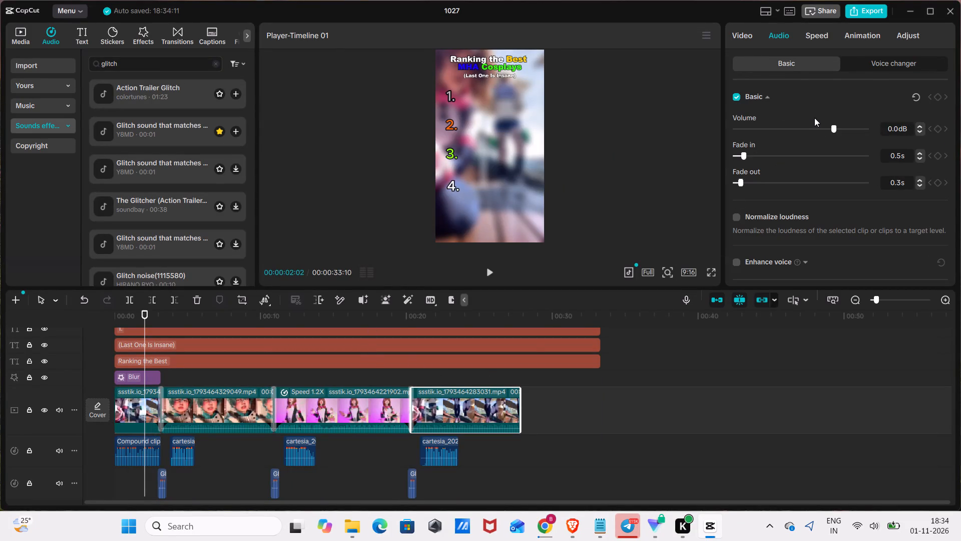
{"action": "left_click_drag", "start_coordinate": [813, 128], "coordinate": [462, 156]}
{"action": "left_click", "coordinate": [360, 399]}
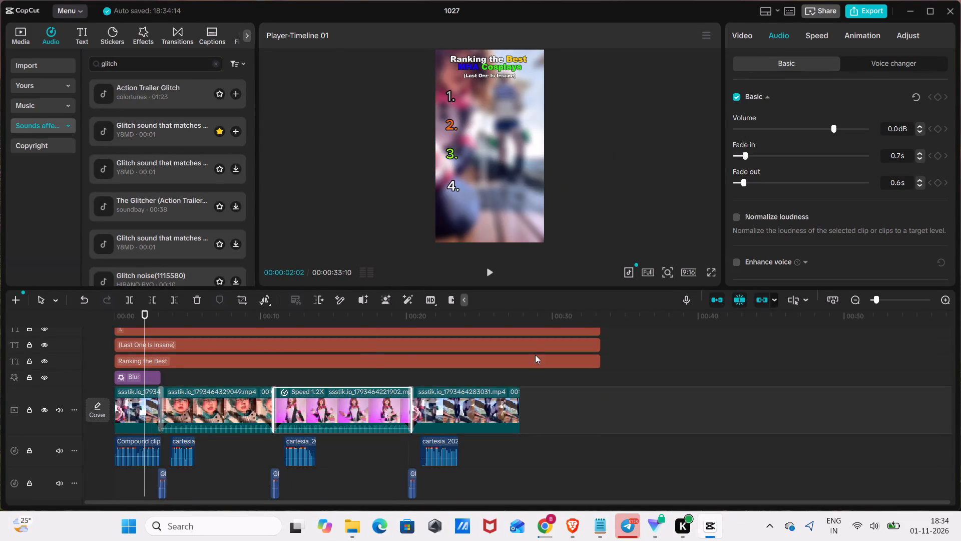
{"action": "left_click_drag", "start_coordinate": [781, 129], "coordinate": [395, 161]}
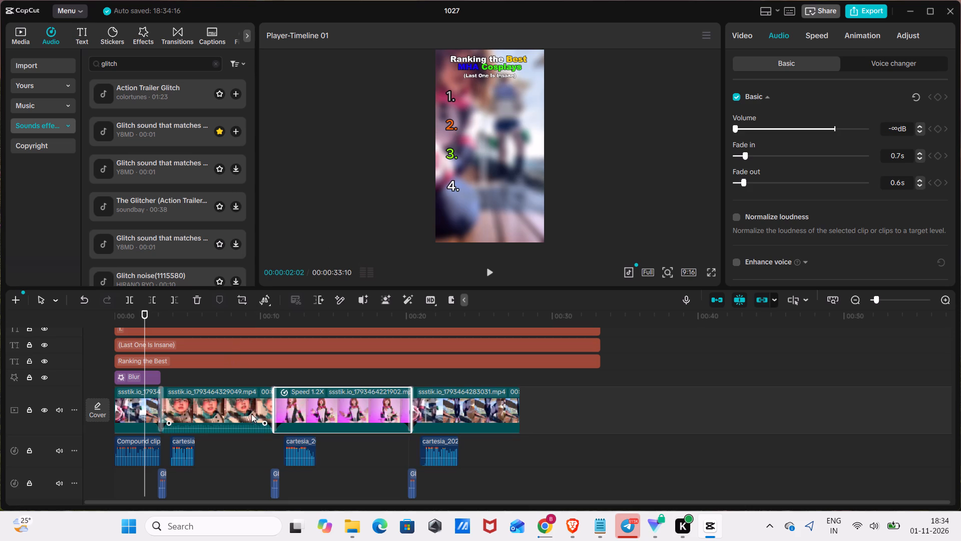
{"action": "left_click", "coordinate": [251, 414]}
{"action": "left_click_drag", "start_coordinate": [779, 123], "coordinate": [545, 145]}
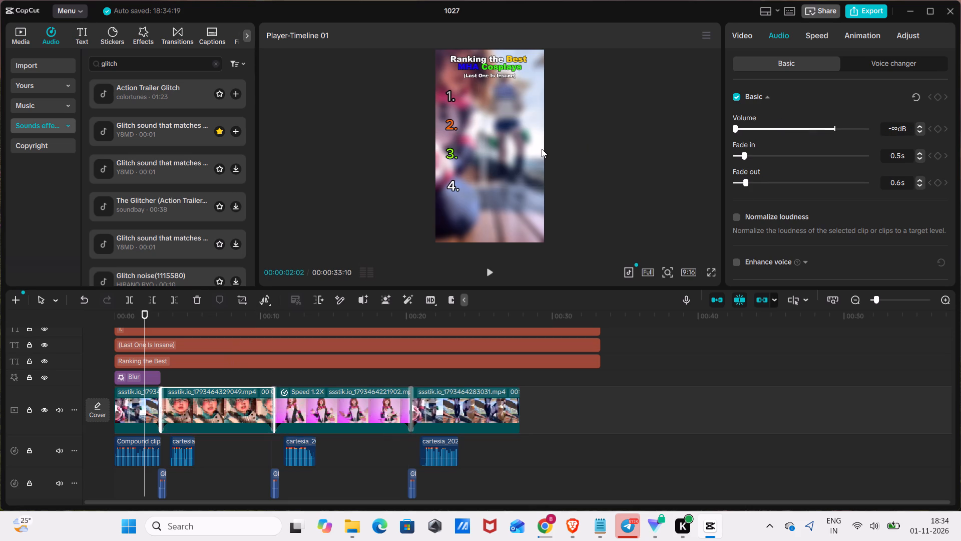
Generate automatic captions for the timeline with English as the spoken language.
{"action": "left_click", "coordinate": [212, 35]}
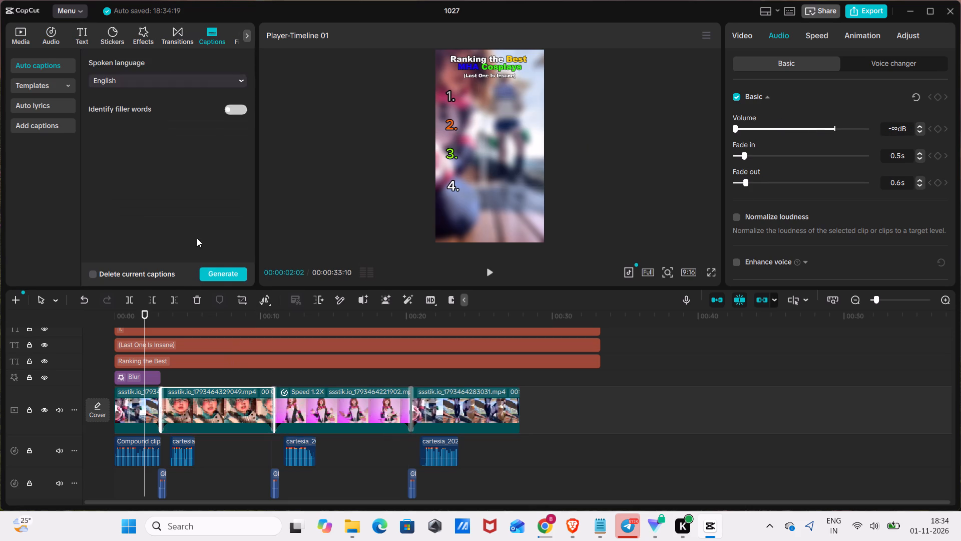
{"action": "left_click", "coordinate": [223, 274]}
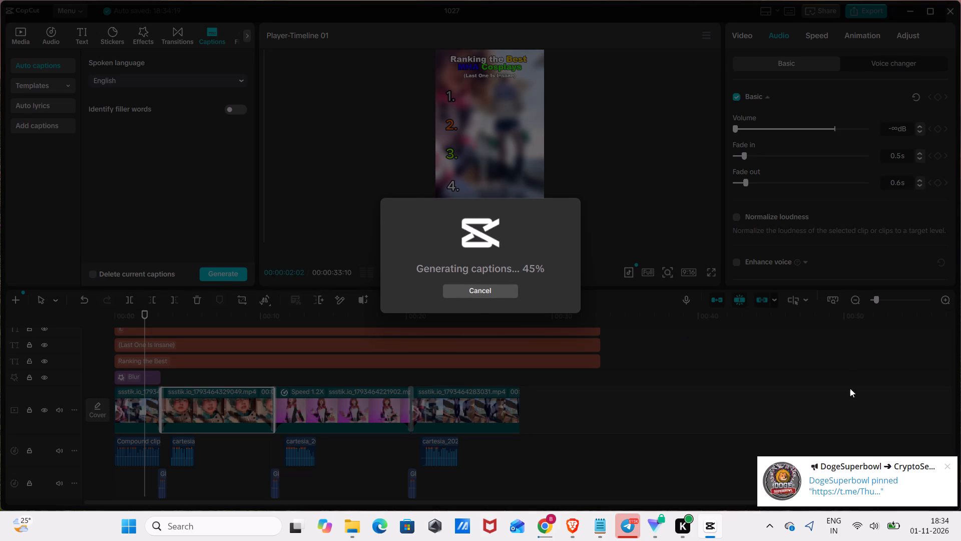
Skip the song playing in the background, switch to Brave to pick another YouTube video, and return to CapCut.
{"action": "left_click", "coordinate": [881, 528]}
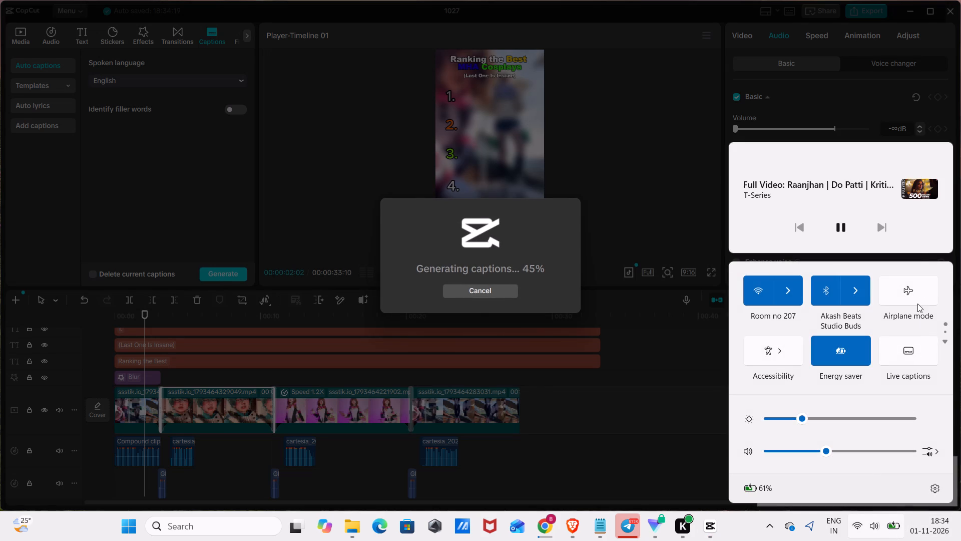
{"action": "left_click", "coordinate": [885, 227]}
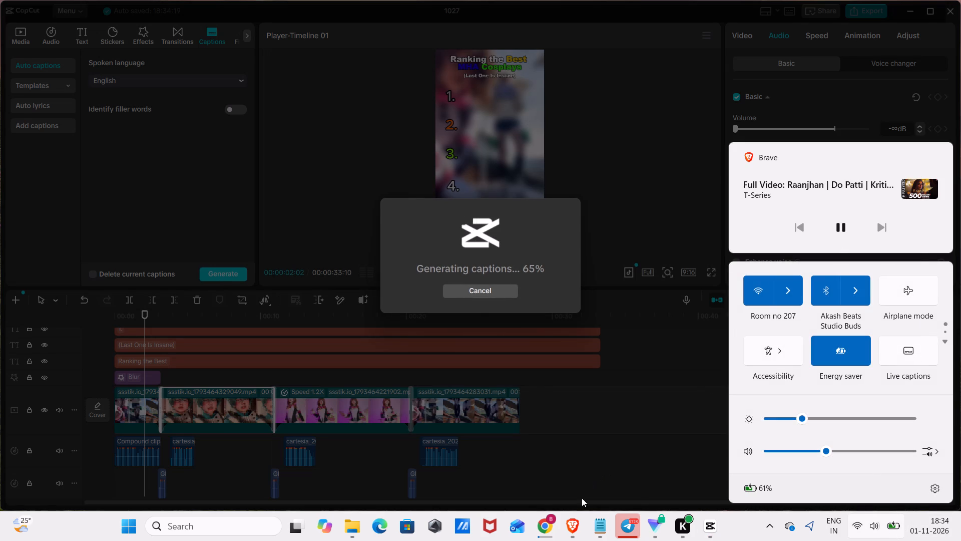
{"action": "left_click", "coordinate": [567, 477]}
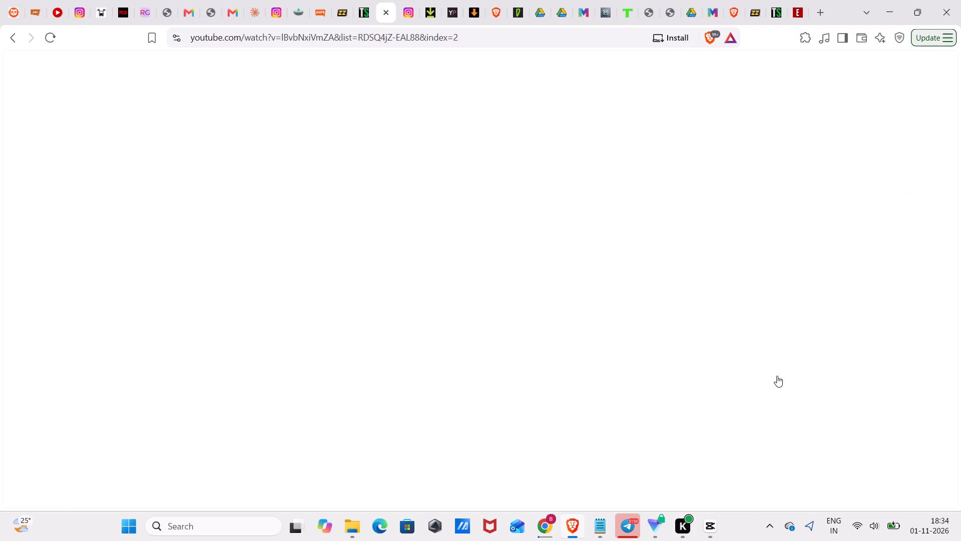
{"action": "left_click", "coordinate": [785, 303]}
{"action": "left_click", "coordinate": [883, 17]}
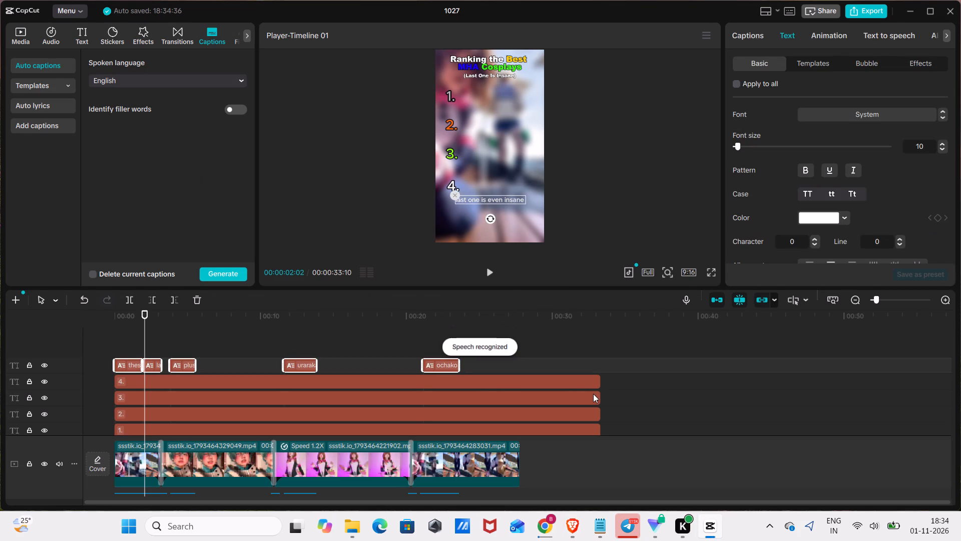
Turn on Apply to all for the generated captions and open the text templates for them.
{"action": "left_click", "coordinate": [740, 81]}
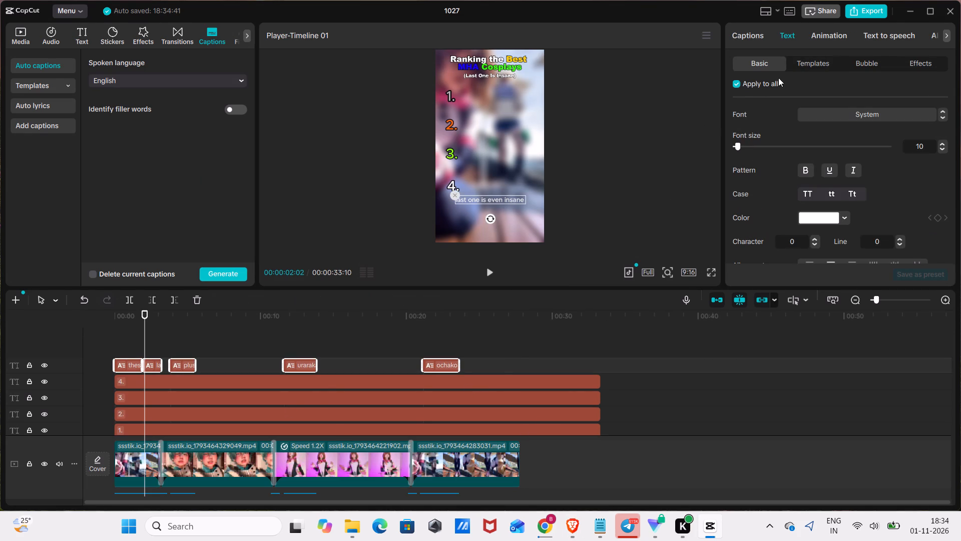
{"action": "left_click", "coordinate": [810, 64]}
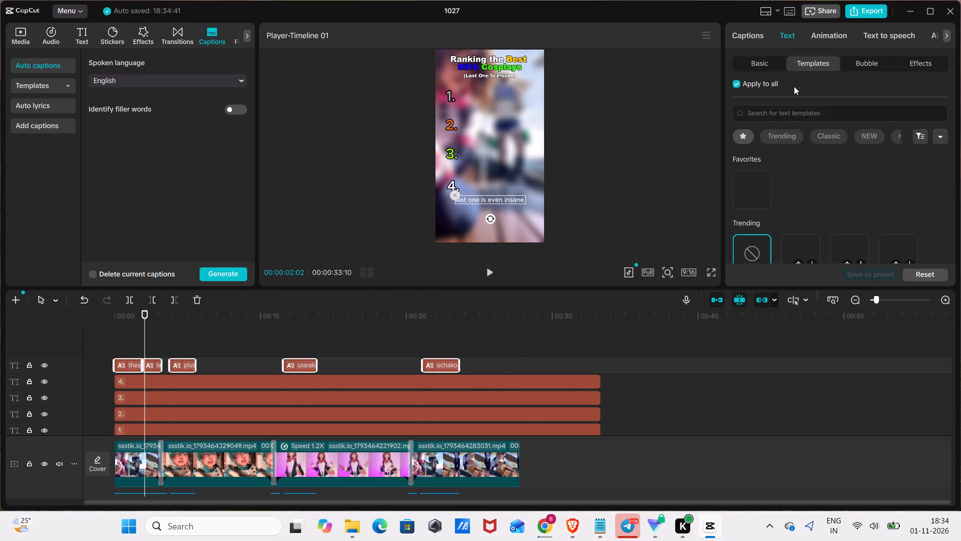
Apply the favourite QUICK text template to all generated captions.
{"action": "left_click", "coordinate": [755, 180]}
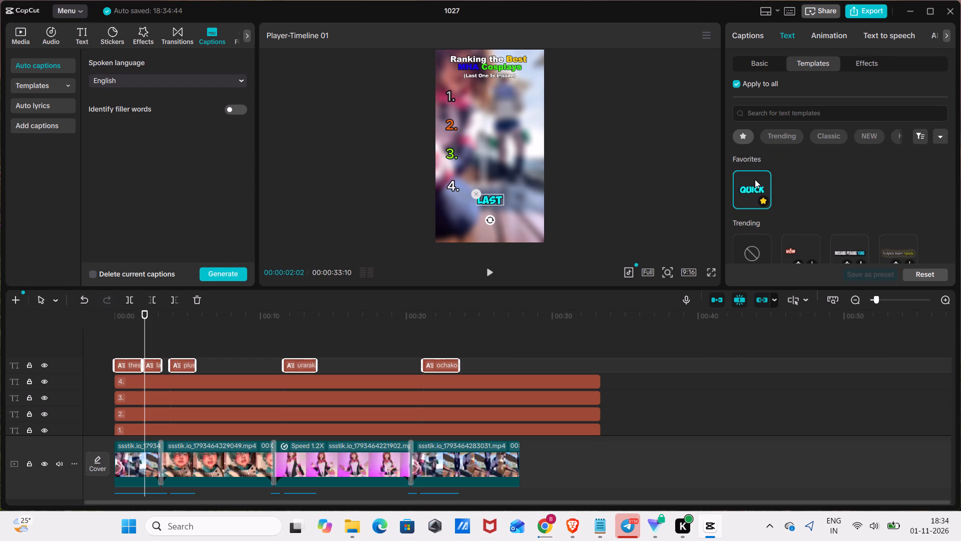
Turn off applying templates to all captions, search the text templates for "quick brown fox" and browse the designs.
{"action": "left_click", "coordinate": [737, 83]}
{"action": "left_click_drag", "start_coordinate": [146, 320], "coordinate": [0, 410]}
{"action": "left_click", "coordinate": [824, 119]}
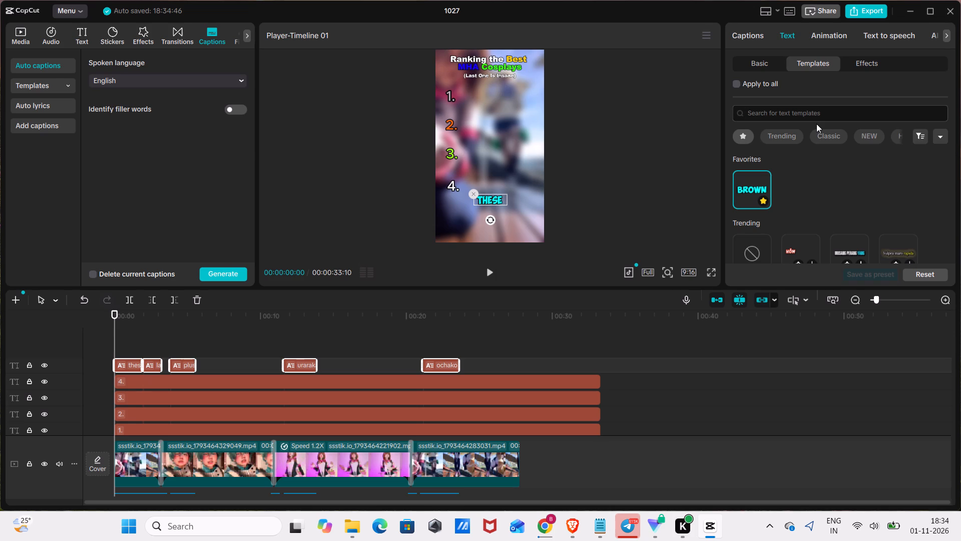
{"action": "key", "text": "q"}
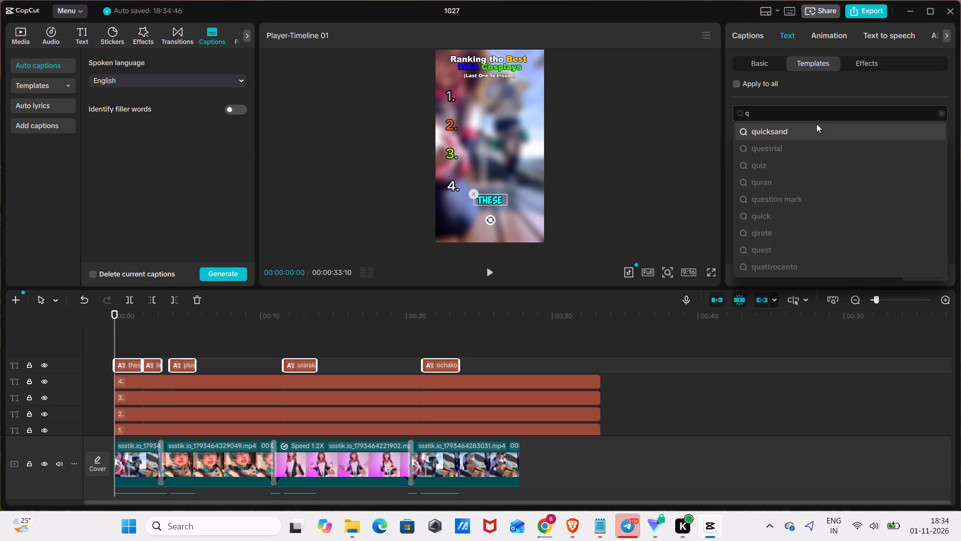
{"action": "type", "text": "uick f"}
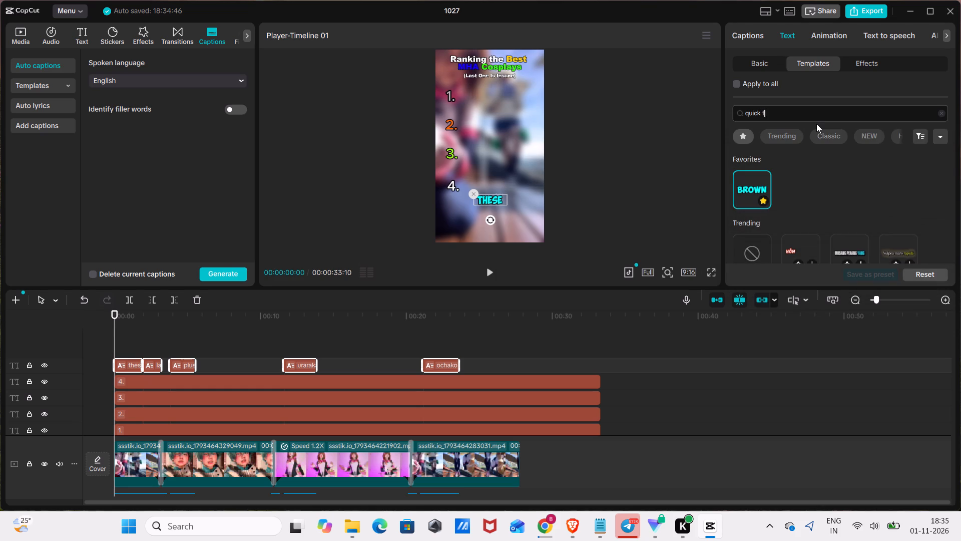
{"action": "key", "text": "BackSpace"}
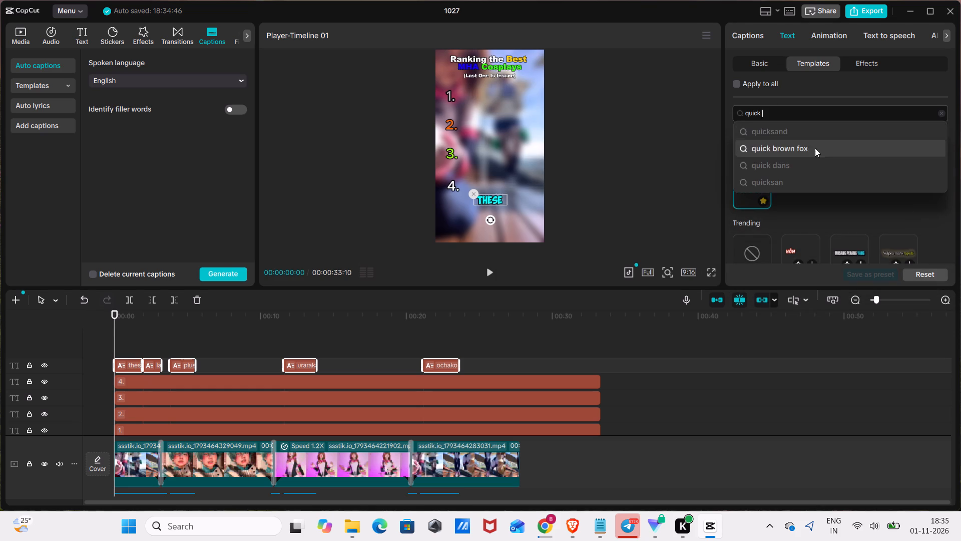
{"action": "left_click", "coordinate": [815, 148]}
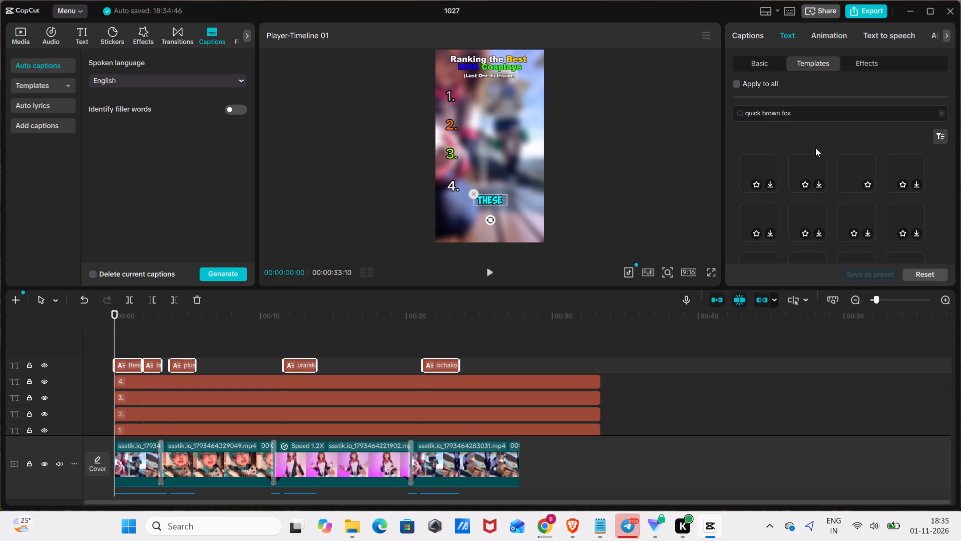
{"action": "scroll", "coordinate": [849, 181], "scroll_direction": "down", "scroll_amount": 1}
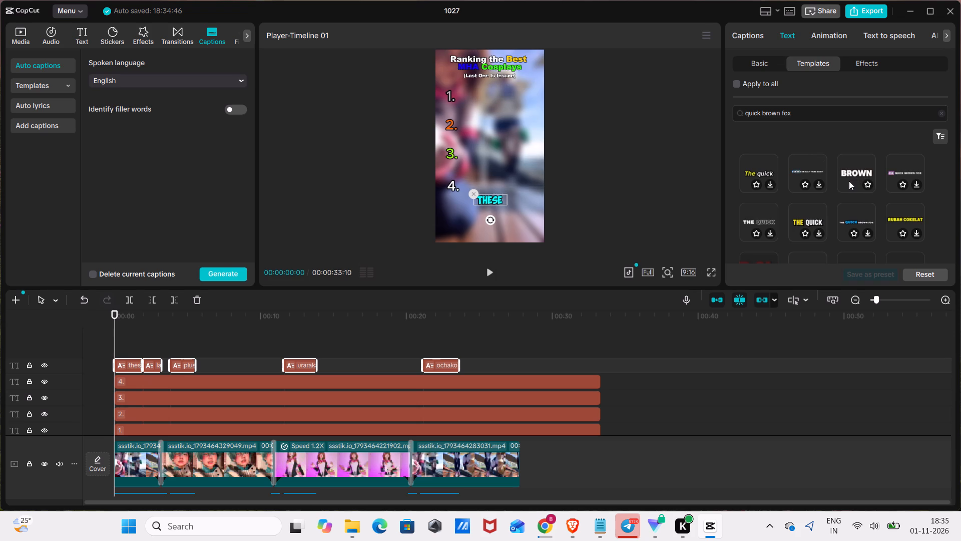
{"action": "scroll", "coordinate": [849, 181], "scroll_direction": "down", "scroll_amount": 1}
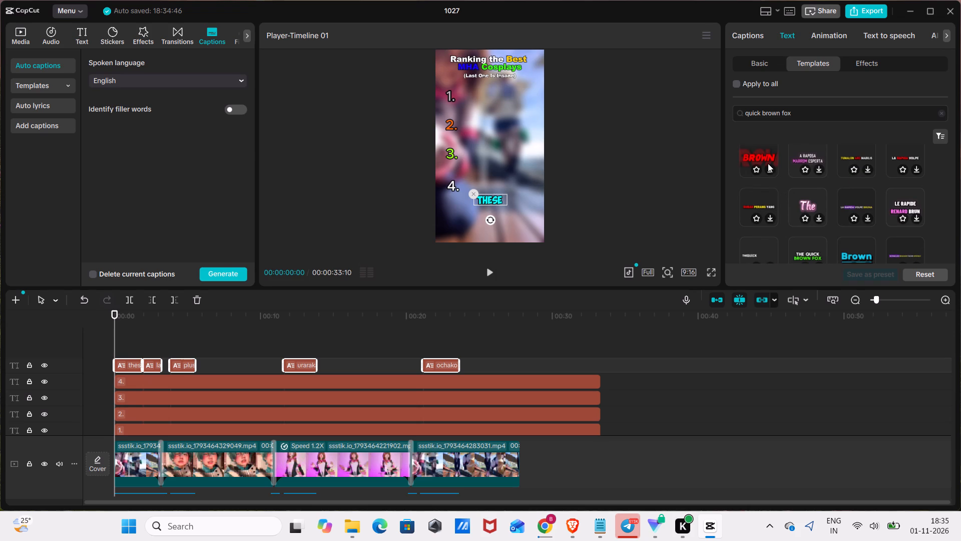
{"action": "scroll", "coordinate": [768, 163], "scroll_direction": "up", "scroll_amount": 6}
Review the caption list and play the video from the start to check the styled captions against the voiceover.
{"action": "left_click", "coordinate": [453, 319]}
{"action": "left_click_drag", "start_coordinate": [447, 318], "coordinate": [436, 322]}
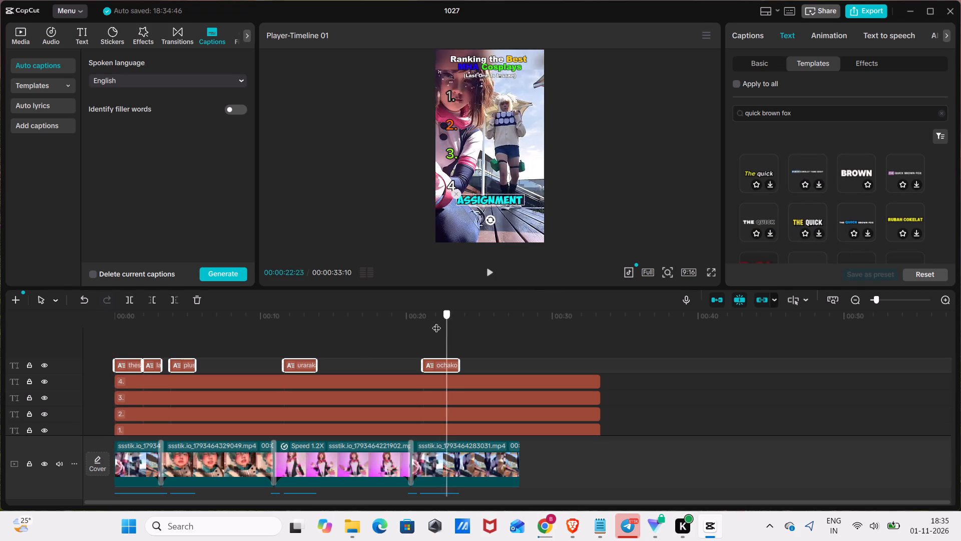
{"action": "left_click_drag", "start_coordinate": [436, 322], "coordinate": [0, 420]}
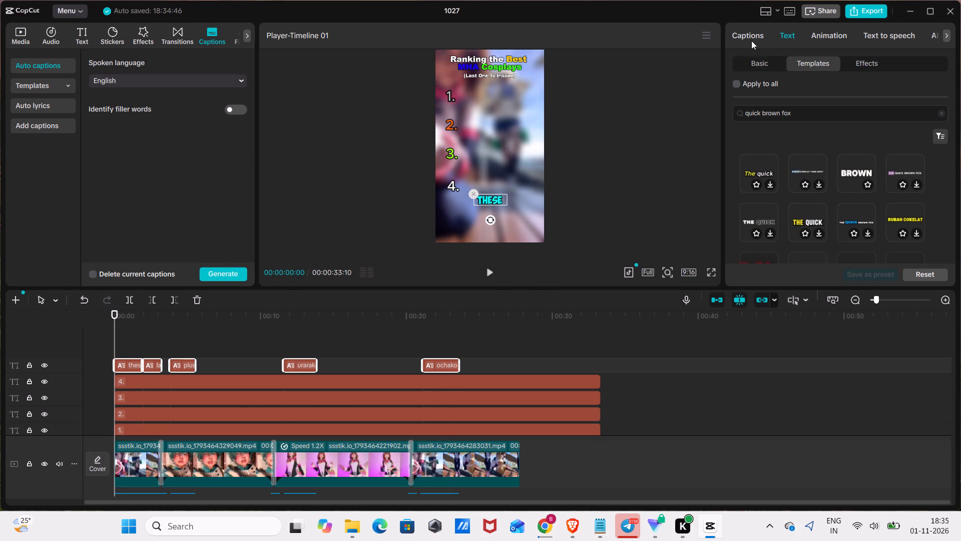
{"action": "left_click", "coordinate": [752, 40]}
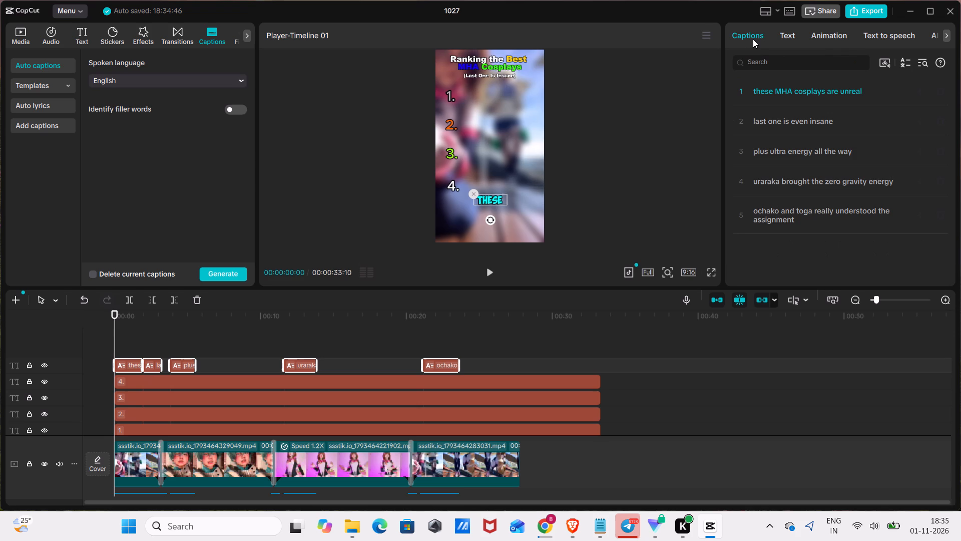
{"action": "key", "text": "space"}
{"action": "left_click", "coordinate": [229, 332]}
{"action": "left_click_drag", "start_coordinate": [229, 330], "coordinate": [0, 399]}
{"action": "key", "text": "space"}
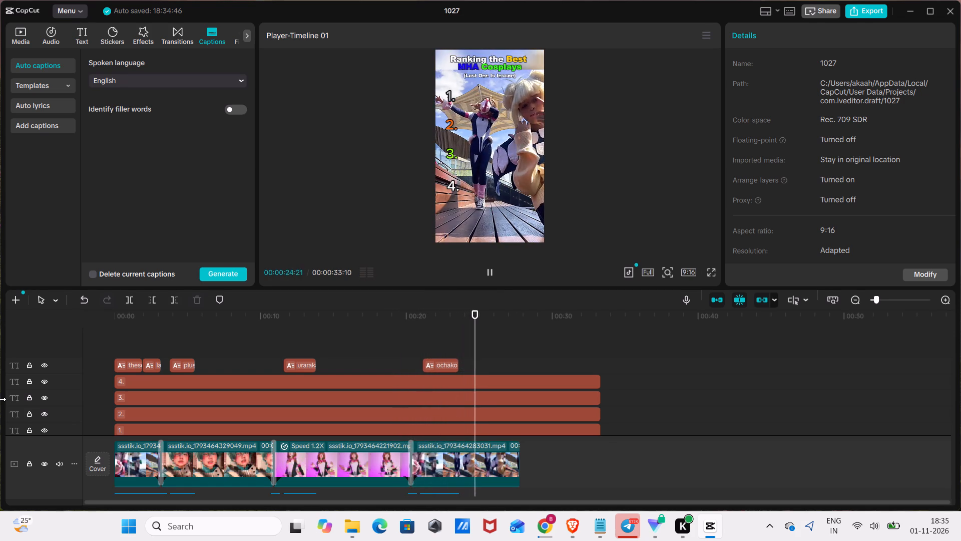
{"action": "key", "text": "space"}
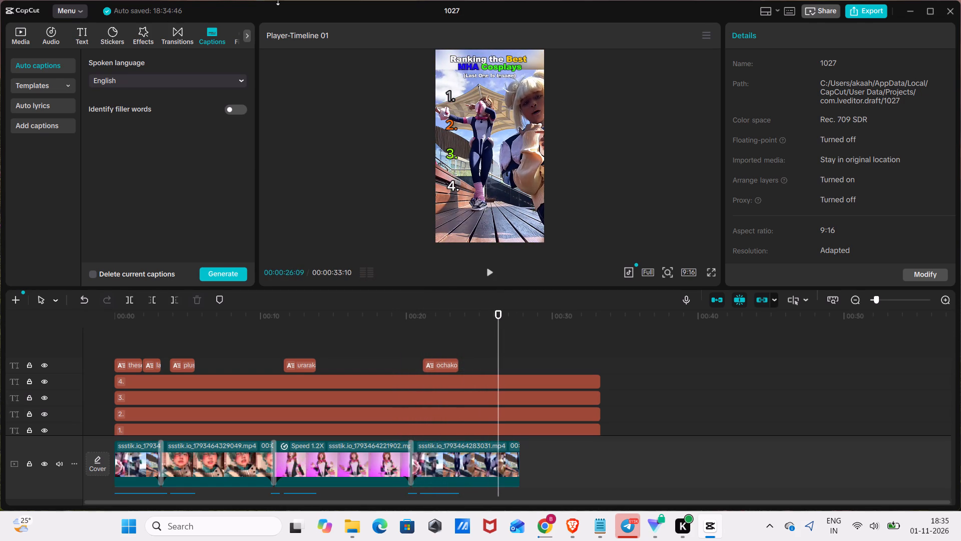
Trim the title, "(Last One Is Insane)" and number 1–4 text layers to end with the last video clip.
{"action": "scroll", "coordinate": [640, 518], "scroll_direction": "down", "scroll_amount": 6}
{"action": "scroll", "coordinate": [631, 398], "scroll_direction": "down", "scroll_amount": 5}
{"action": "left_click_drag", "start_coordinate": [631, 398], "coordinate": [574, 352]}
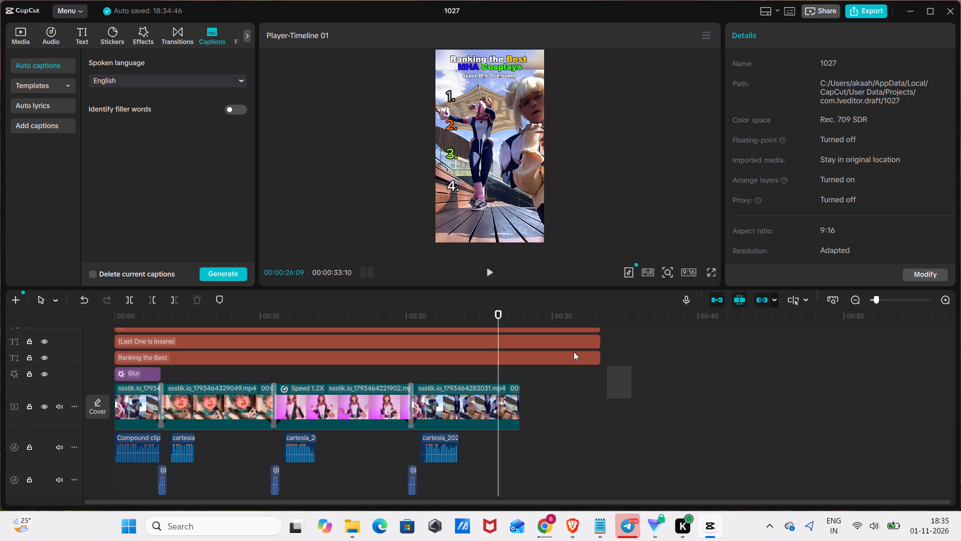
{"action": "left_click_drag", "start_coordinate": [574, 352], "coordinate": [557, 332]}
{"action": "scroll", "coordinate": [557, 346], "scroll_direction": "up", "scroll_amount": 6}
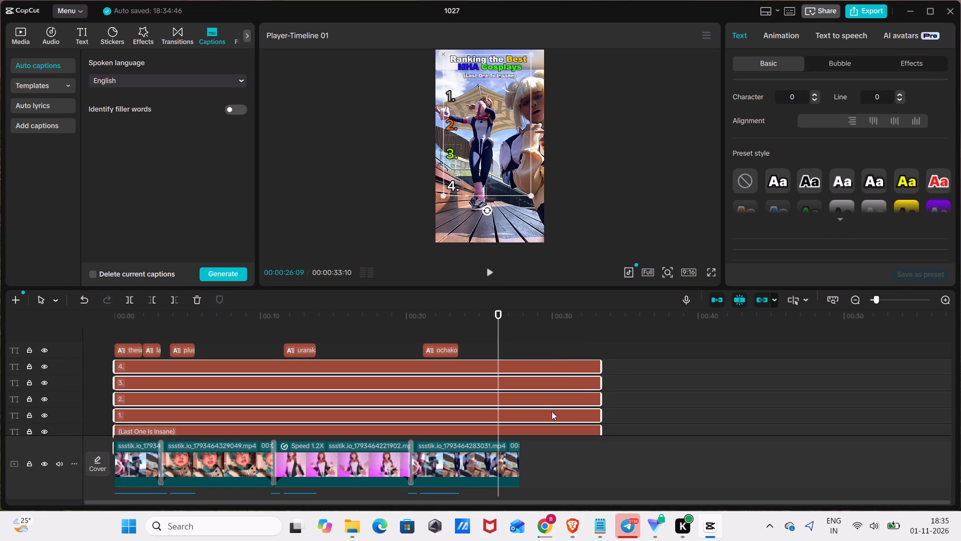
{"action": "left_click_drag", "start_coordinate": [597, 394], "coordinate": [543, 400]}
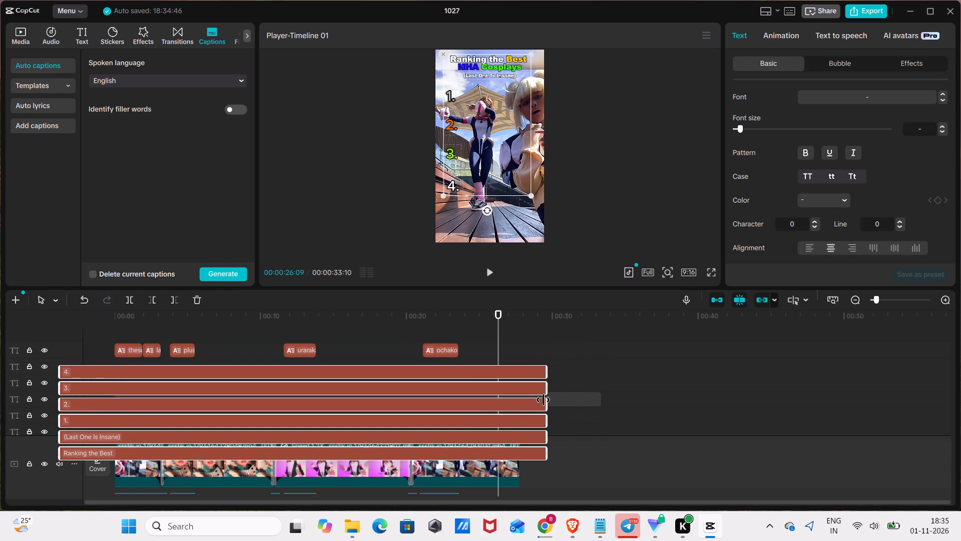
{"action": "left_click_drag", "start_coordinate": [543, 400], "coordinate": [543, 399]}
{"action": "left_click_drag", "start_coordinate": [601, 382], "coordinate": [515, 389]}
{"action": "scroll", "coordinate": [542, 371], "scroll_direction": "down", "scroll_amount": 8}
{"action": "left_click", "coordinate": [555, 386]}
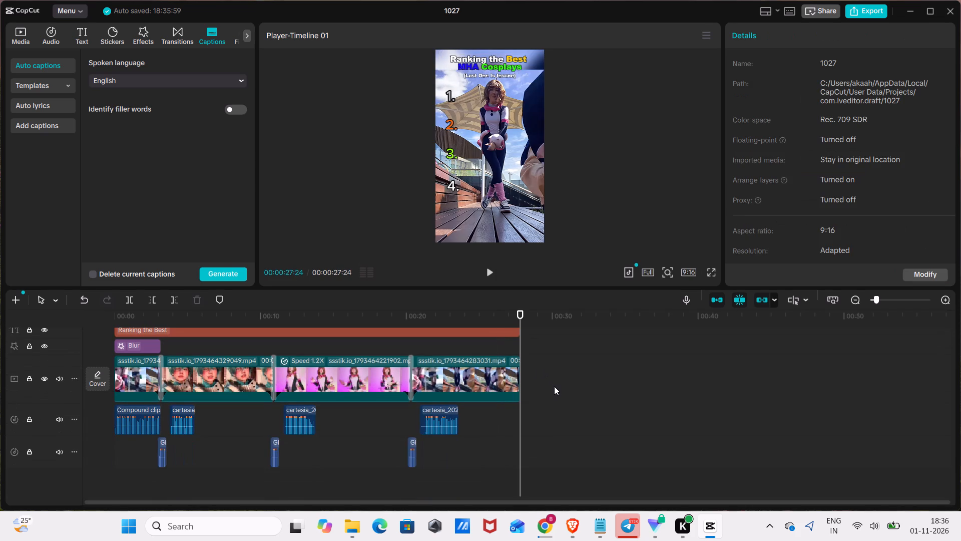
Move the first caption, "these MHA cosplays are unreal", up to the middle of the frame beside number 3.
{"action": "left_click_drag", "start_coordinate": [521, 316], "coordinate": [0, 384]}
{"action": "scroll", "coordinate": [226, 406], "scroll_direction": "up", "scroll_amount": 2}
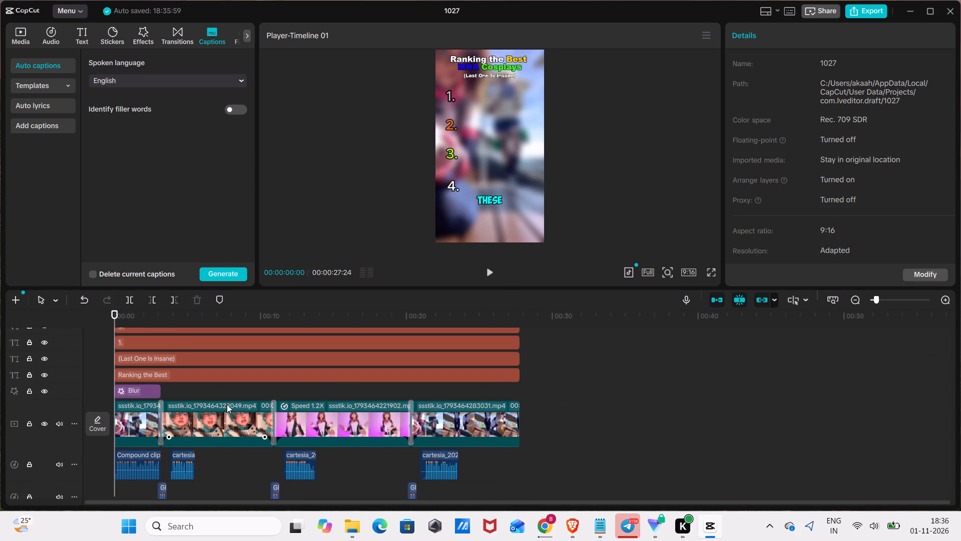
{"action": "scroll", "coordinate": [227, 404], "scroll_direction": "up", "scroll_amount": 9}
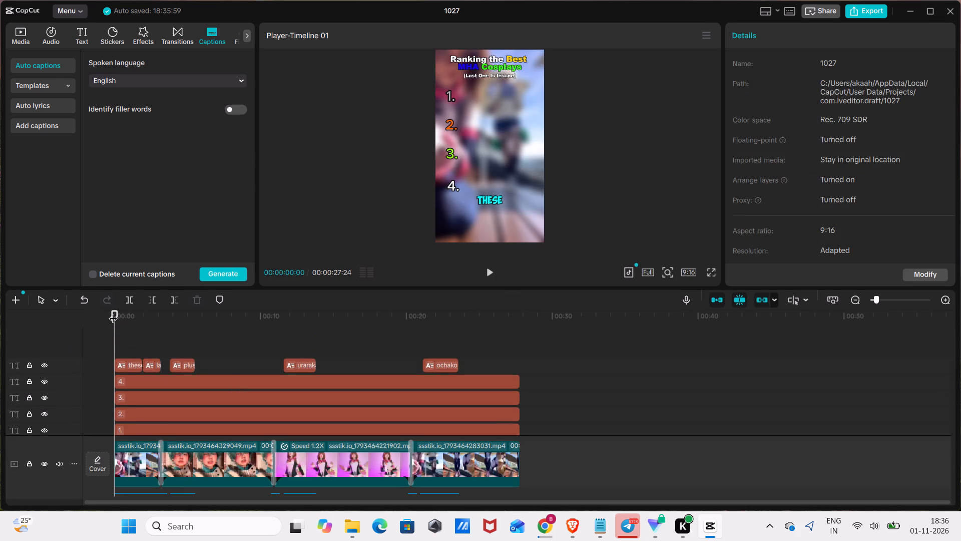
{"action": "left_click_drag", "start_coordinate": [113, 312], "coordinate": [126, 318]}
{"action": "left_click", "coordinate": [131, 369]}
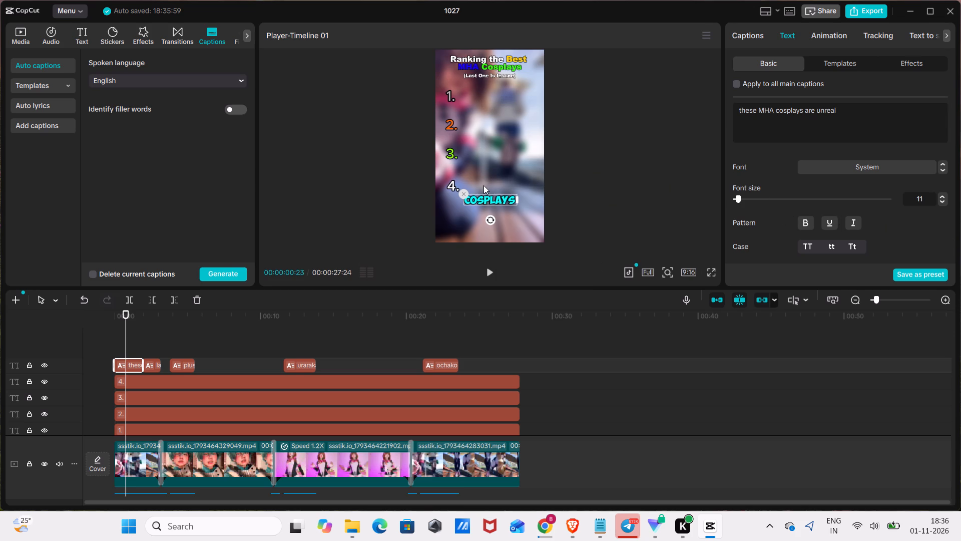
{"action": "left_click_drag", "start_coordinate": [498, 197], "coordinate": [500, 142]}
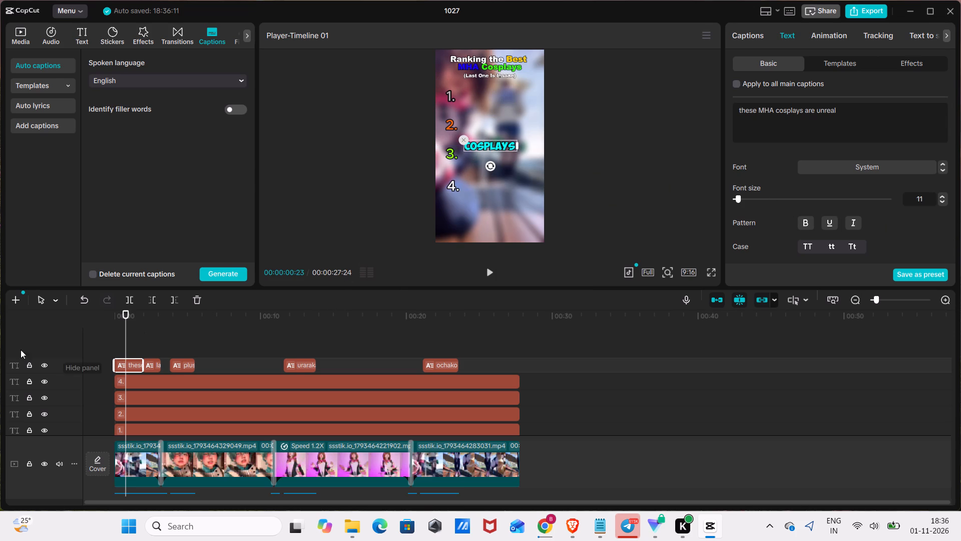
Keyframe the first caption's text color from cyan at its start to lime green AEFF00 at 00:00:01:17.
{"action": "left_click_drag", "start_coordinate": [124, 312], "coordinate": [115, 322]}
{"action": "scroll", "coordinate": [908, 233], "scroll_direction": "down", "scroll_amount": 2}
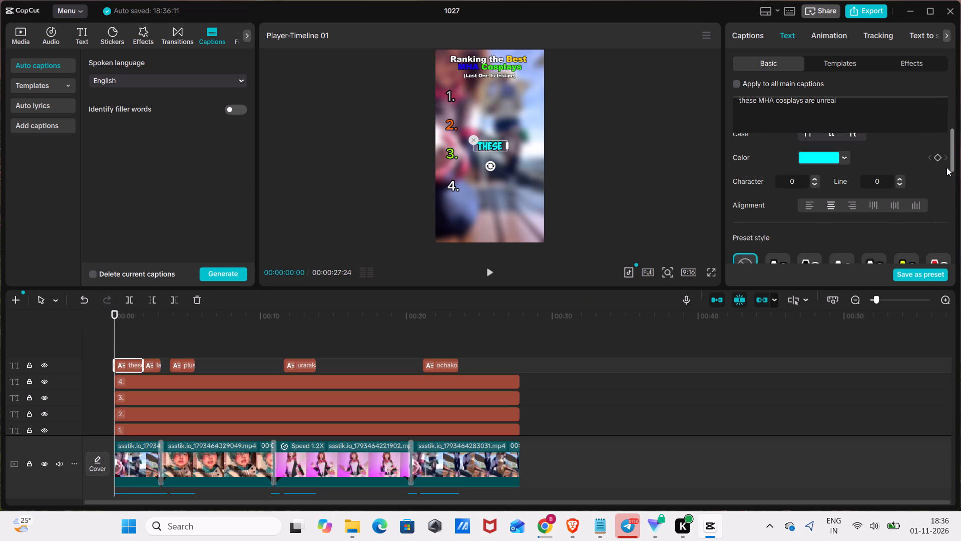
{"action": "left_click", "coordinate": [940, 157]}
{"action": "left_click_drag", "start_coordinate": [111, 319], "coordinate": [137, 339]}
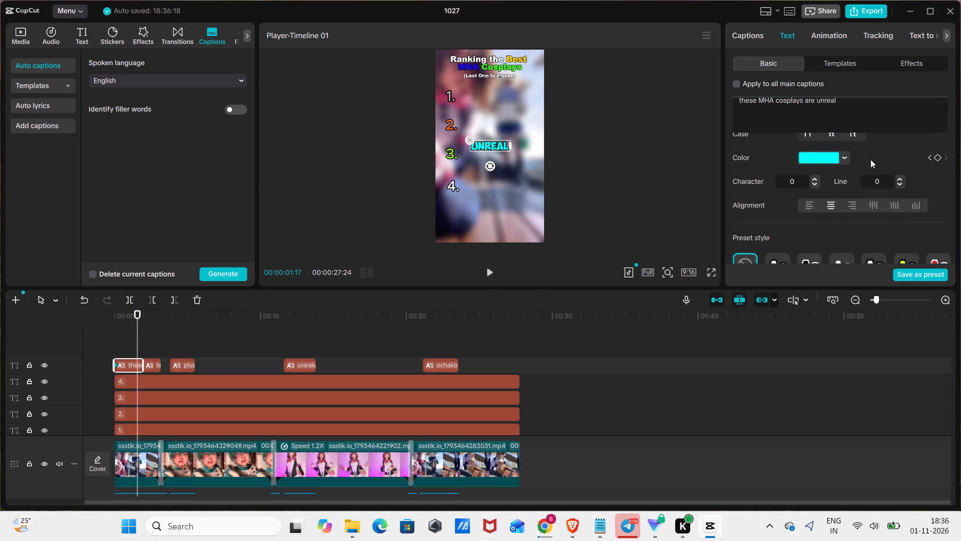
{"action": "left_click", "coordinate": [846, 161]}
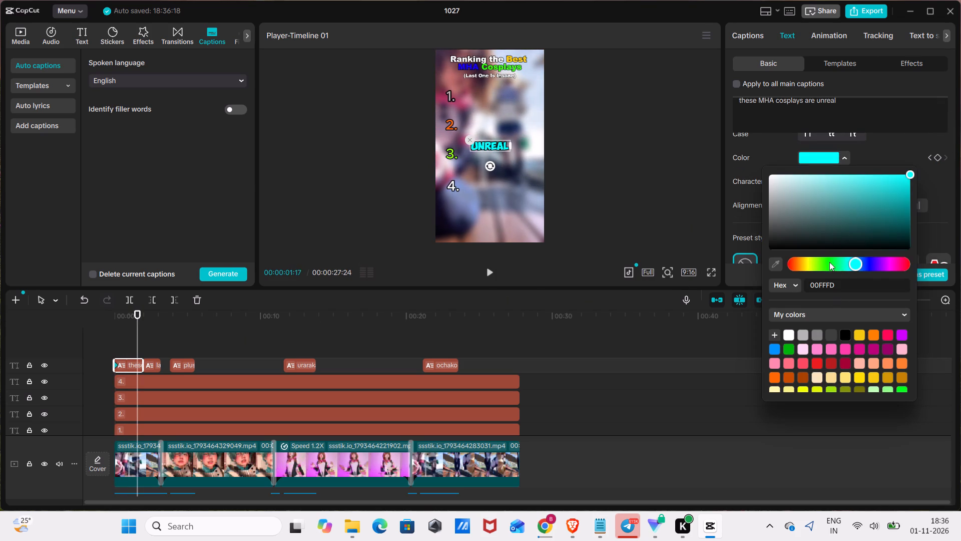
{"action": "left_click", "coordinate": [829, 262]}
{"action": "left_click_drag", "start_coordinate": [829, 262], "coordinate": [821, 266]}
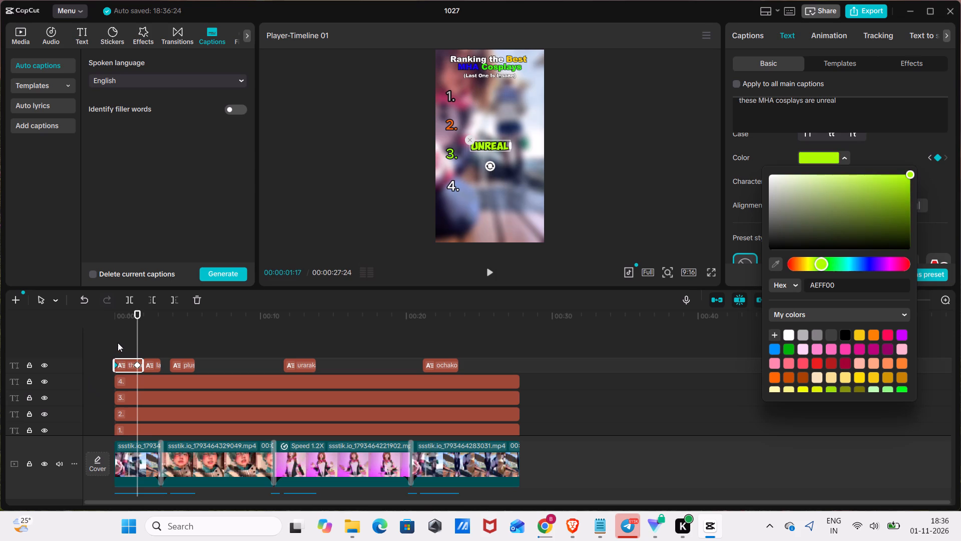
Set the "last one is even insane" caption's font size to 12 and move it to mid-frame beside number 3.
{"action": "left_click_drag", "start_coordinate": [137, 312], "coordinate": [151, 321]}
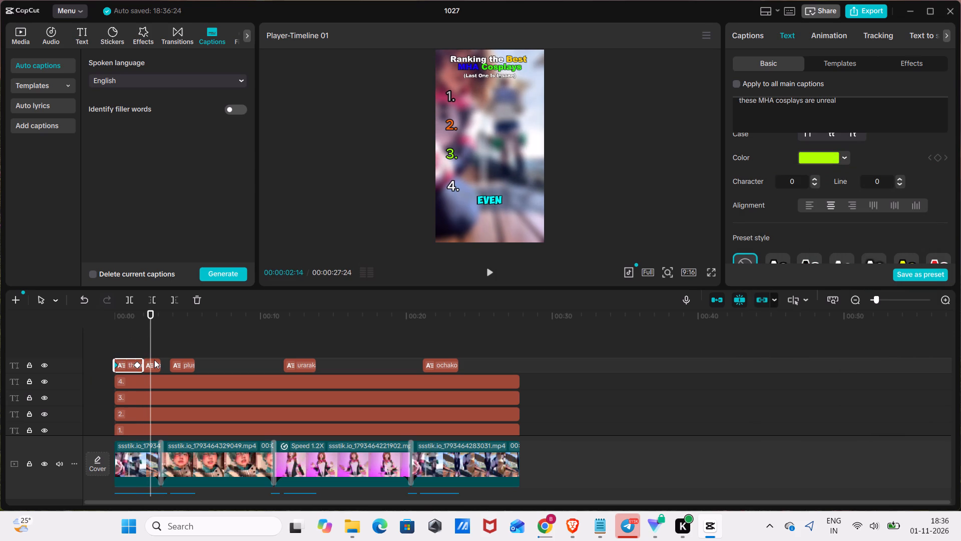
{"action": "left_click", "coordinate": [155, 361]}
{"action": "scroll", "coordinate": [899, 167], "scroll_direction": "up", "scroll_amount": 1}
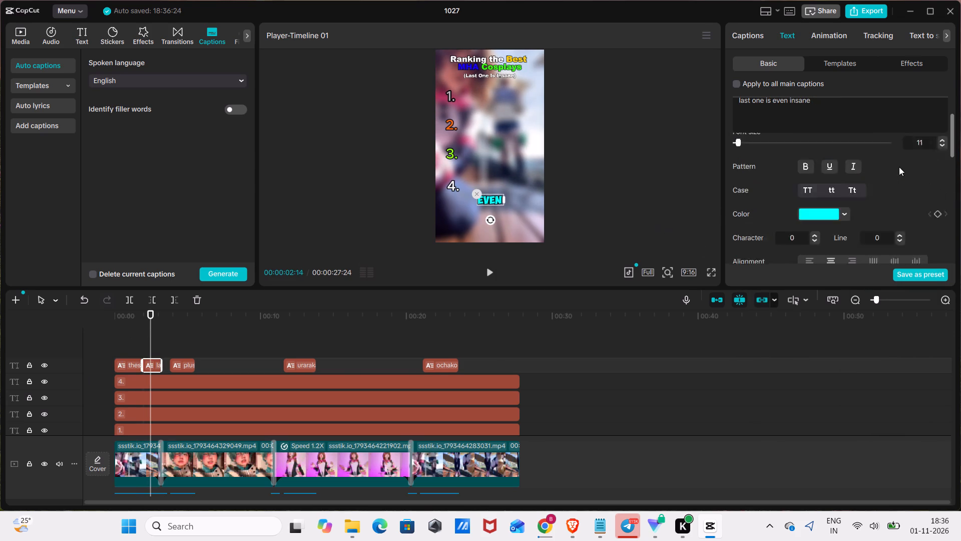
{"action": "scroll", "coordinate": [899, 167], "scroll_direction": "up", "scroll_amount": 5}
{"action": "left_click", "coordinate": [945, 195]}
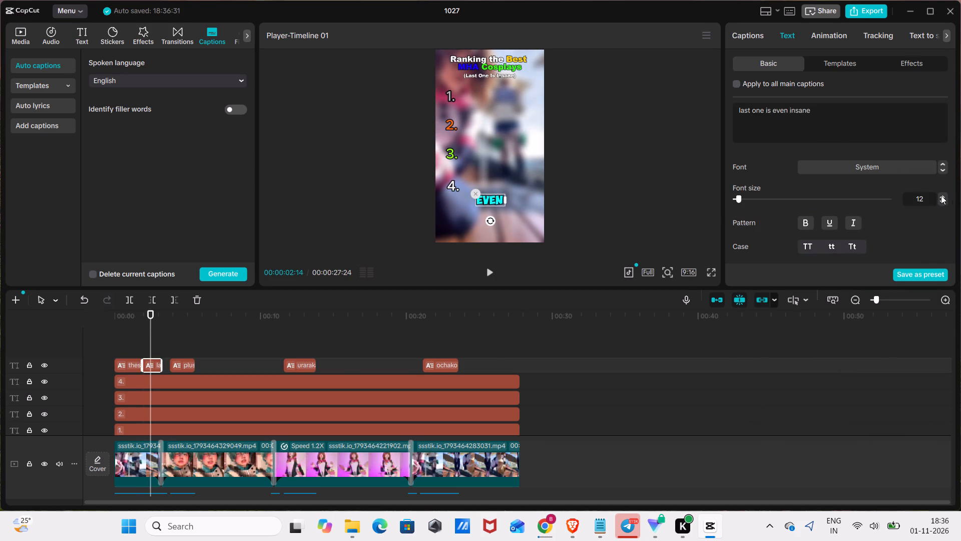
{"action": "left_click_drag", "start_coordinate": [485, 201], "coordinate": [483, 172]}
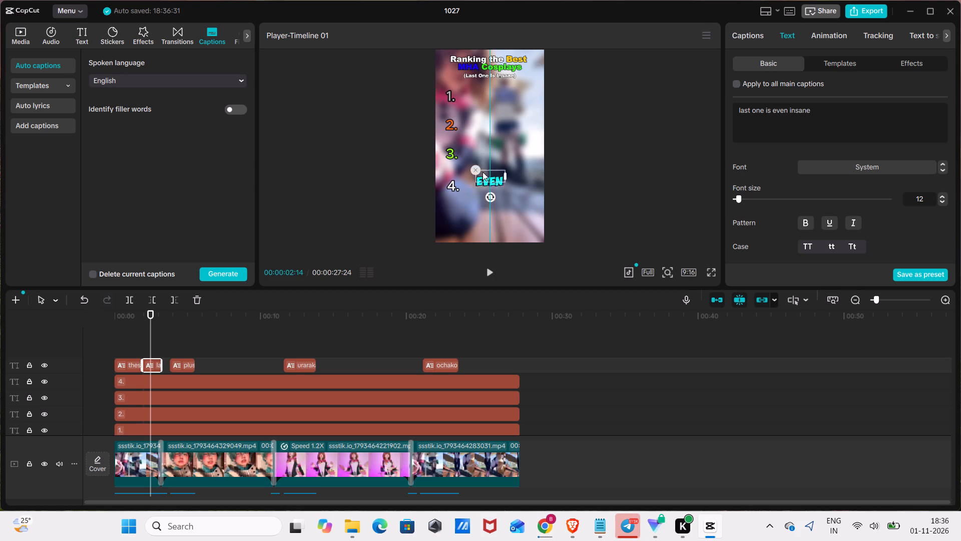
{"action": "left_click_drag", "start_coordinate": [483, 172], "coordinate": [482, 150]}
Change the text color of the "last one is even insane" caption to bright green.
{"action": "scroll", "coordinate": [796, 200], "scroll_direction": "down", "scroll_amount": 4}
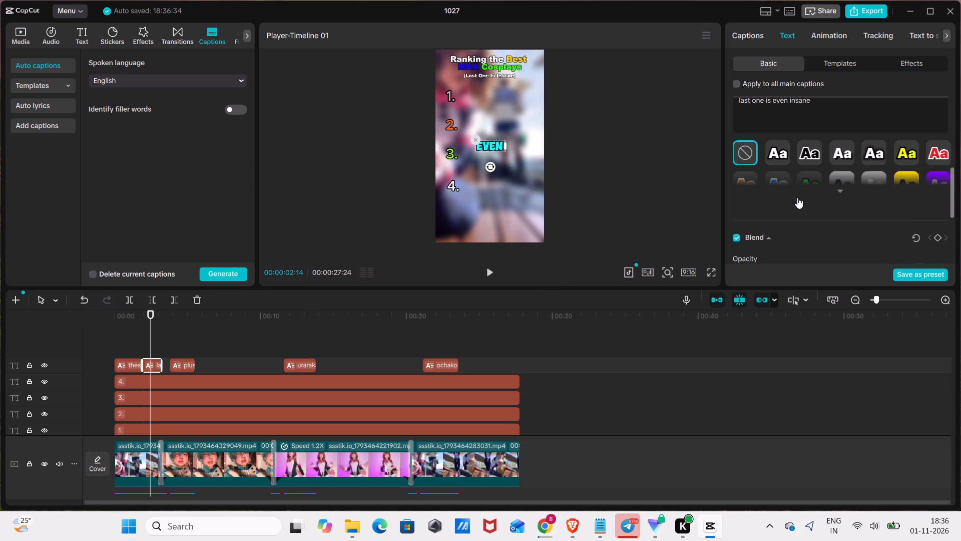
{"action": "scroll", "coordinate": [798, 196], "scroll_direction": "up", "scroll_amount": 2}
{"action": "left_click", "coordinate": [843, 155]}
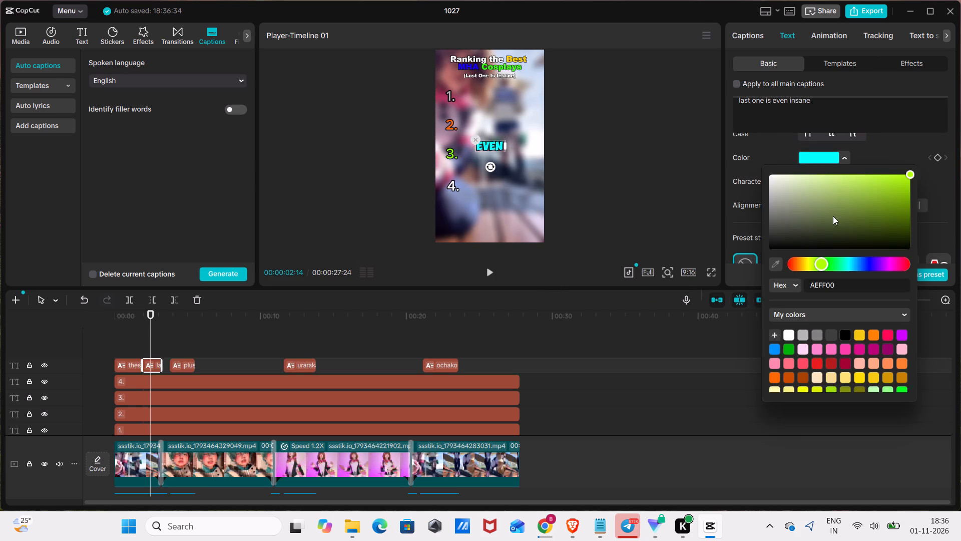
{"action": "left_click_drag", "start_coordinate": [882, 193], "coordinate": [952, 151]}
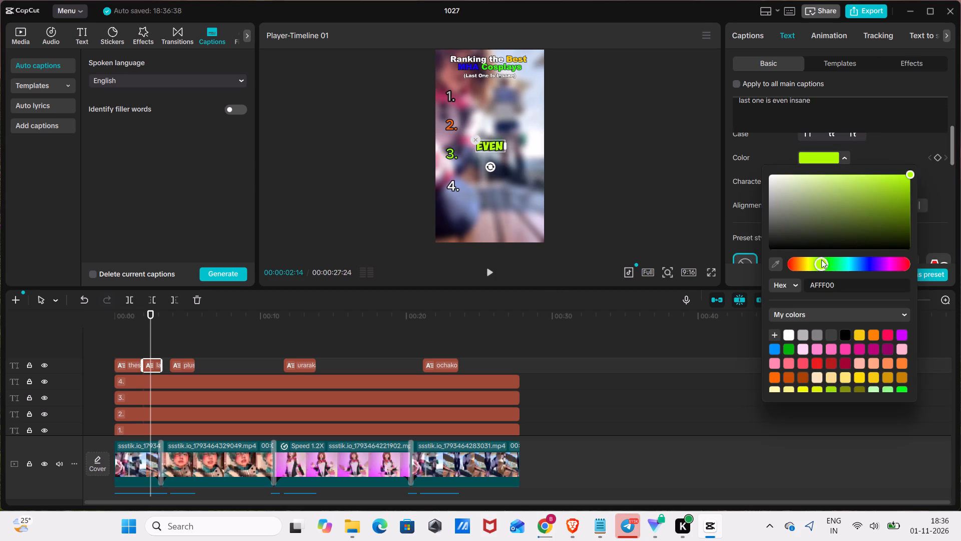
{"action": "left_click_drag", "start_coordinate": [823, 259], "coordinate": [829, 259]}
{"action": "left_click_drag", "start_coordinate": [898, 177], "coordinate": [924, 158]}
Move the "plus ultra energy all the way" caption up to the horizontal center of the frame, between numbers 3 and 4.
{"action": "left_click", "coordinate": [335, 324]}
{"action": "left_click_drag", "start_coordinate": [335, 322], "coordinate": [191, 335]}
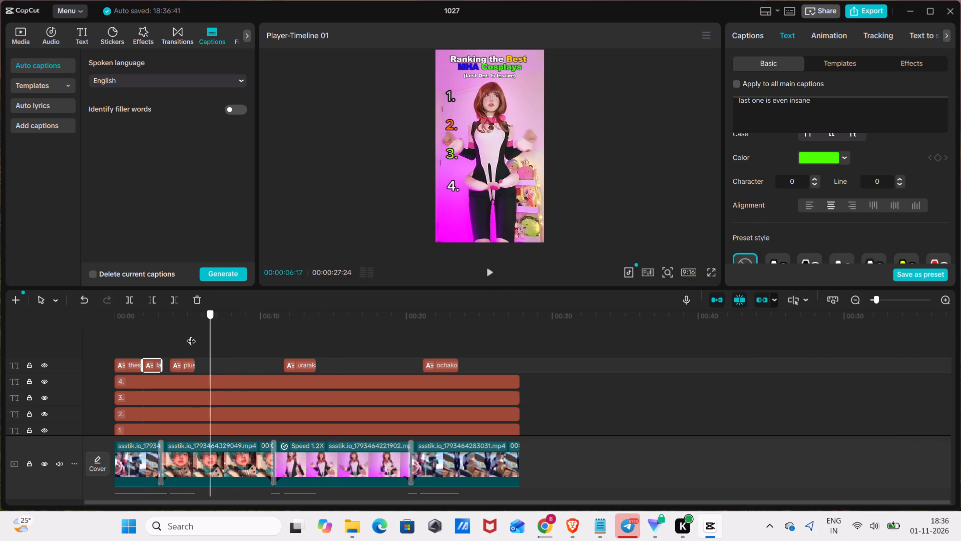
{"action": "left_click_drag", "start_coordinate": [191, 335], "coordinate": [178, 342]}
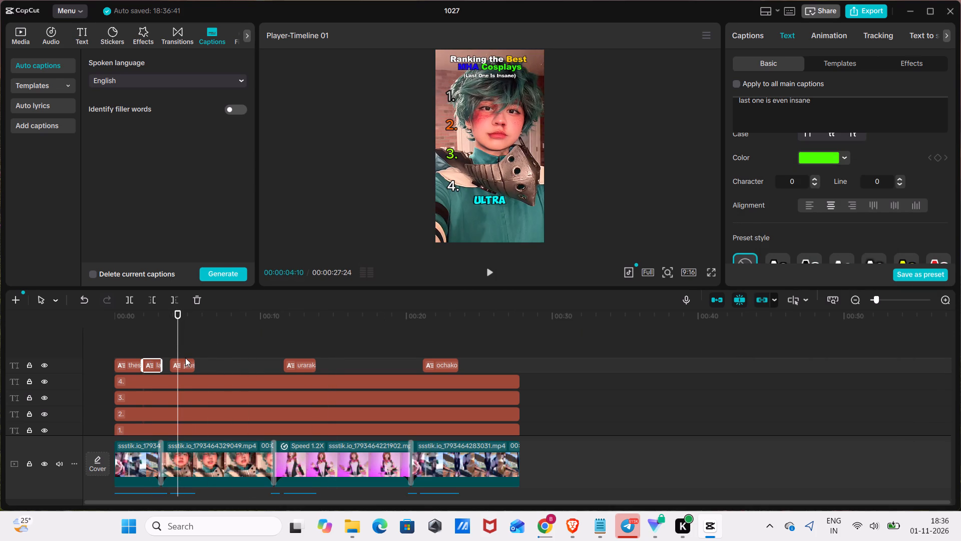
{"action": "left_click", "coordinate": [191, 367]}
{"action": "left_click_drag", "start_coordinate": [494, 196], "coordinate": [494, 196]}
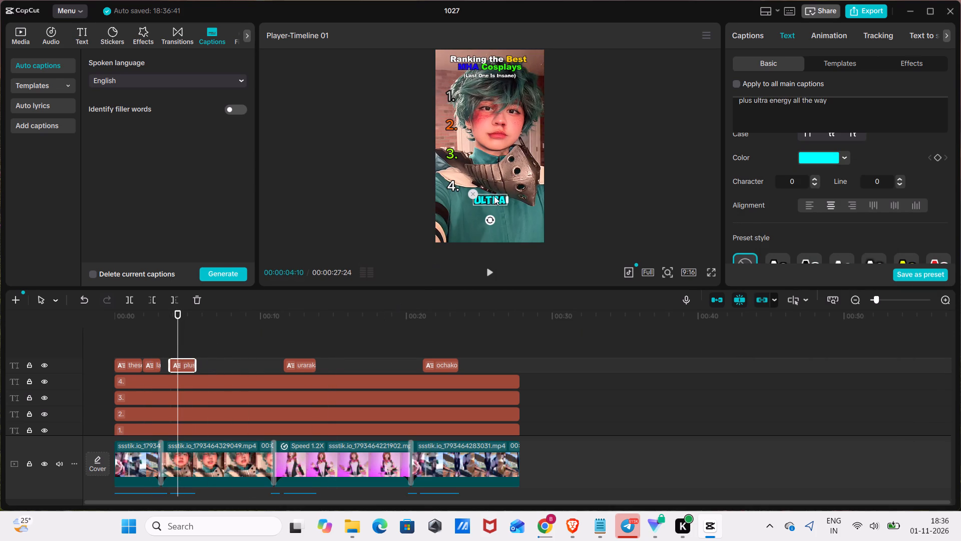
{"action": "left_click_drag", "start_coordinate": [494, 196], "coordinate": [496, 164]}
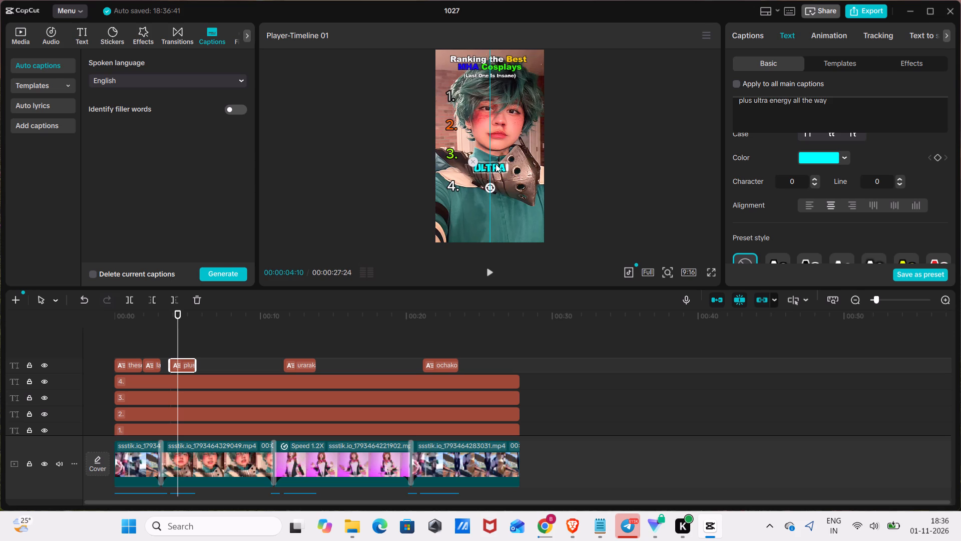
{"action": "left_click_drag", "start_coordinate": [496, 164], "coordinate": [496, 163]}
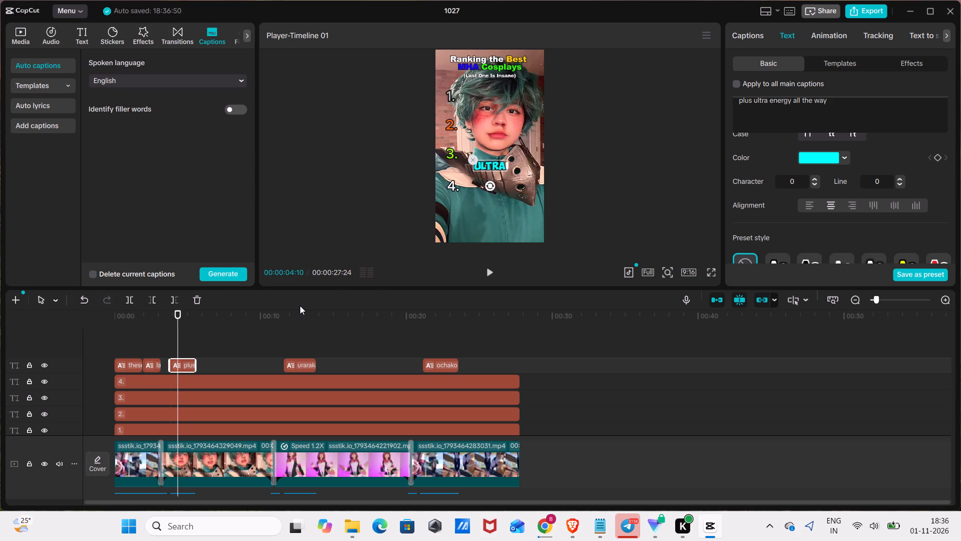
Move the "uraraka brought the zero gravity energy" caption up to the centered spot between numbers 3 and 4.
{"action": "left_click_drag", "start_coordinate": [179, 321], "coordinate": [287, 333]}
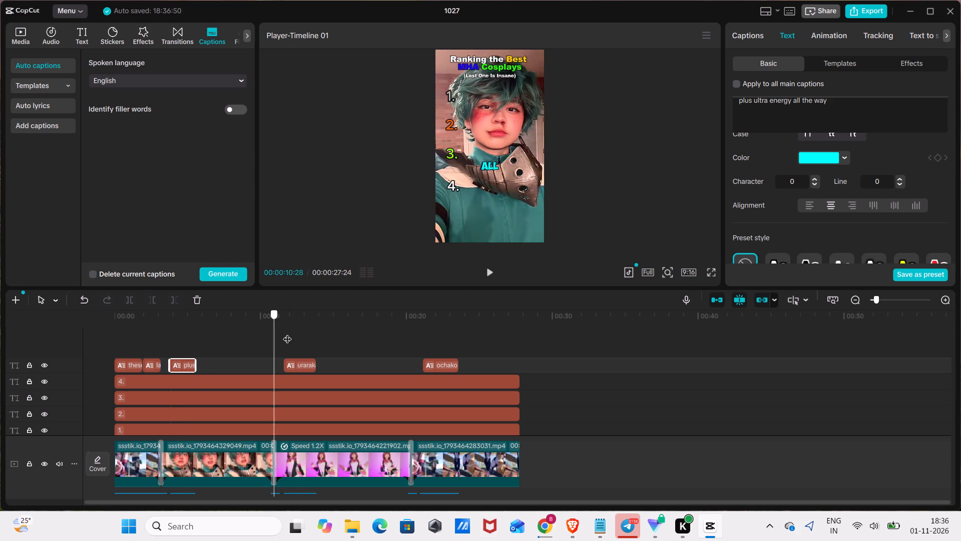
{"action": "left_click_drag", "start_coordinate": [287, 333], "coordinate": [294, 333]}
{"action": "left_click", "coordinate": [309, 369]}
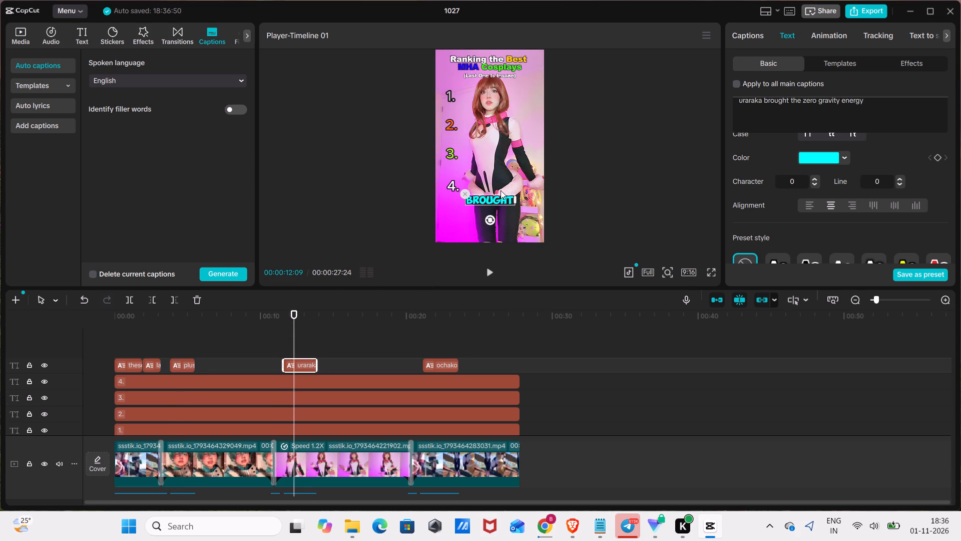
{"action": "left_click_drag", "start_coordinate": [493, 199], "coordinate": [494, 164]}
Move the "ochako and toga really understood the assignment" caption up, centered just below the level of number 3.
{"action": "left_click", "coordinate": [438, 346]}
{"action": "left_click", "coordinate": [447, 366]}
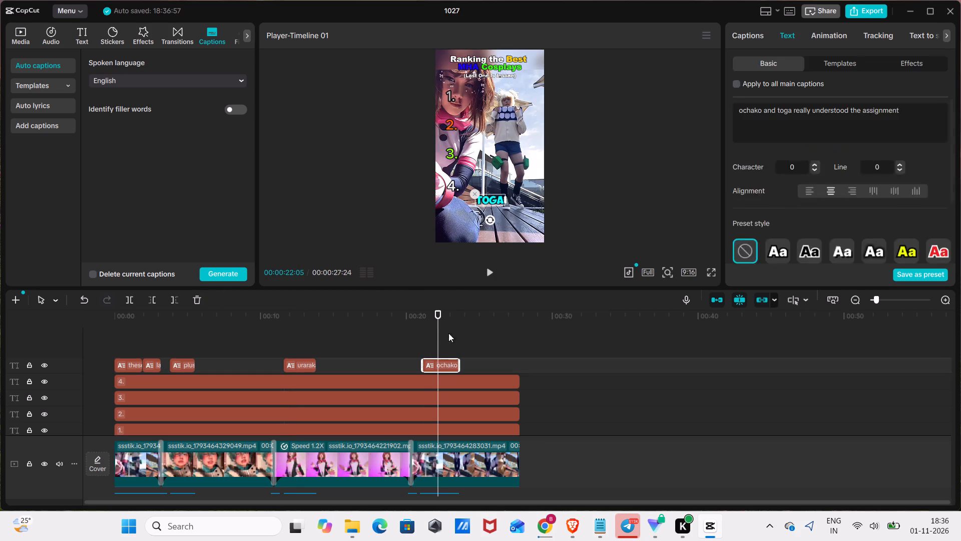
{"action": "left_click_drag", "start_coordinate": [493, 198], "coordinate": [493, 163]}
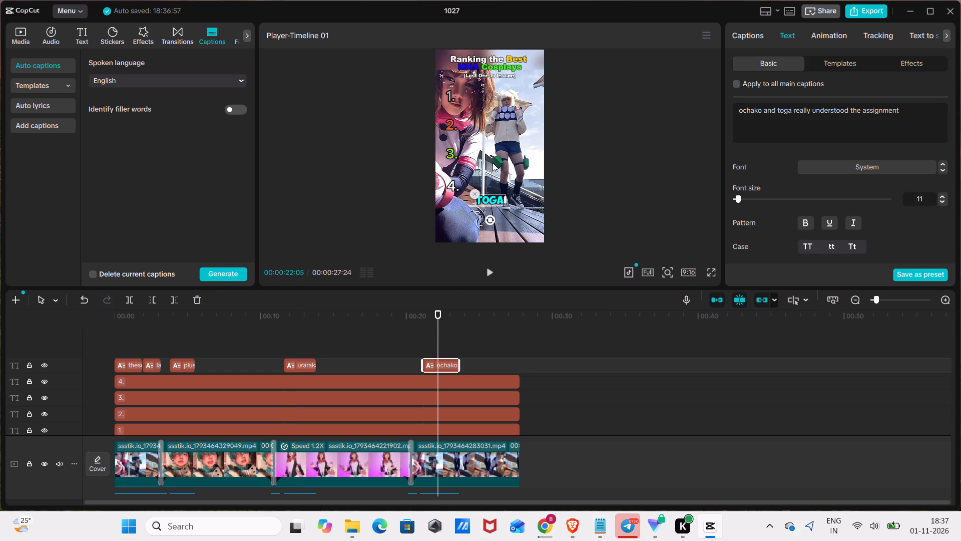
{"action": "left_click_drag", "start_coordinate": [493, 163], "coordinate": [493, 162]}
{"action": "left_click_drag", "start_coordinate": [491, 197], "coordinate": [493, 168]}
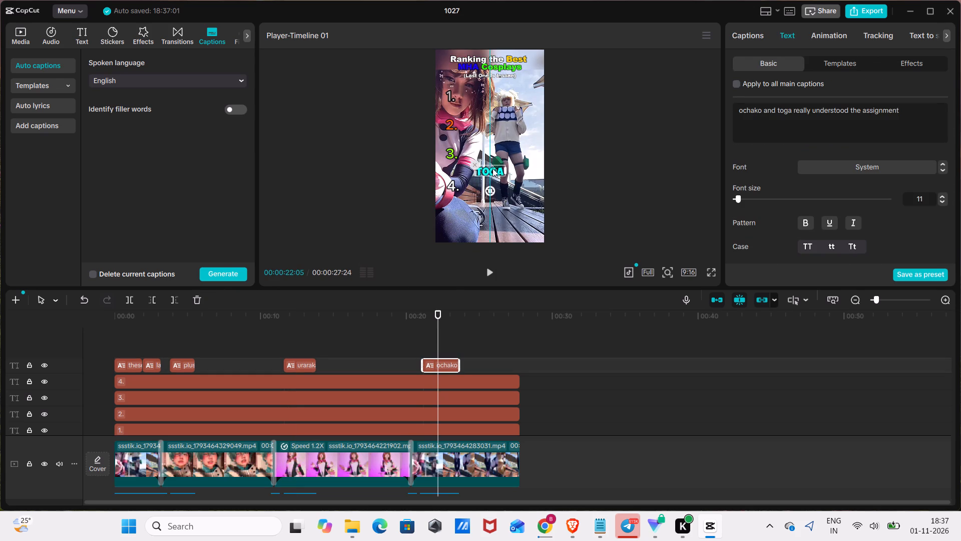
{"action": "left_click_drag", "start_coordinate": [493, 168], "coordinate": [492, 158]}
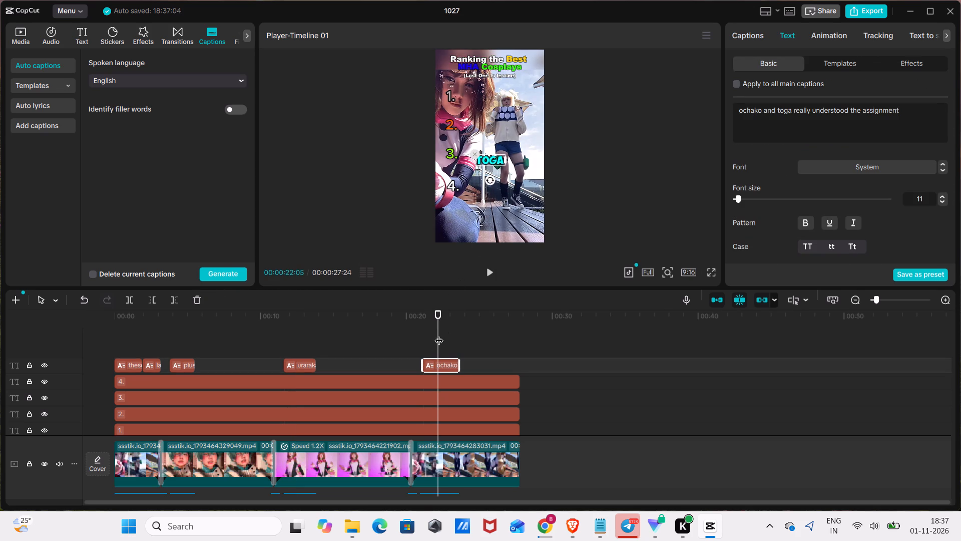
Add a cyan text color keyframe at the start of the "ochako and toga" caption, at 00:00:21:04.
{"action": "left_click_drag", "start_coordinate": [436, 316], "coordinate": [423, 330]}
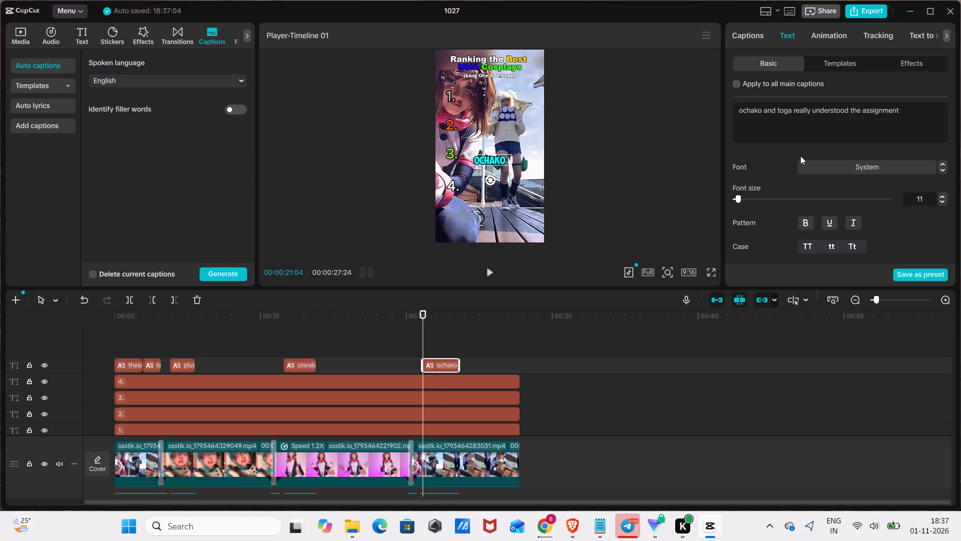
{"action": "scroll", "coordinate": [800, 156], "scroll_direction": "down", "scroll_amount": 3}
{"action": "scroll", "coordinate": [800, 163], "scroll_direction": "up", "scroll_amount": 2}
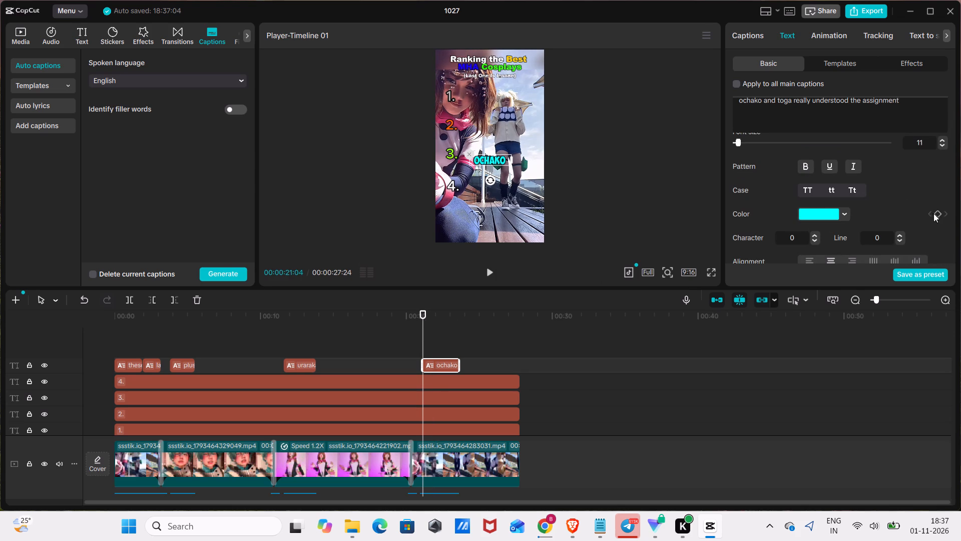
{"action": "left_click", "coordinate": [938, 214]}
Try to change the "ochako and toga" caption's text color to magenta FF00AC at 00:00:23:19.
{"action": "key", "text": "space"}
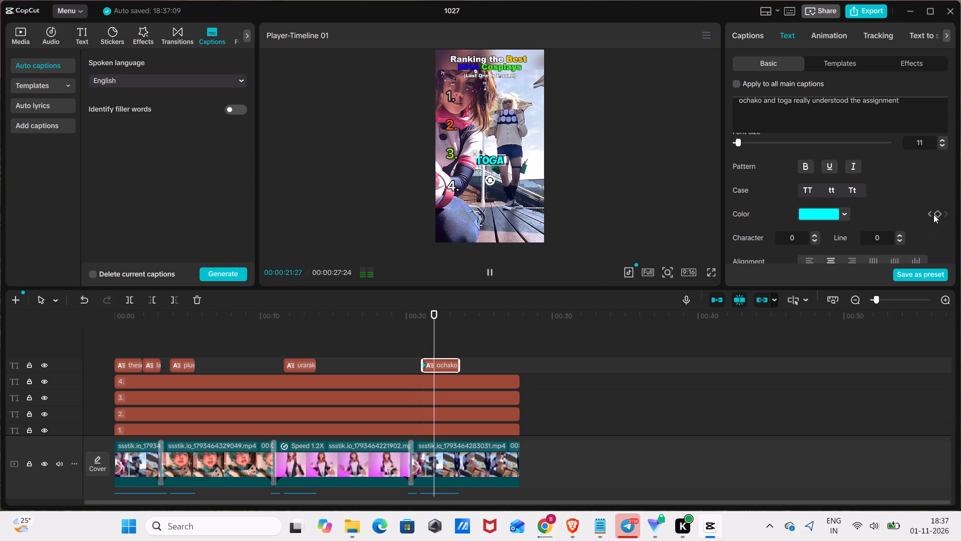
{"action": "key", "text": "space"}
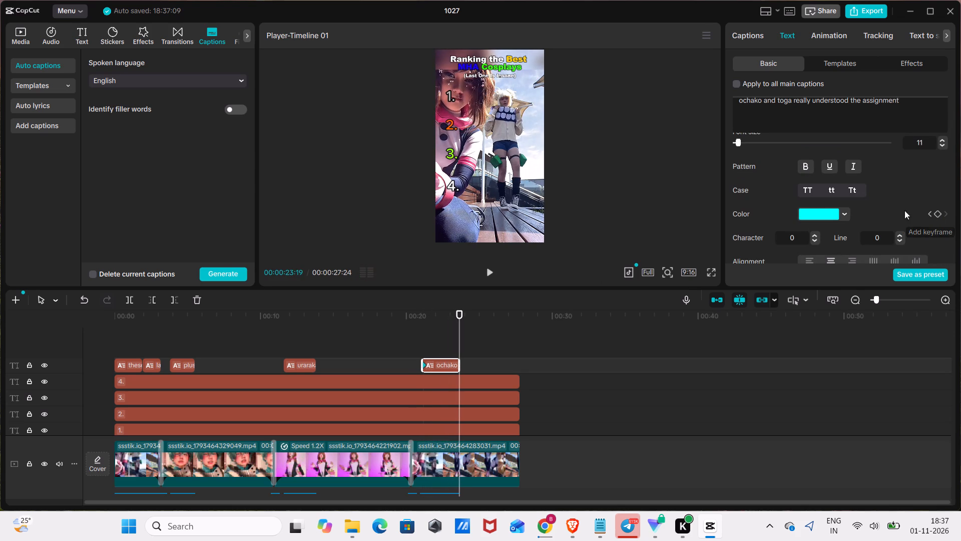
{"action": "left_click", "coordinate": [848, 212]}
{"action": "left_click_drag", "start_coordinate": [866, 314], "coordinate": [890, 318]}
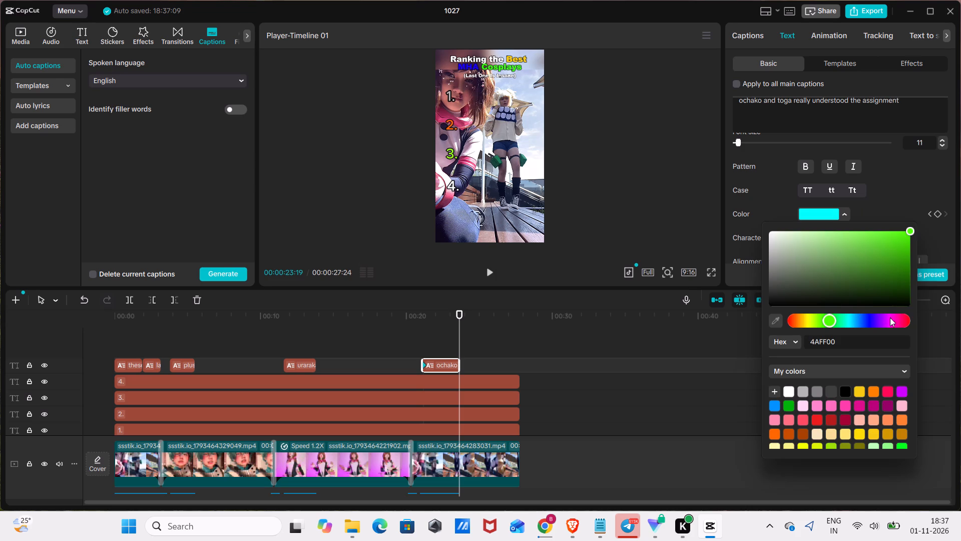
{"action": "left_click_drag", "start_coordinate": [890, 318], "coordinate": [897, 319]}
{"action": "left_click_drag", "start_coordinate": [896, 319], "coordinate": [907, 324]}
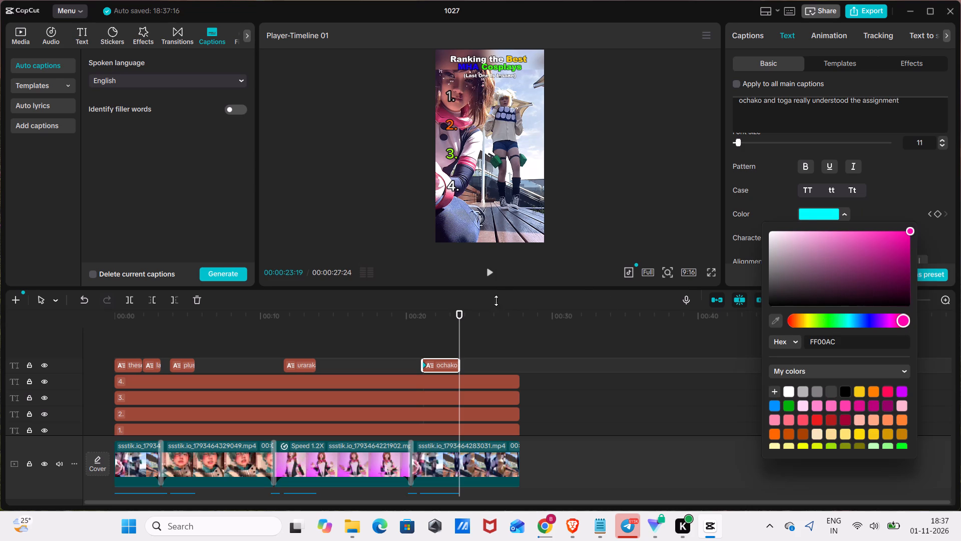
Keyframe the "ochako and toga" caption's text color to magenta FF00AC at 00:00:23:14 and play the color change back.
{"action": "left_click_drag", "start_coordinate": [464, 320], "coordinate": [427, 350]}
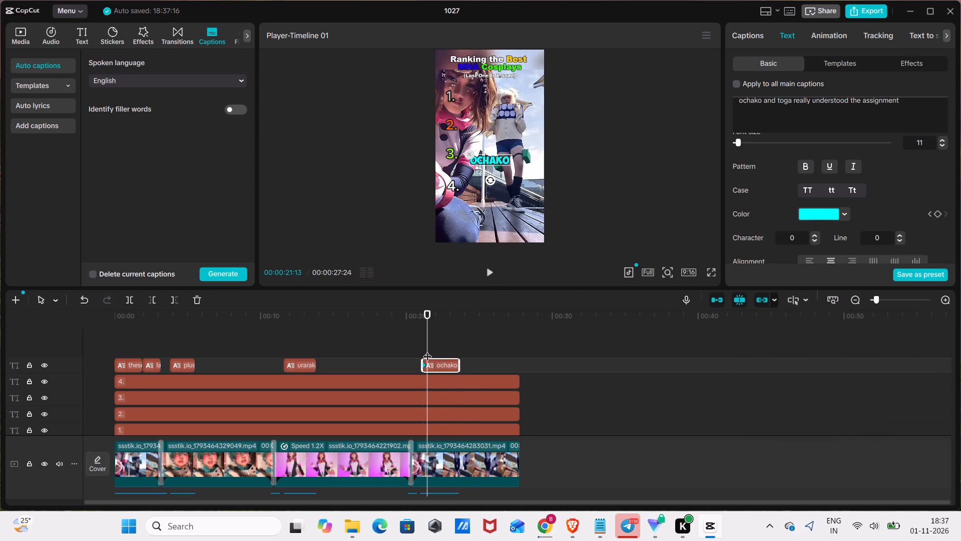
{"action": "key", "text": "space"}
{"action": "key", "text": "space"}
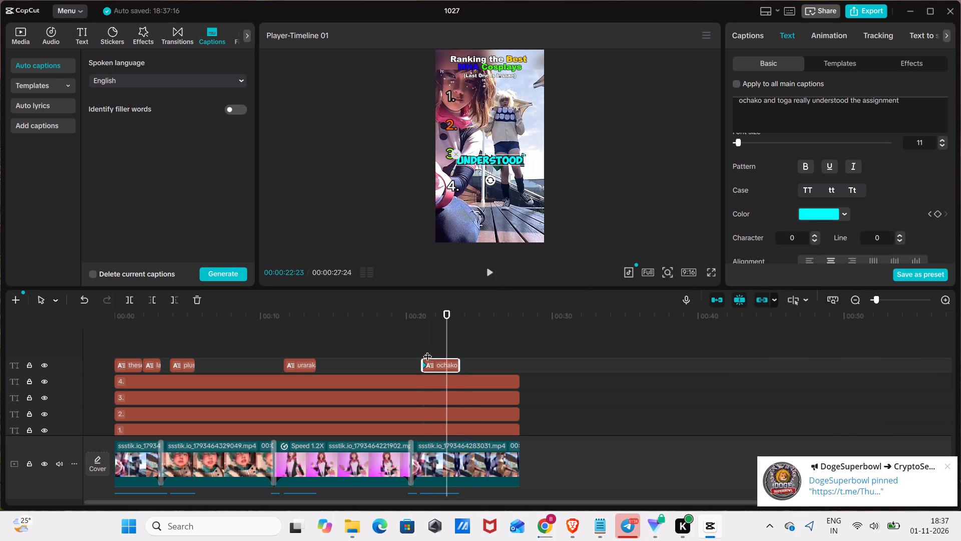
{"action": "key", "text": "space"}
{"action": "key", "text": "space"}
{"action": "key", "text": "space"}
{"action": "key", "text": "space"}
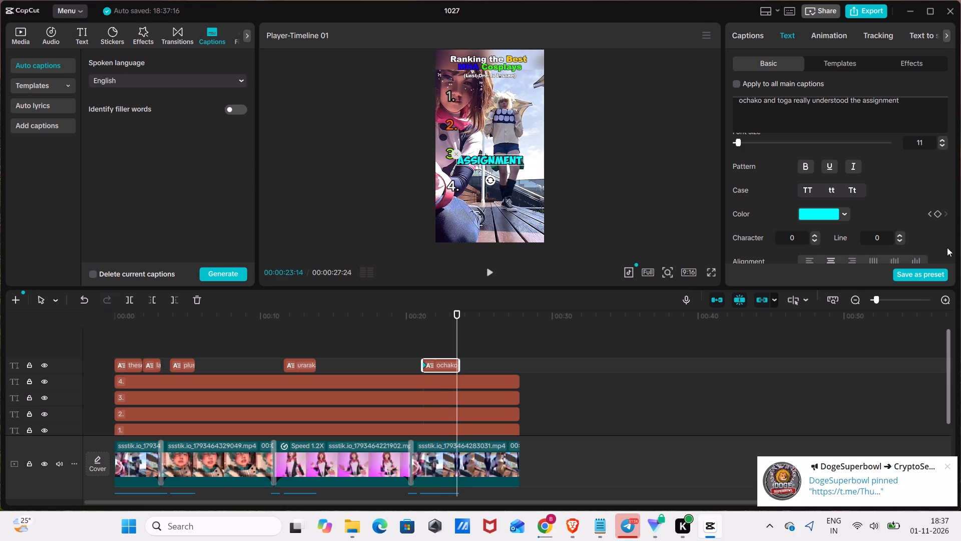
{"action": "left_click", "coordinate": [846, 214]}
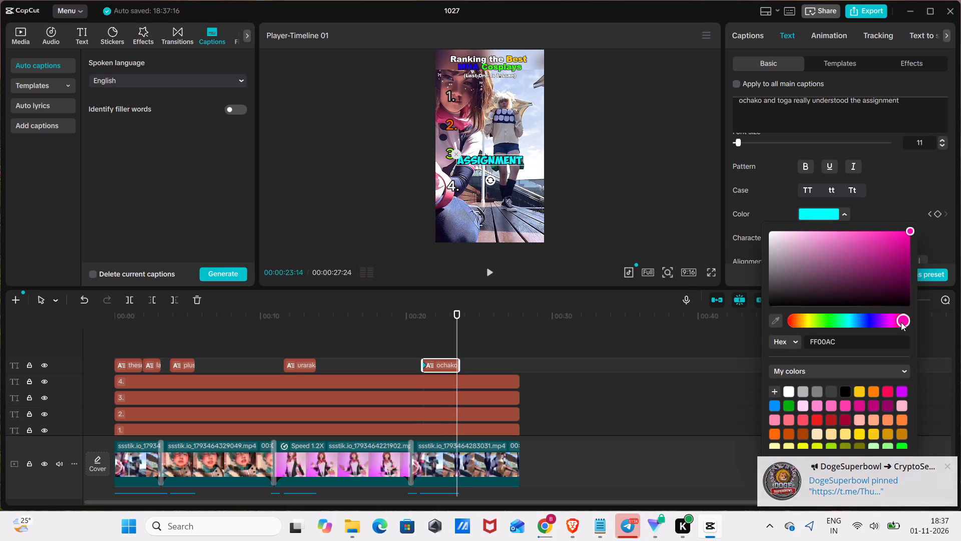
{"action": "left_click_drag", "start_coordinate": [901, 322], "coordinate": [908, 323]}
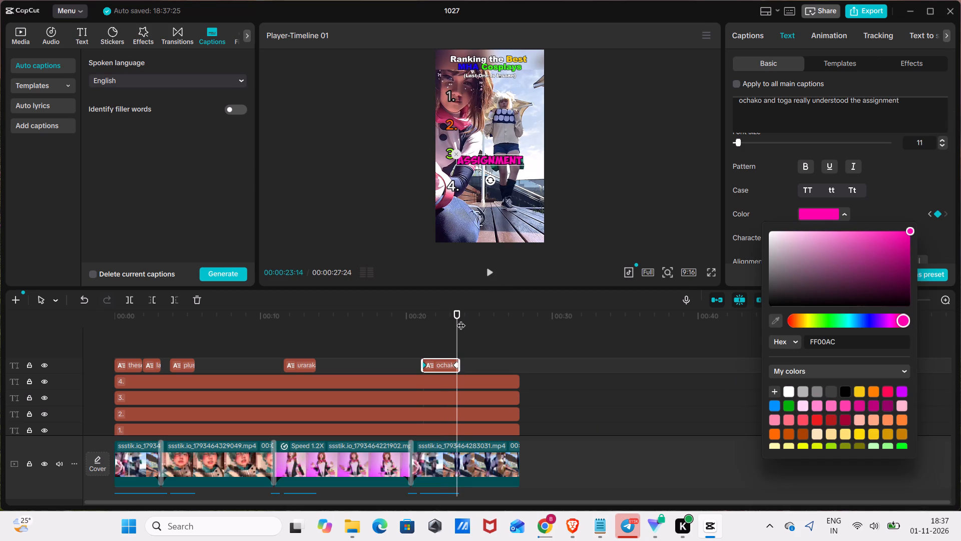
{"action": "left_click_drag", "start_coordinate": [460, 320], "coordinate": [404, 354]}
{"action": "key", "text": "space"}
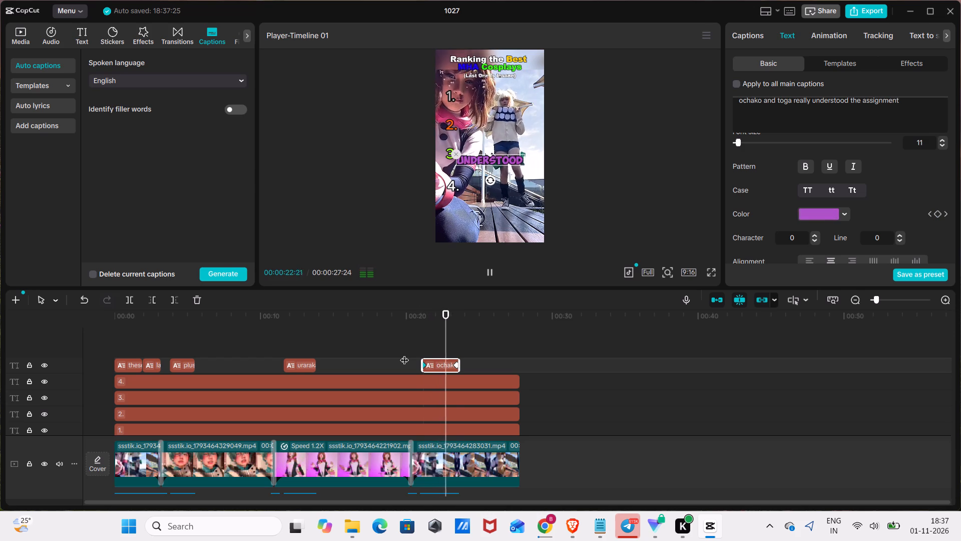
{"action": "key", "text": "space"}
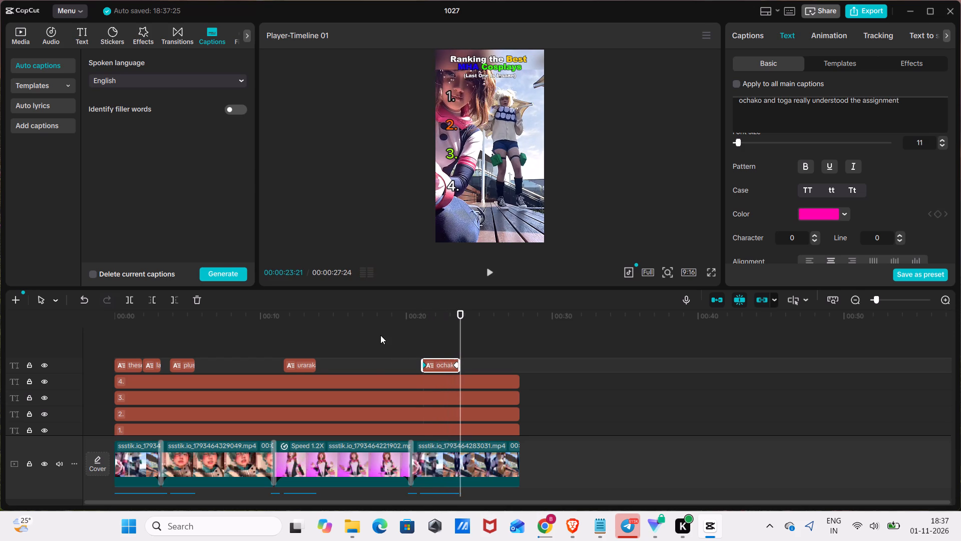
Set the second video clip's volume to 0.0 dB and add a volume keyframe at 00:00:03:24, where its voiceover starts.
{"action": "left_click", "coordinate": [310, 333]}
{"action": "left_click_drag", "start_coordinate": [310, 333], "coordinate": [282, 350]}
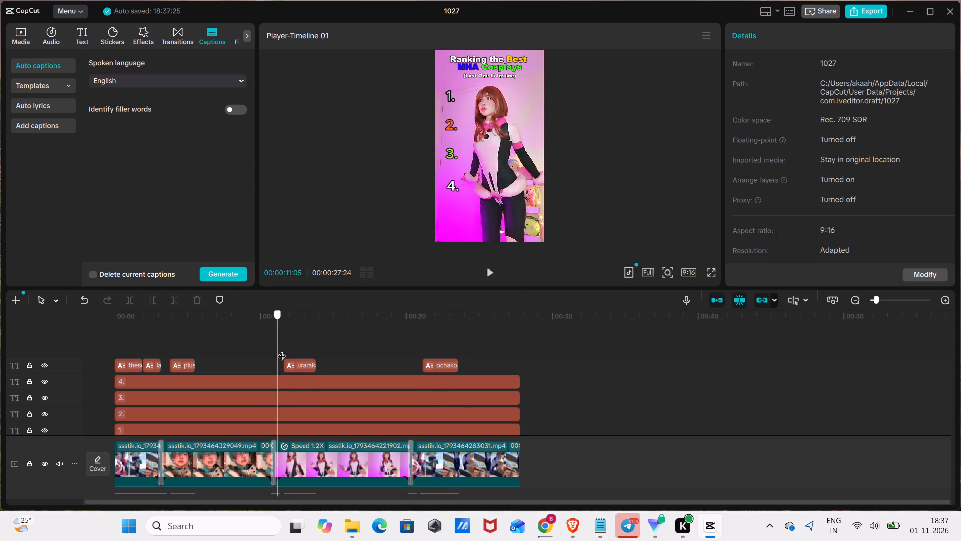
{"action": "left_click_drag", "start_coordinate": [282, 350], "coordinate": [0, 429]}
{"action": "scroll", "coordinate": [195, 400], "scroll_direction": "down", "scroll_amount": 9}
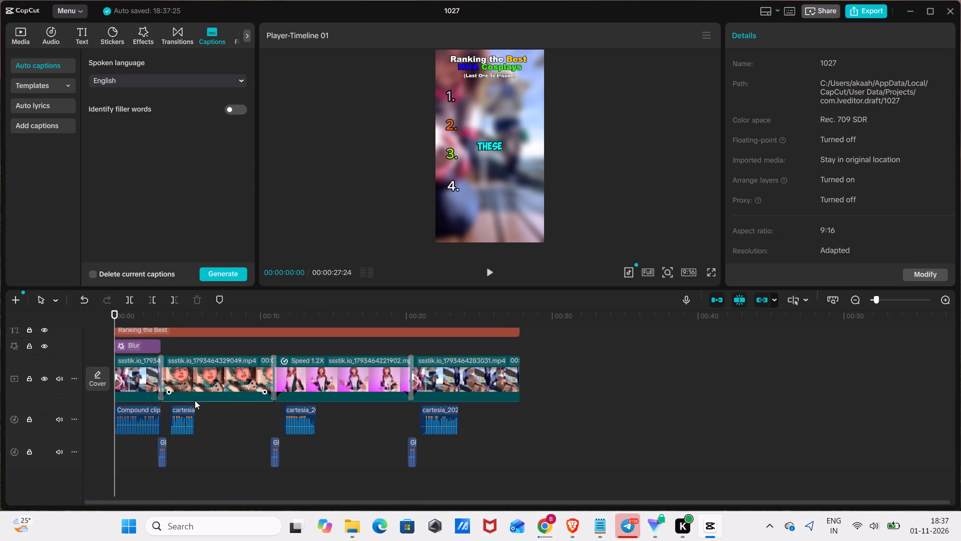
{"action": "left_click", "coordinate": [889, 294]}
{"action": "left_click", "coordinate": [887, 299]}
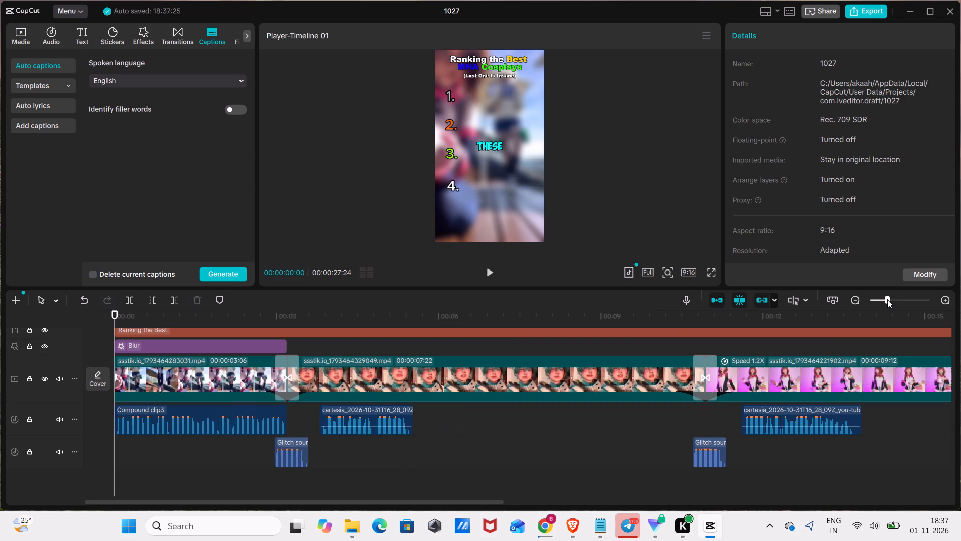
{"action": "left_click", "coordinate": [382, 379]}
{"action": "left_click", "coordinate": [348, 299]}
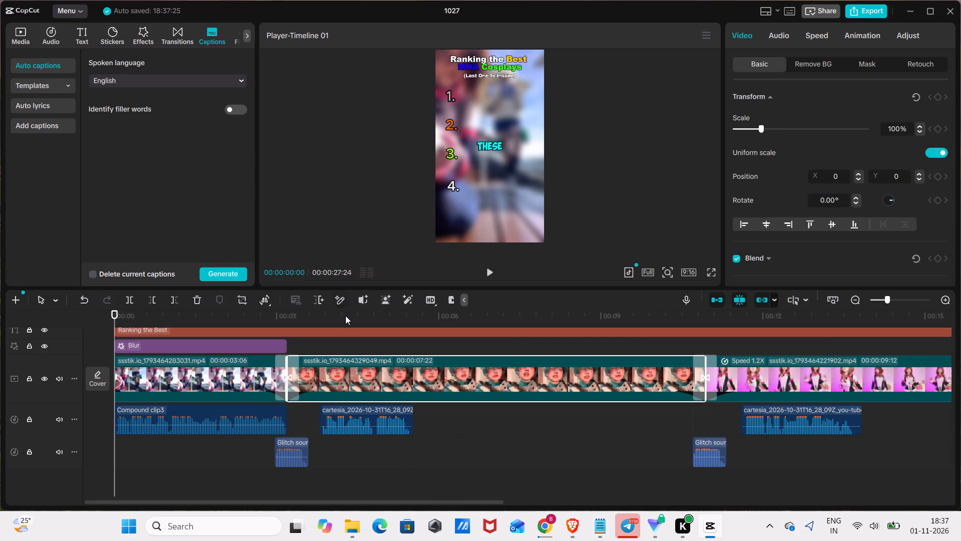
{"action": "left_click", "coordinate": [345, 317]}
{"action": "left_click_drag", "start_coordinate": [345, 317], "coordinate": [319, 354]}
{"action": "left_click", "coordinate": [342, 369]}
{"action": "left_click", "coordinate": [785, 33]}
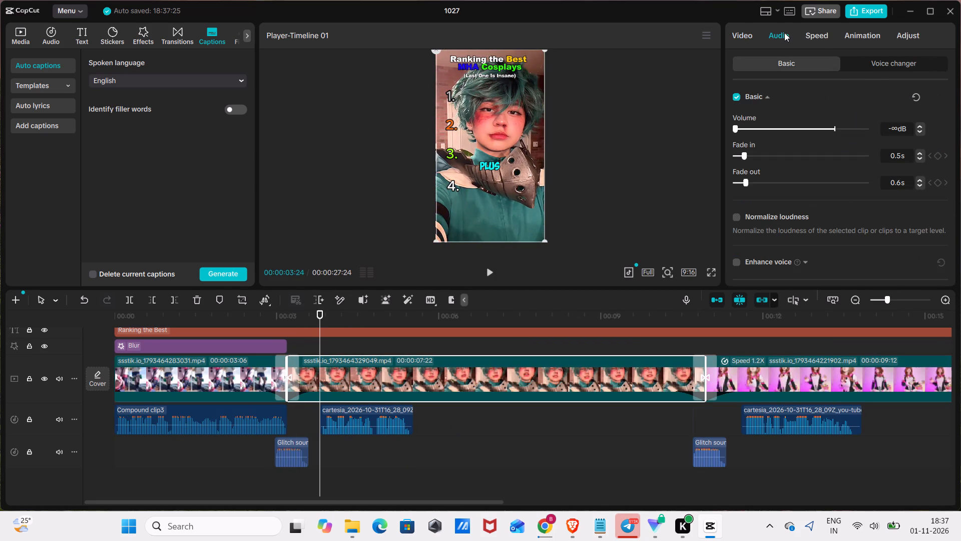
{"action": "left_click", "coordinate": [834, 130]}
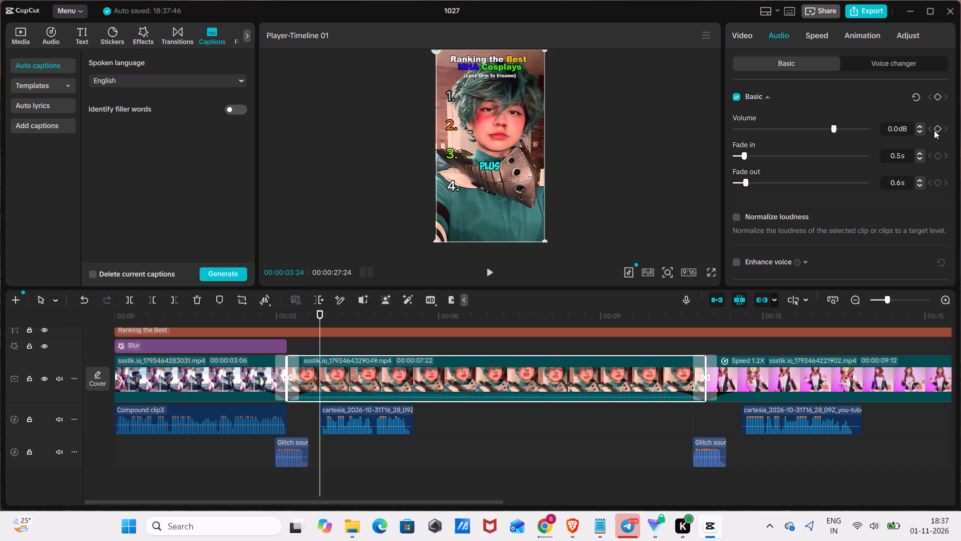
{"action": "left_click", "coordinate": [934, 130]}
{"action": "left_click", "coordinate": [941, 130]}
Lower the second video clip's volume to -9.9 dB at 00:00:03:28, just after the first volume keyframe.
{"action": "key", "text": "space"}
{"action": "key", "text": "space"}
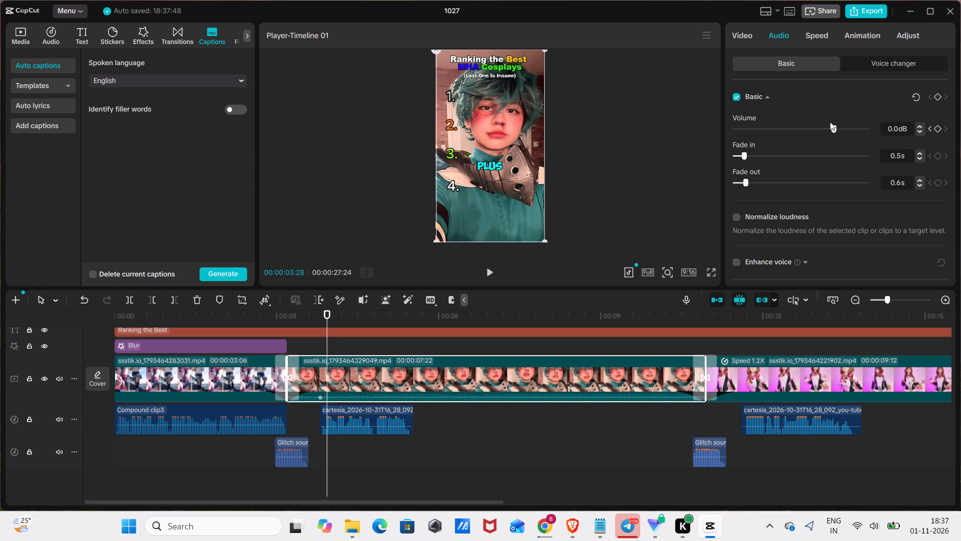
{"action": "left_click_drag", "start_coordinate": [835, 124], "coordinate": [815, 134]}
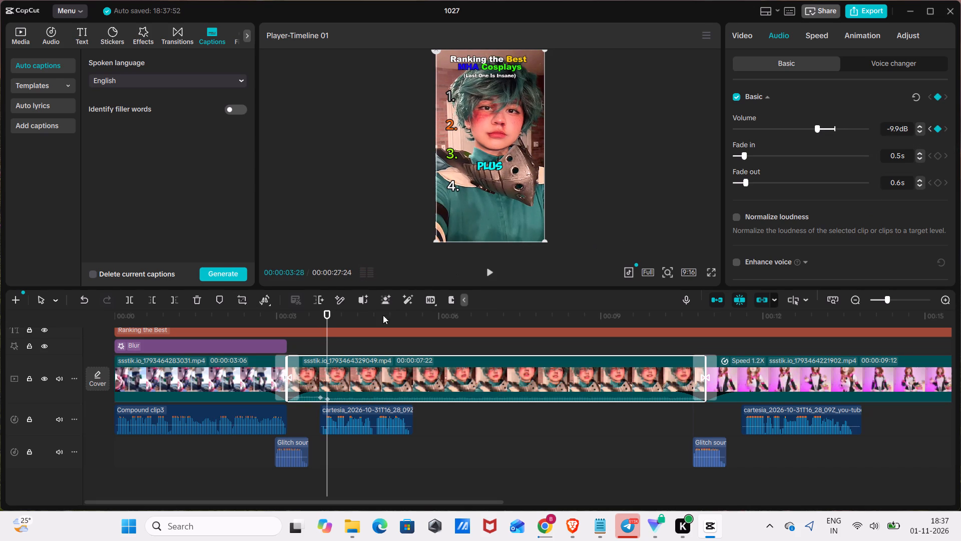
Raise the volume of the voiceover clip under the second video clip to 3.5 dB.
{"action": "left_click", "coordinate": [374, 413]}
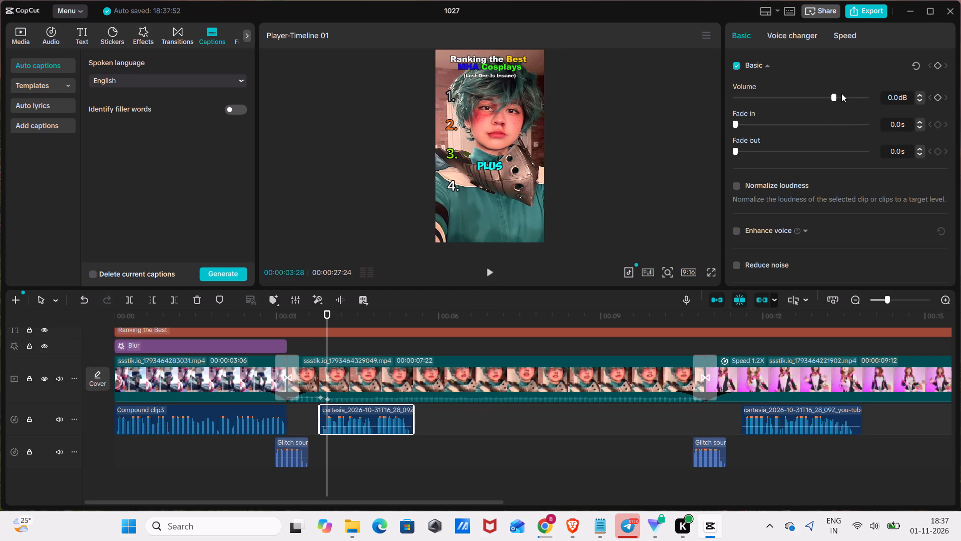
{"action": "left_click", "coordinate": [838, 95]}
{"action": "left_click", "coordinate": [837, 96]}
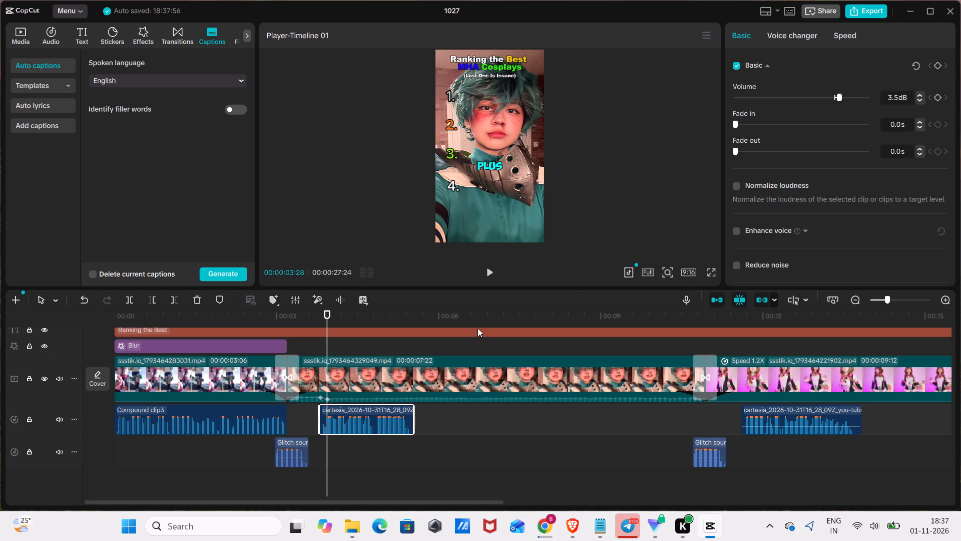
Set the second video clip's volume to -7.8 dB at the 00:00:03:28 keyframe.
{"action": "left_click", "coordinate": [388, 373]}
{"action": "left_click", "coordinate": [781, 31]}
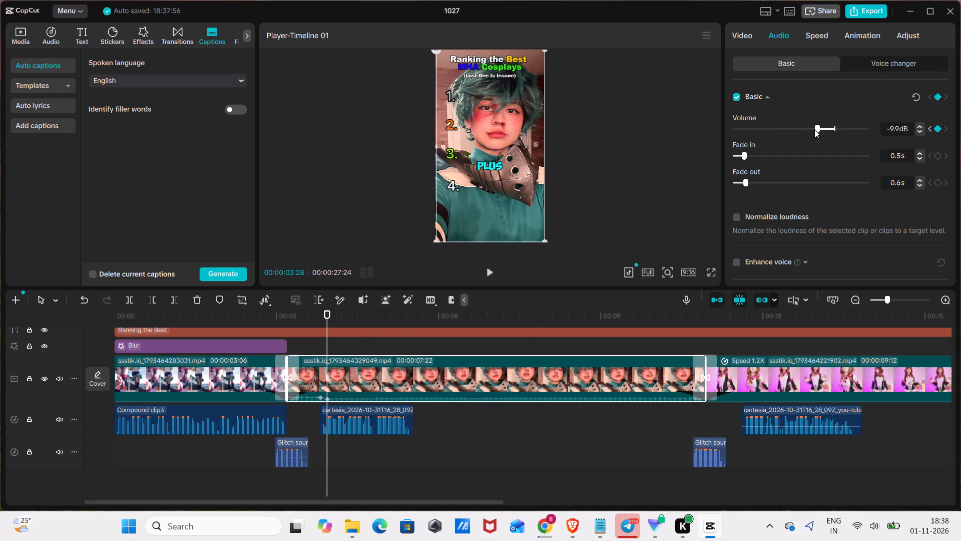
{"action": "left_click", "coordinate": [815, 129]}
Add a volume keyframe to the second video clip at 00:00:05:16, where its voiceover ends.
{"action": "left_click_drag", "start_coordinate": [326, 315], "coordinate": [410, 328]}
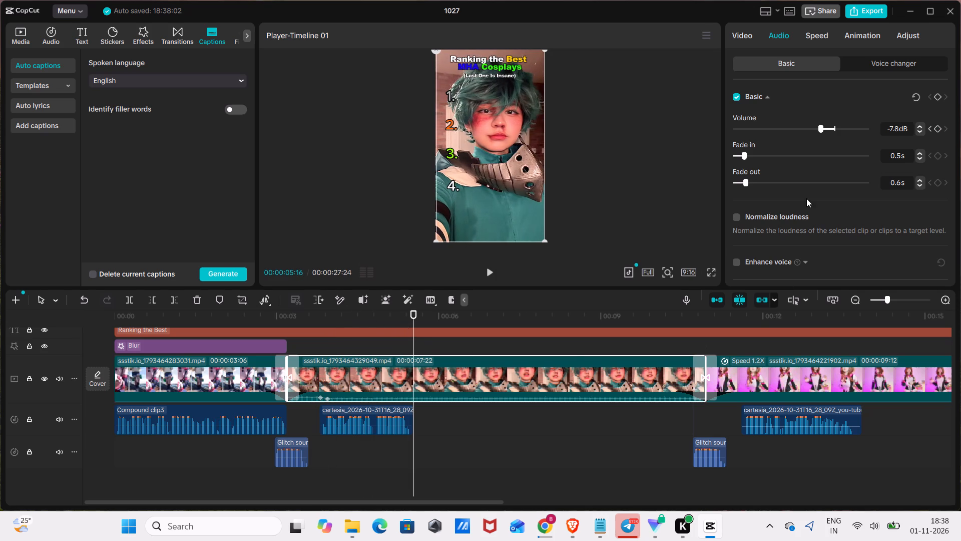
{"action": "left_click", "coordinate": [942, 130]}
{"action": "left_click", "coordinate": [940, 128]}
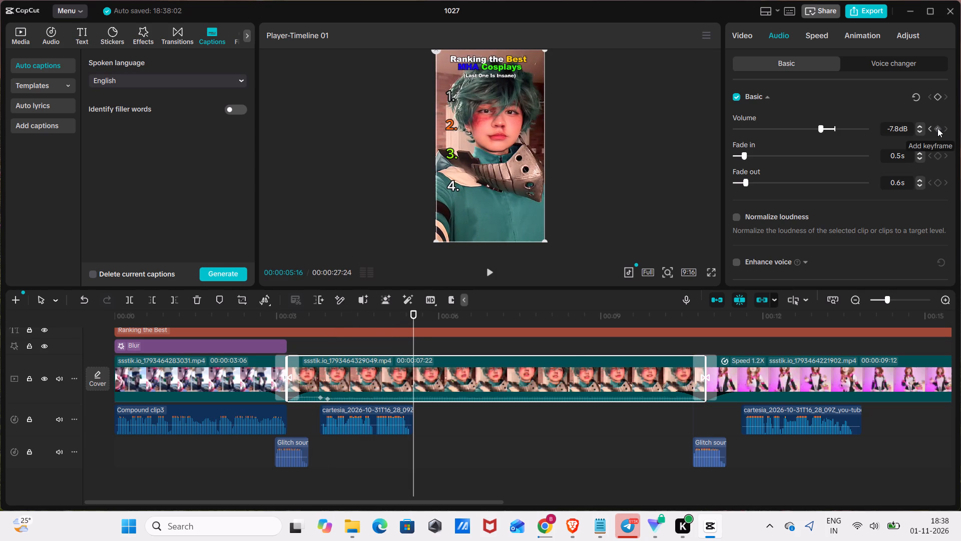
{"action": "left_click", "coordinate": [937, 129]}
Raise the second video clip's volume to 4.1 dB at 00:00:05:21, just after the voiceover ends.
{"action": "key", "text": "space"}
{"action": "key", "text": "space"}
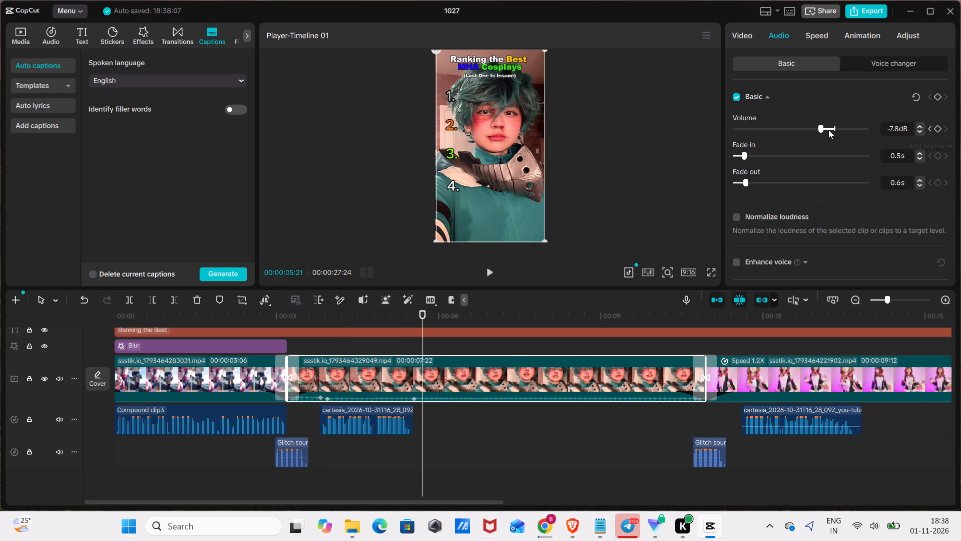
{"action": "left_click_drag", "start_coordinate": [830, 130], "coordinate": [846, 132]}
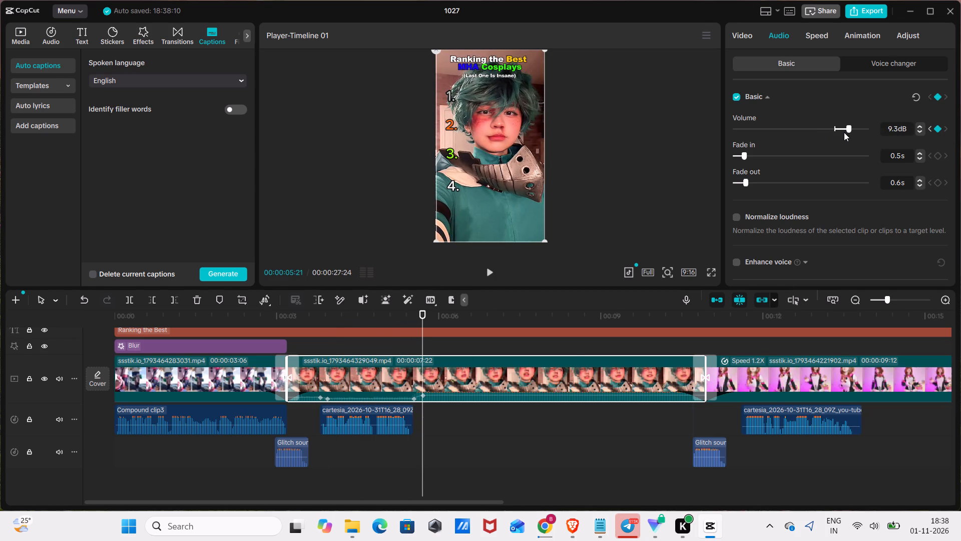
{"action": "left_click", "coordinate": [843, 126]}
{"action": "left_click", "coordinate": [842, 126]}
{"action": "left_click", "coordinate": [841, 127]}
{"action": "left_click", "coordinate": [839, 127]}
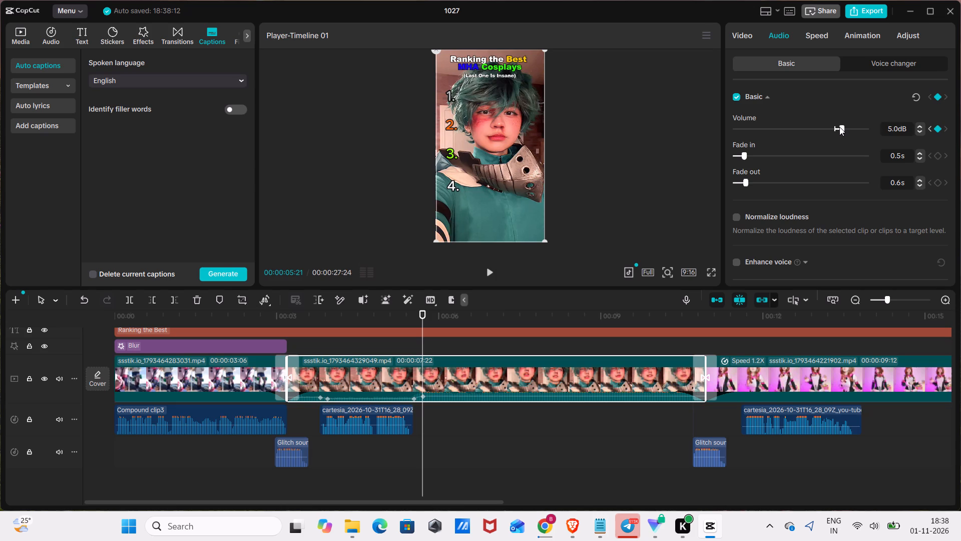
{"action": "left_click", "coordinate": [839, 127]}
Set the third video clip's volume to 0.0 dB and add a volume keyframe at 00:00:11:18, where its voiceover starts.
{"action": "left_click_drag", "start_coordinate": [417, 314], "coordinate": [691, 353]}
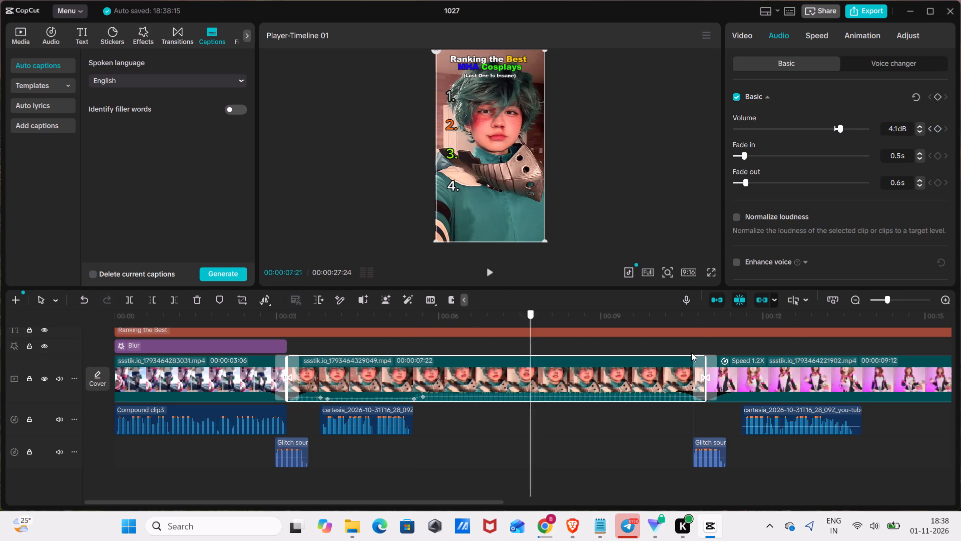
{"action": "left_click_drag", "start_coordinate": [691, 353], "coordinate": [745, 399]}
{"action": "left_click", "coordinate": [748, 396]}
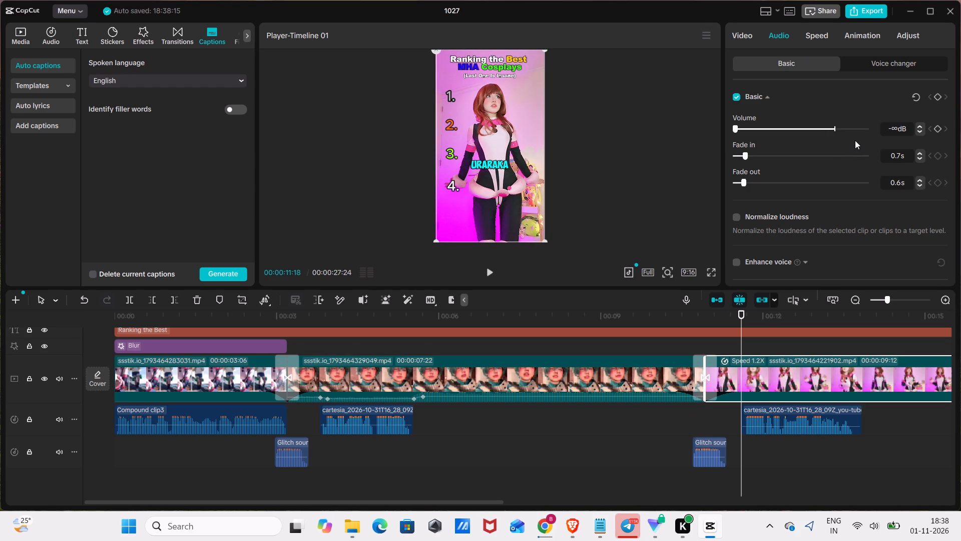
{"action": "left_click", "coordinate": [832, 135]}
{"action": "left_click", "coordinate": [938, 131]}
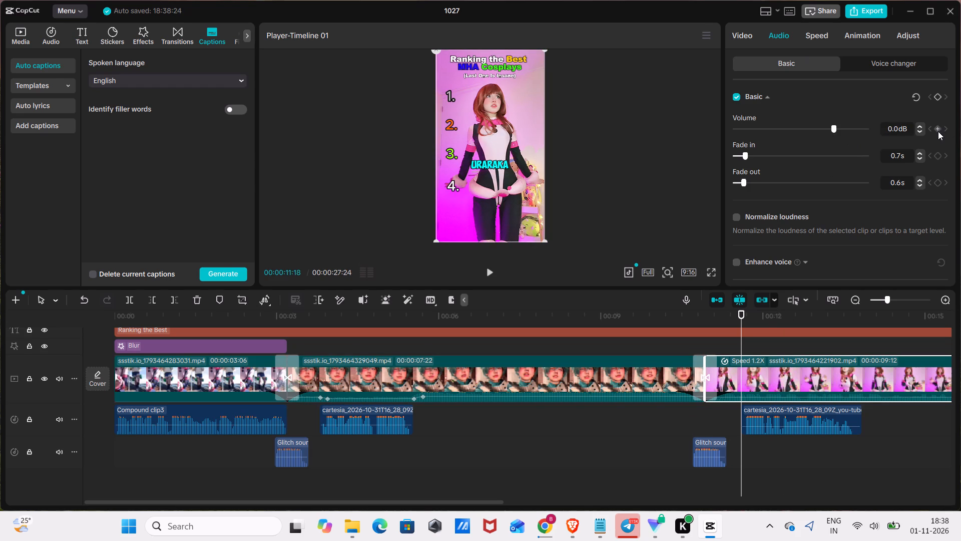
Lower the third video clip's volume to -4.5 dB at 00:00:11:22, just after its first volume keyframe.
{"action": "key", "text": "space"}
{"action": "key", "text": "space"}
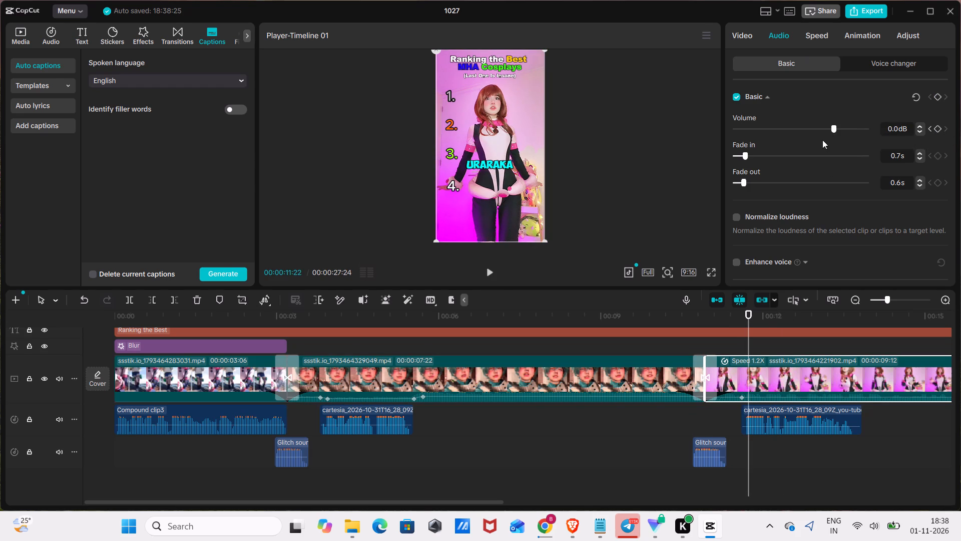
{"action": "left_click_drag", "start_coordinate": [830, 129], "coordinate": [815, 139]}
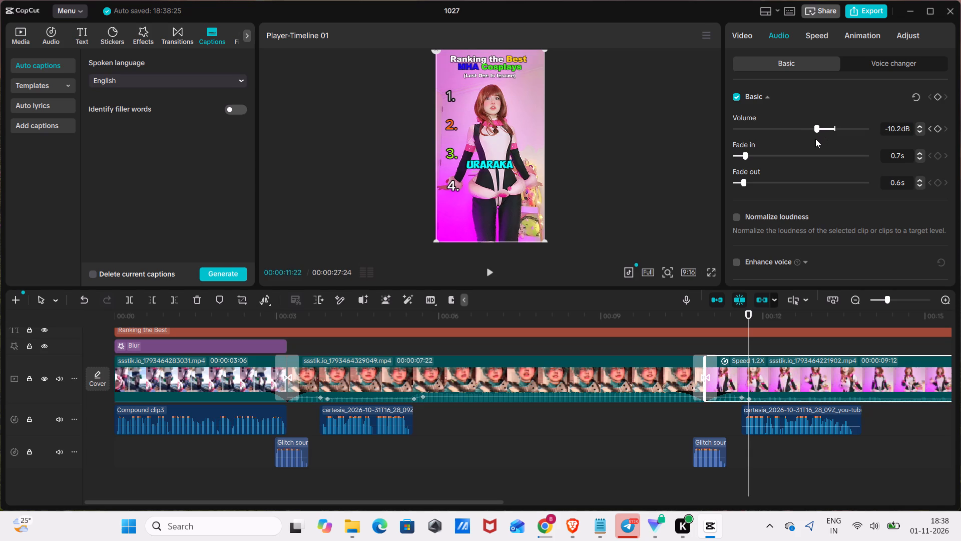
{"action": "left_click_drag", "start_coordinate": [815, 139], "coordinate": [822, 140]}
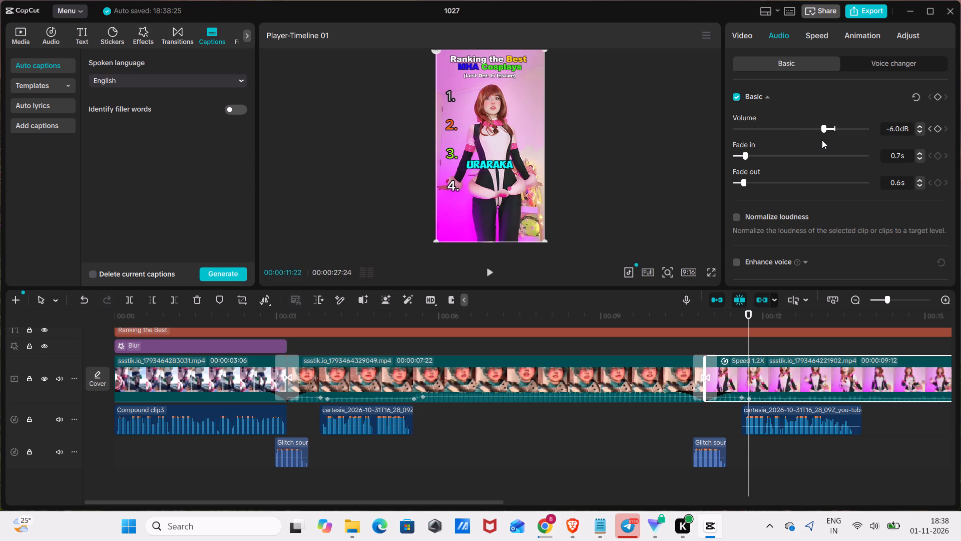
{"action": "left_click_drag", "start_coordinate": [822, 140], "coordinate": [824, 140]}
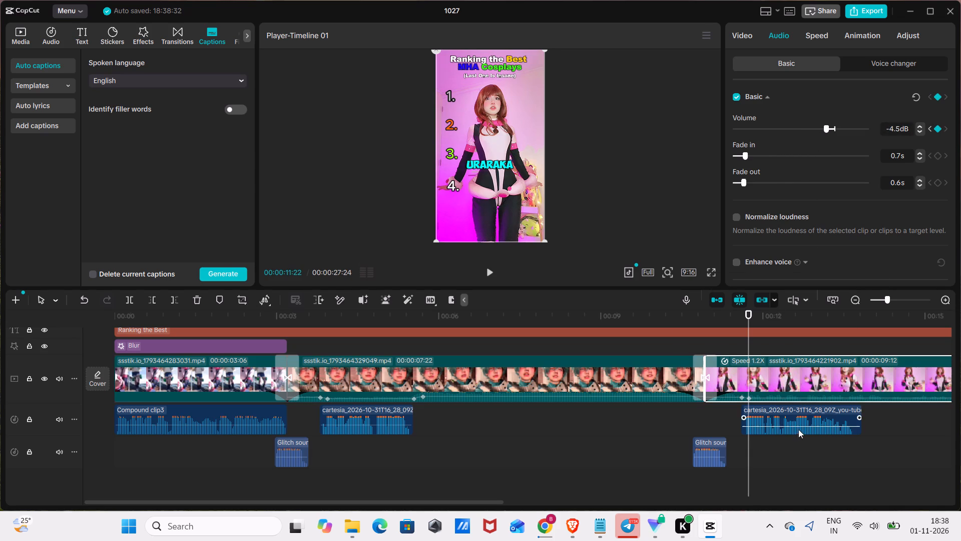
Raise the volume of the voiceover clip under the third video clip to 3.8 dB.
{"action": "left_click", "coordinate": [798, 428]}
{"action": "left_click", "coordinate": [835, 95]}
{"action": "left_click_drag", "start_coordinate": [837, 95], "coordinate": [839, 95]}
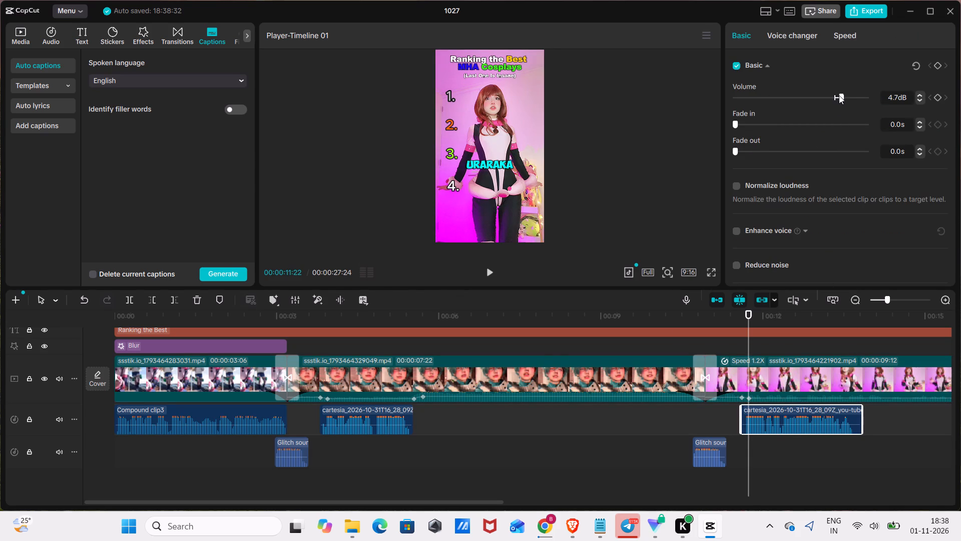
{"action": "left_click_drag", "start_coordinate": [839, 95], "coordinate": [835, 104]}
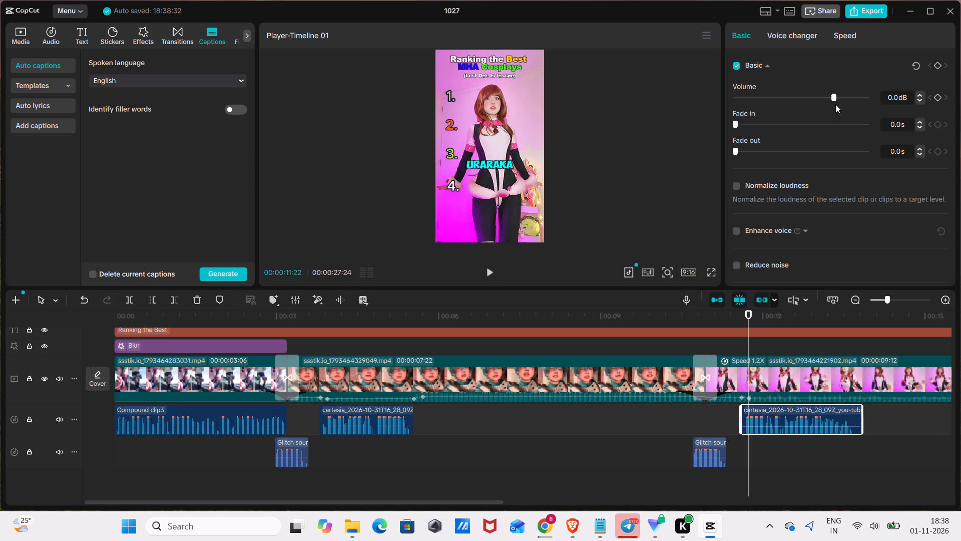
{"action": "left_click_drag", "start_coordinate": [835, 104], "coordinate": [837, 104]}
Lower the third video clip's volume to -5.4 dB at 00:00:12:06, partway through its voiceover.
{"action": "left_click_drag", "start_coordinate": [750, 318], "coordinate": [926, 348]}
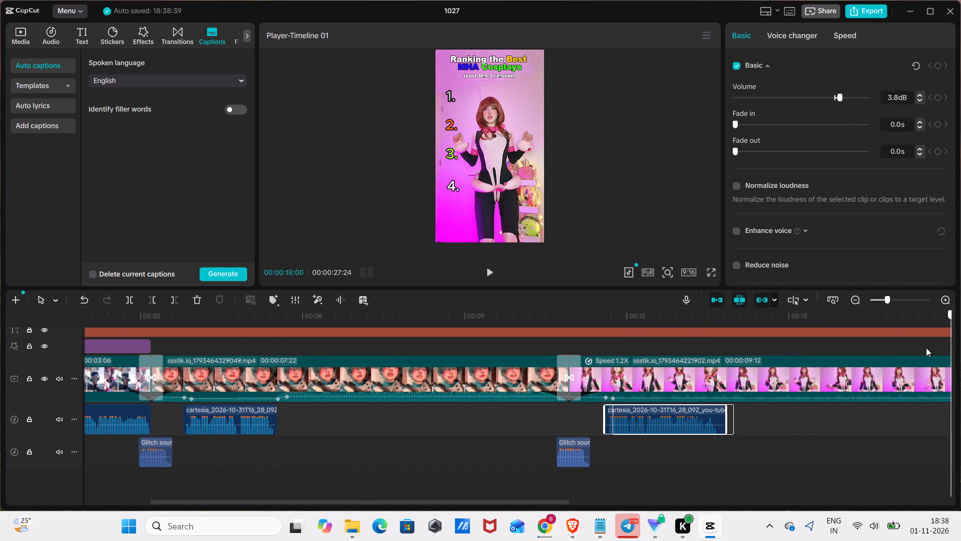
{"action": "left_click_drag", "start_coordinate": [926, 348], "coordinate": [685, 372]}
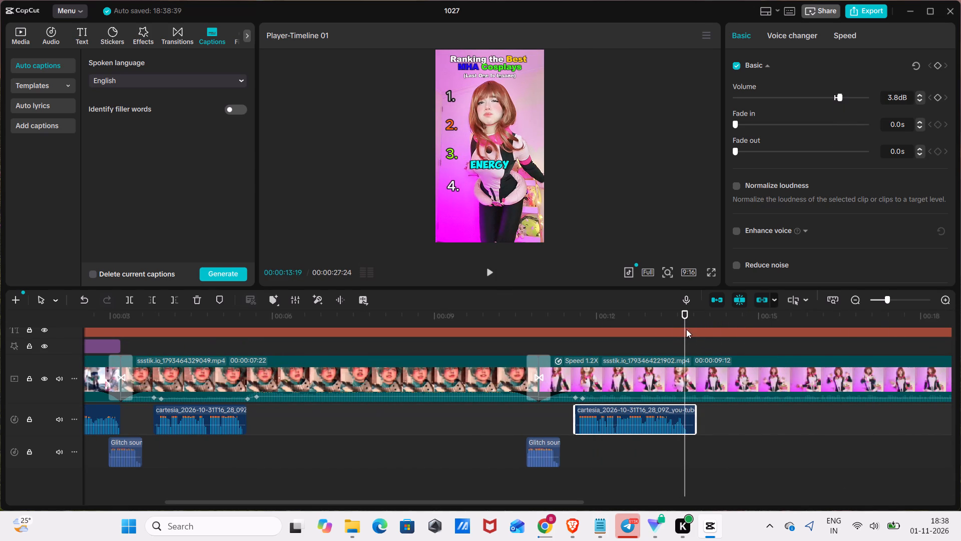
{"action": "left_click_drag", "start_coordinate": [693, 312], "coordinate": [607, 357]}
{"action": "left_click", "coordinate": [615, 372]}
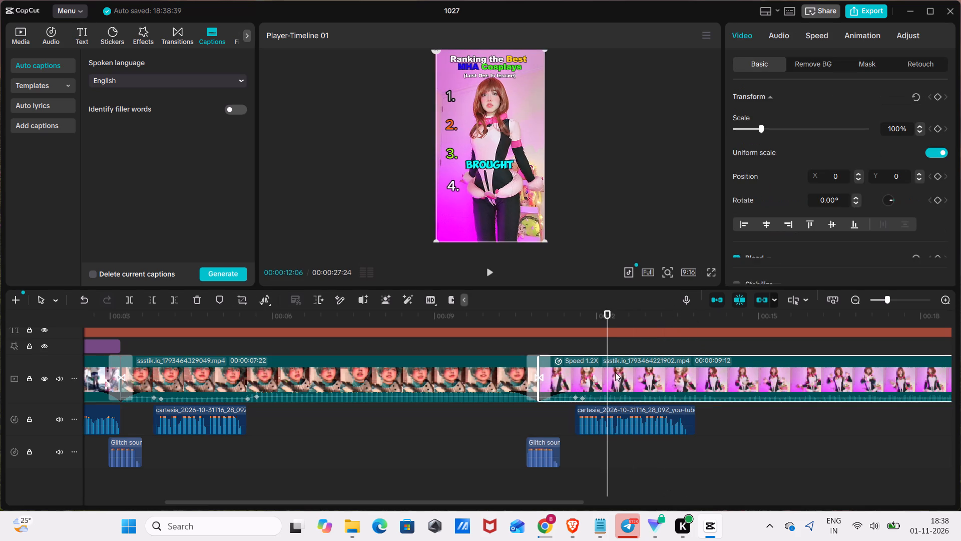
{"action": "left_click", "coordinate": [788, 38]}
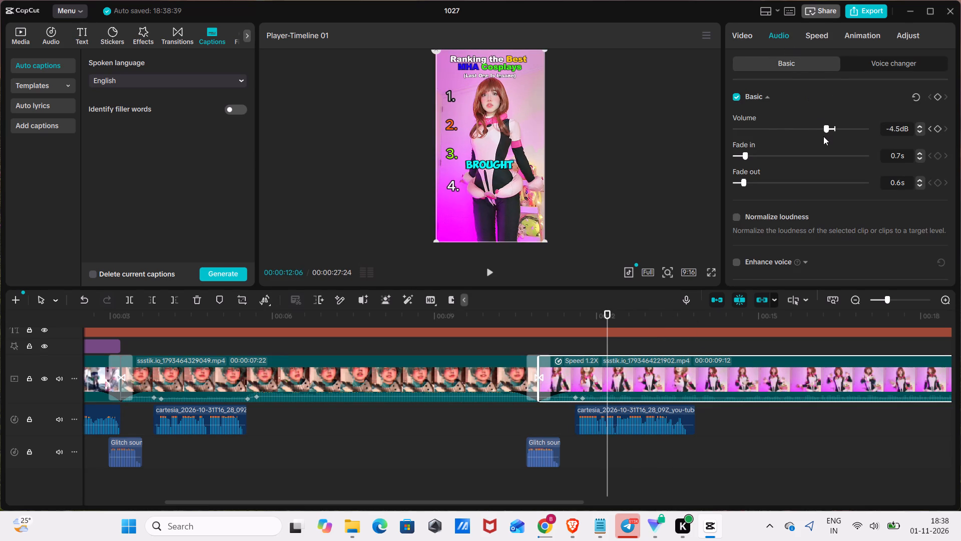
{"action": "left_click_drag", "start_coordinate": [823, 136], "coordinate": [815, 142]}
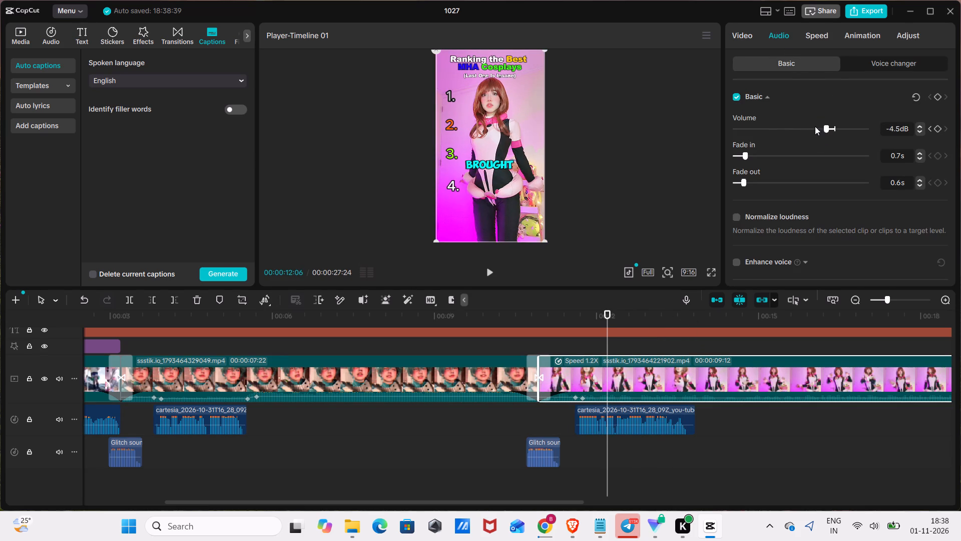
{"action": "left_click", "coordinate": [815, 126]}
{"action": "left_click_drag", "start_coordinate": [816, 126], "coordinate": [822, 128]}
Keyframe the third video clip's volume to 0.0 dB at 00:00:12:22 and to -4.8 dB at 00:00:12:29.
{"action": "left_click_drag", "start_coordinate": [605, 316], "coordinate": [636, 319]}
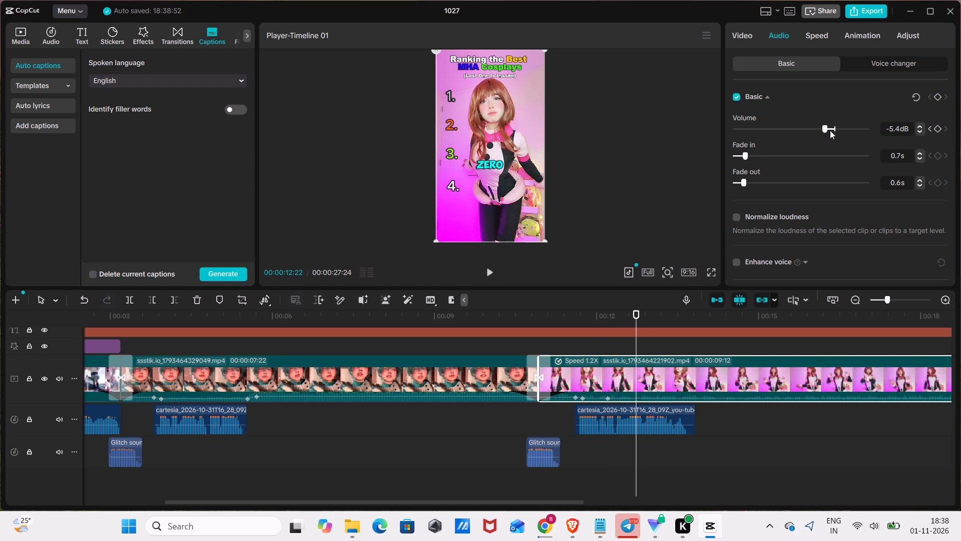
{"action": "left_click_drag", "start_coordinate": [821, 126], "coordinate": [832, 126]}
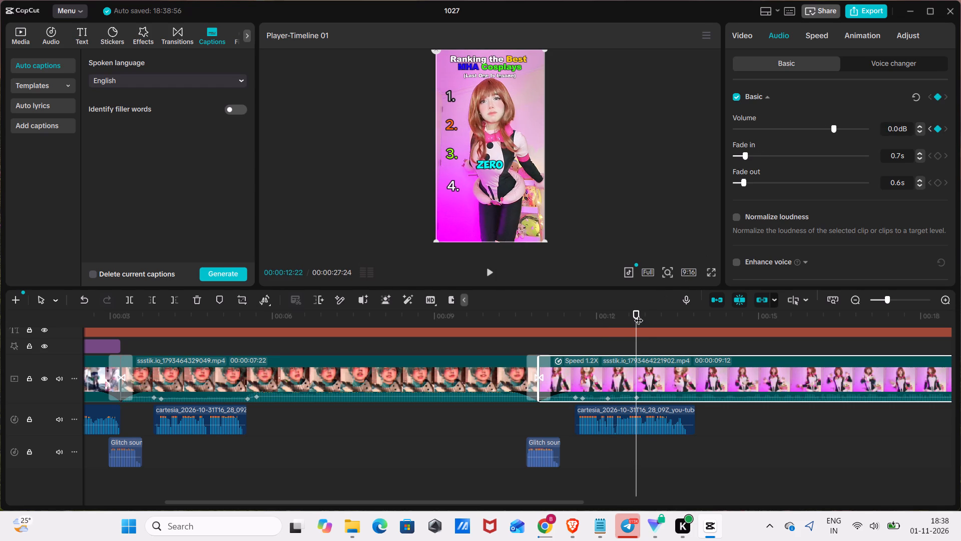
{"action": "left_click_drag", "start_coordinate": [639, 314], "coordinate": [649, 315]}
{"action": "left_click", "coordinate": [823, 129]}
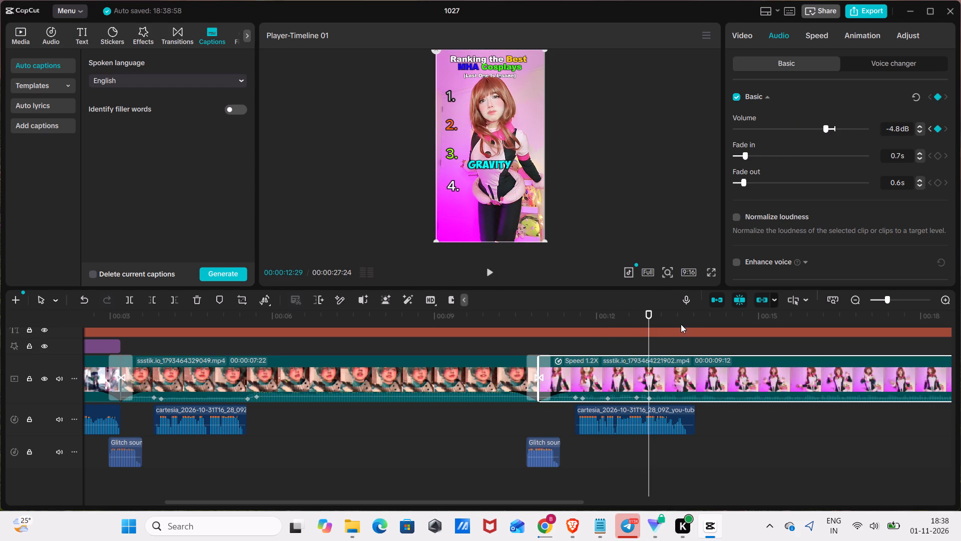
Add a volume keyframe to the third video clip at 00:00:13:21, near the end of its voiceover.
{"action": "left_click_drag", "start_coordinate": [651, 311], "coordinate": [688, 317]}
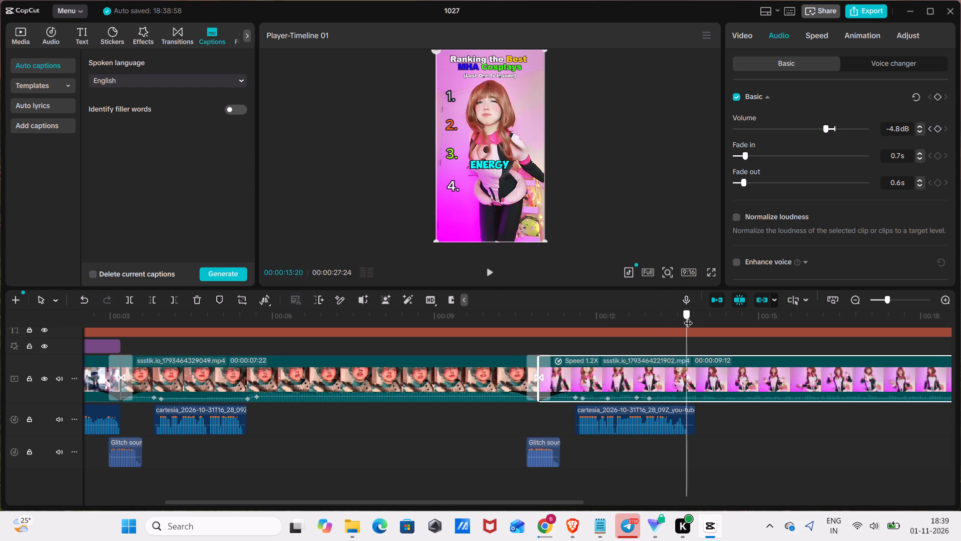
{"action": "left_click_drag", "start_coordinate": [688, 317], "coordinate": [689, 317]}
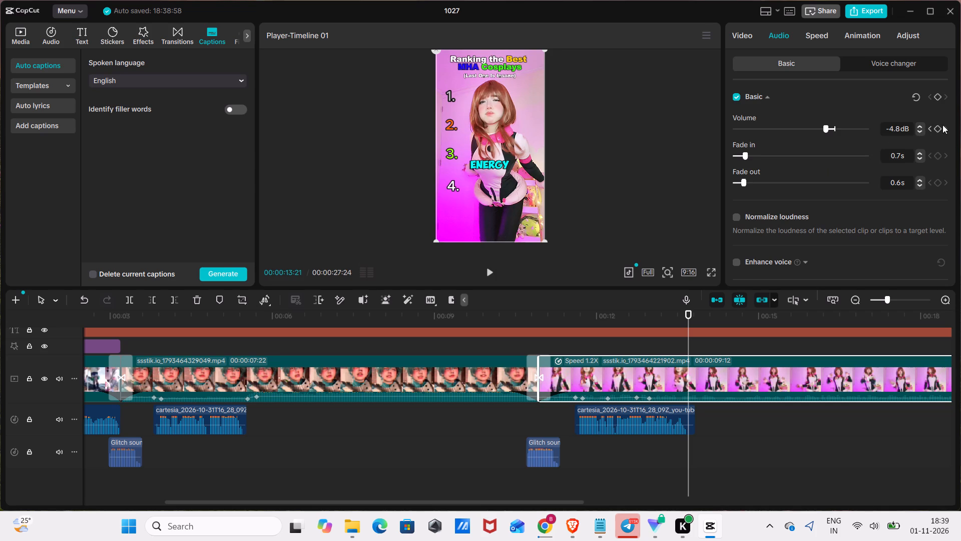
{"action": "left_click", "coordinate": [937, 129]}
Raise the third video clip's volume to 4.1 dB at 00:00:13:28, just after its voiceover ends.
{"action": "key", "text": "space"}
{"action": "key", "text": "space"}
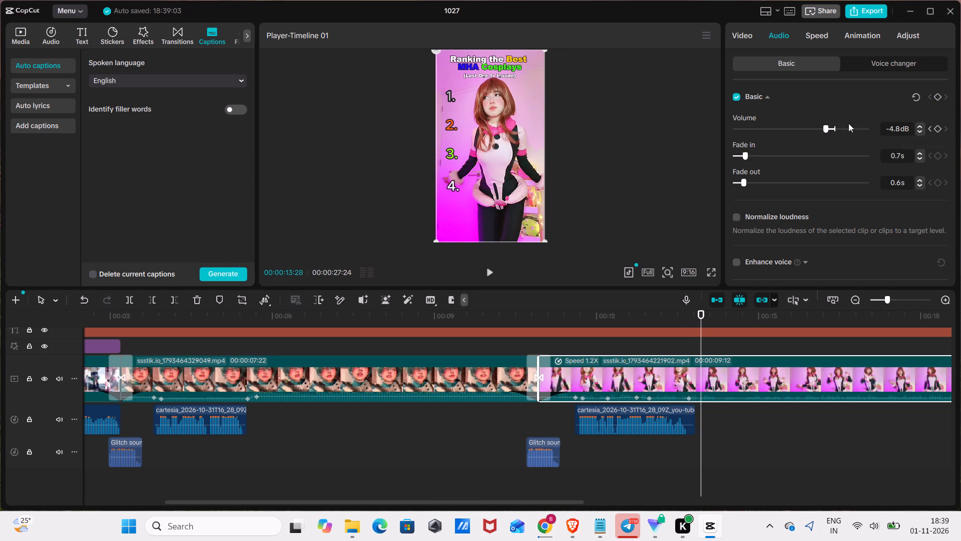
{"action": "left_click", "coordinate": [837, 128]}
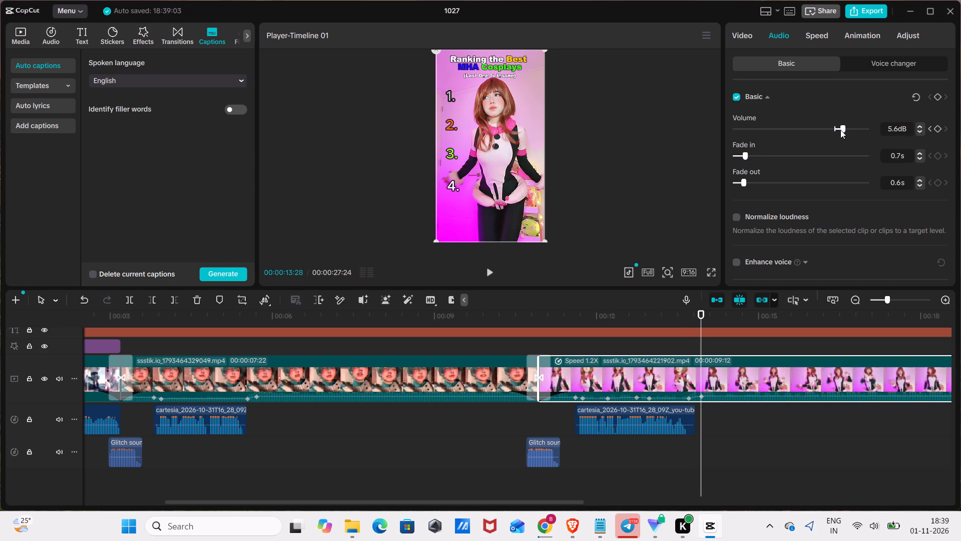
Set the fourth video clip's volume to 0.0 dB and add a volume keyframe at 00:00:20:28, where its voiceover starts.
{"action": "left_click_drag", "start_coordinate": [705, 313], "coordinate": [924, 359]}
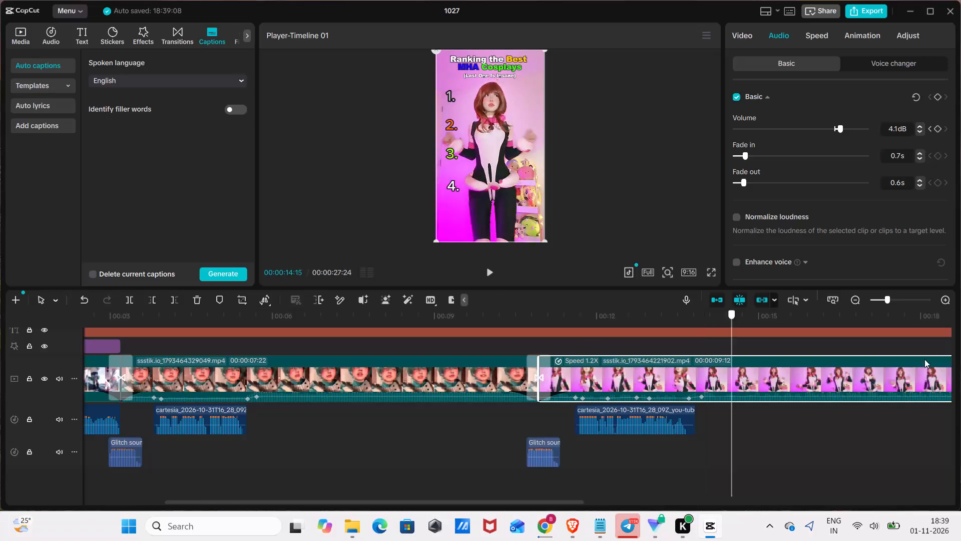
{"action": "left_click_drag", "start_coordinate": [924, 359], "coordinate": [609, 463]}
{"action": "left_click", "coordinate": [623, 401]}
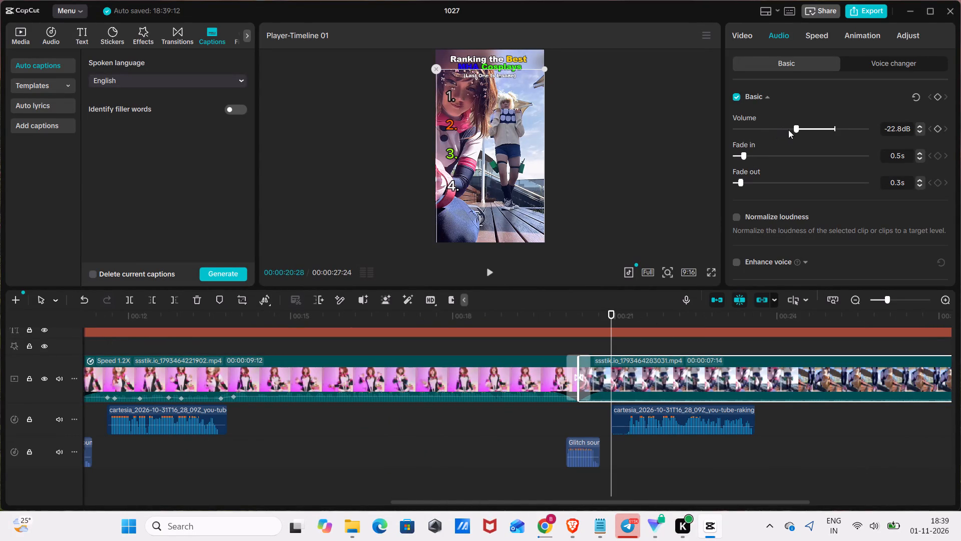
{"action": "left_click_drag", "start_coordinate": [794, 124], "coordinate": [833, 134]}
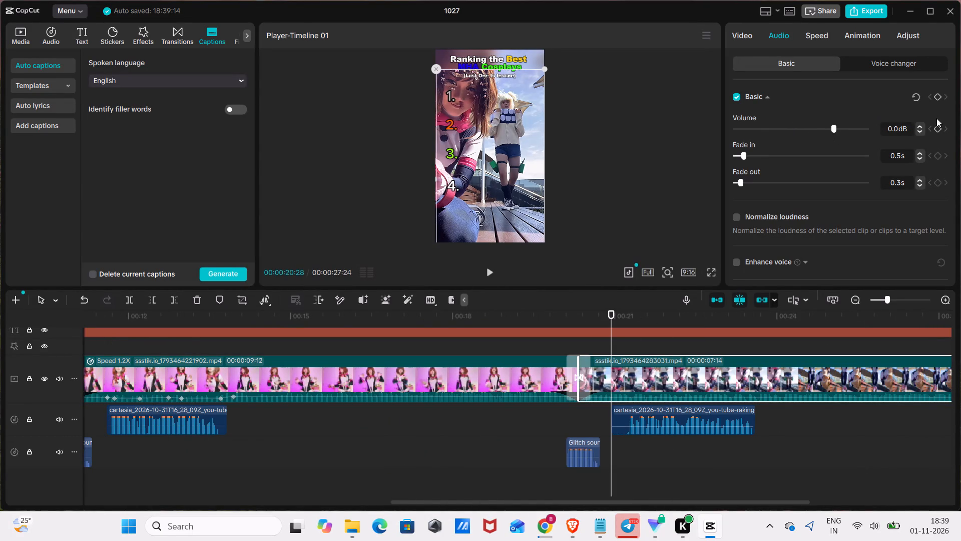
{"action": "left_click", "coordinate": [937, 127]}
Add a volume keyframe of -5.1 dB to the fourth video clip at 00:00:21:10, early in its voiceover.
{"action": "key", "text": "space"}
{"action": "key", "text": "space"}
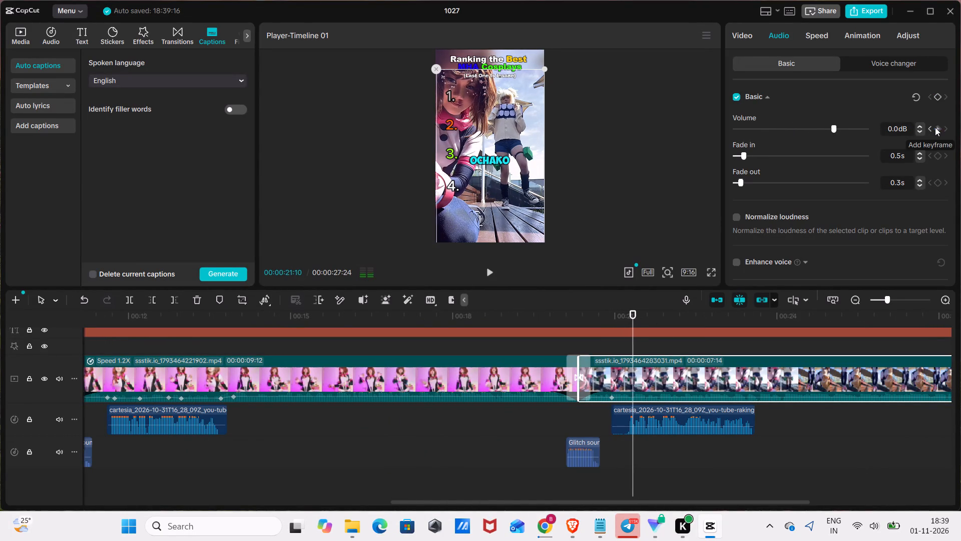
{"action": "left_click", "coordinate": [819, 123]}
{"action": "left_click_drag", "start_coordinate": [823, 125], "coordinate": [830, 126]}
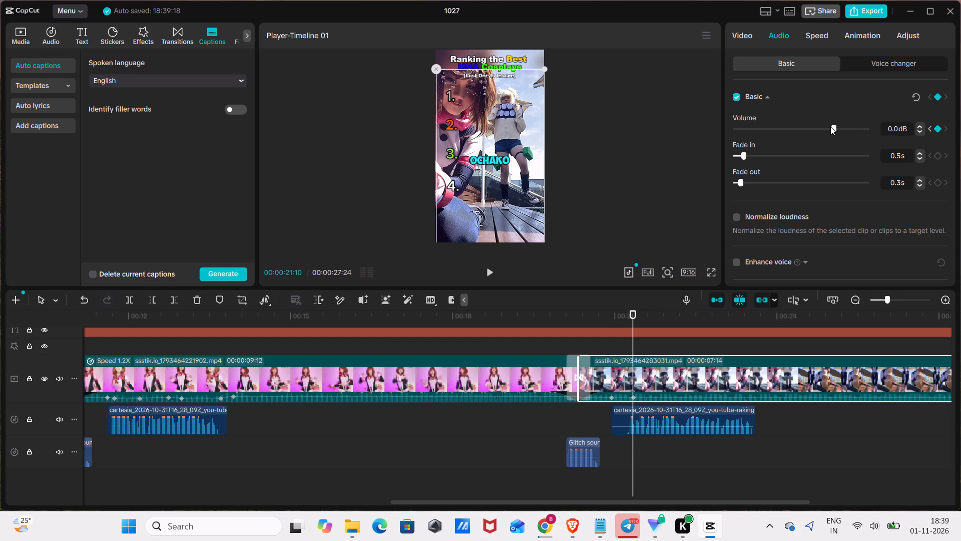
{"action": "left_click_drag", "start_coordinate": [830, 126], "coordinate": [823, 136]}
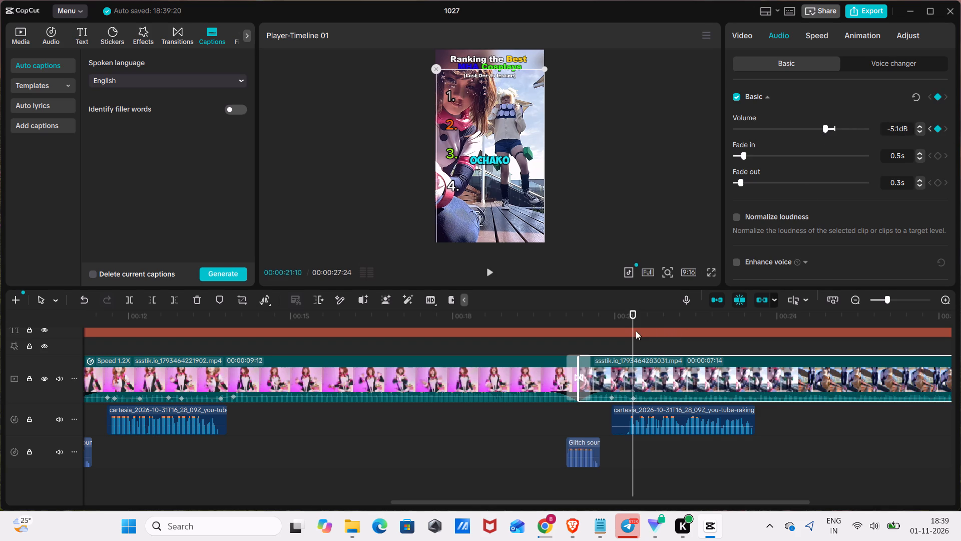
Add a volume keyframe to the fourth video clip at 00:00:23:18, where its voiceover ends.
{"action": "left_click_drag", "start_coordinate": [636, 312], "coordinate": [754, 327]}
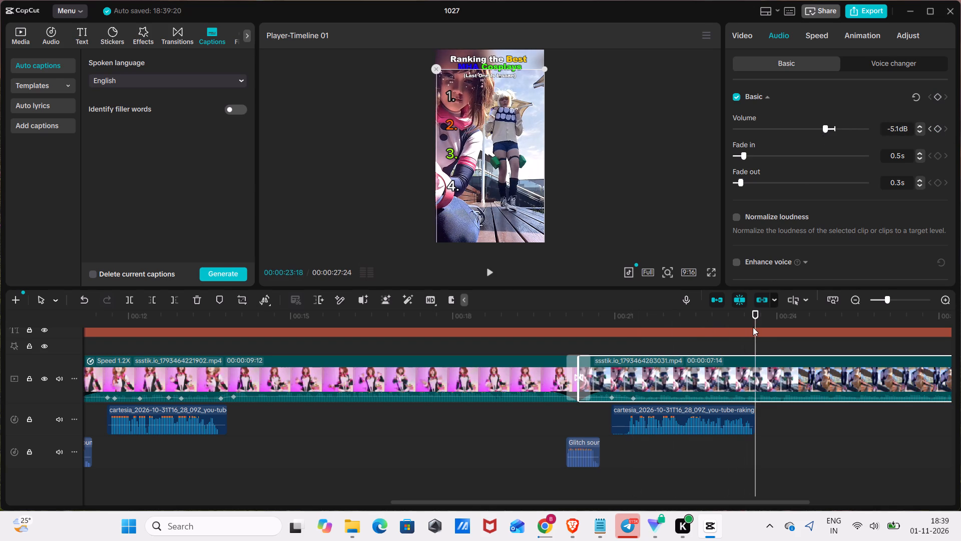
{"action": "left_click", "coordinate": [936, 126]}
Raise the fourth video clip's volume to 3.2 dB at 00:00:23:24, just after its voiceover ends.
{"action": "key", "text": "space"}
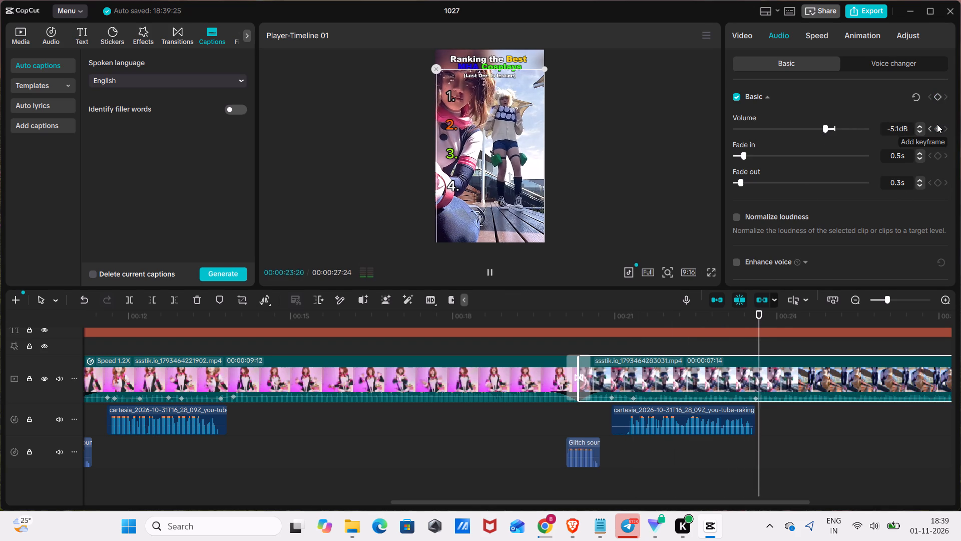
{"action": "key", "text": "space"}
{"action": "left_click_drag", "start_coordinate": [792, 314], "coordinate": [789, 319]}
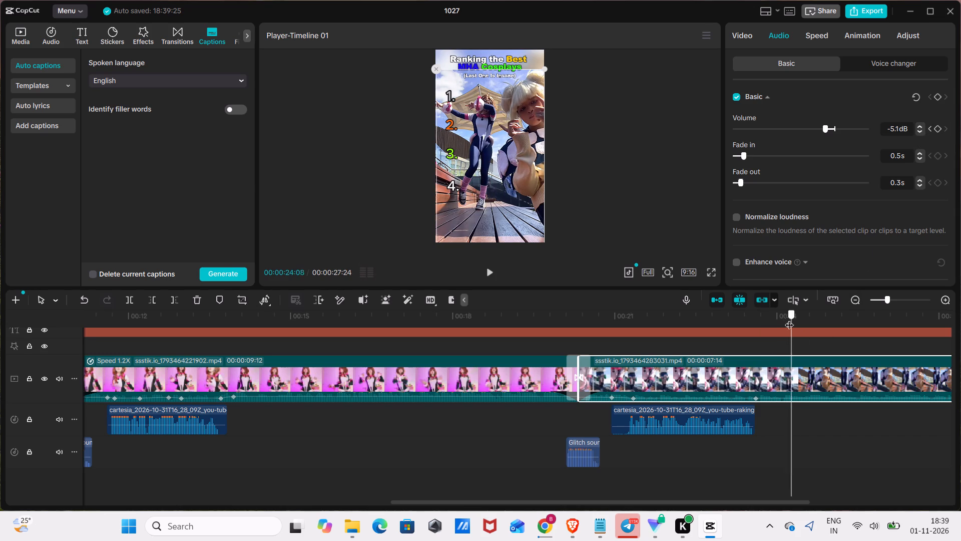
{"action": "left_click_drag", "start_coordinate": [789, 319], "coordinate": [765, 352]}
{"action": "left_click_drag", "start_coordinate": [831, 129], "coordinate": [842, 131]}
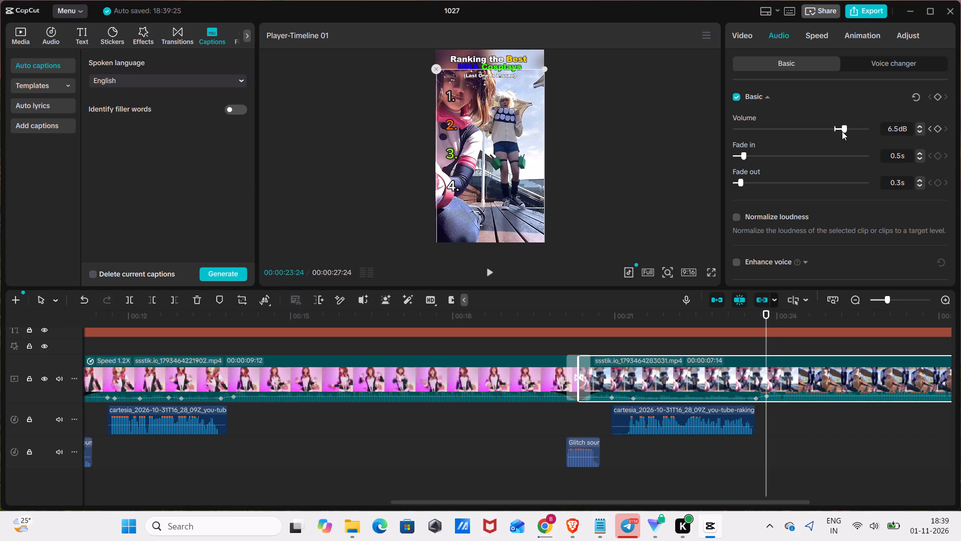
{"action": "left_click_drag", "start_coordinate": [842, 131], "coordinate": [836, 137]}
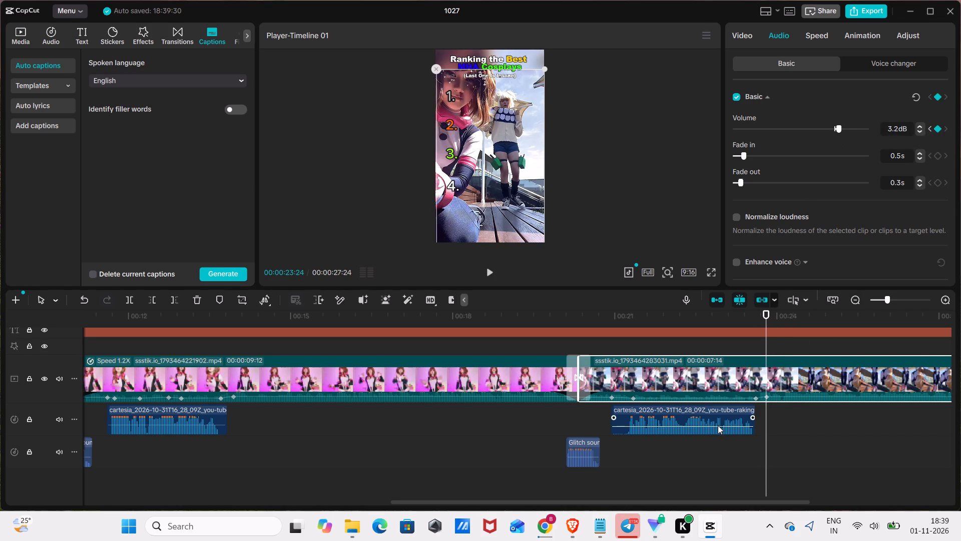
Set the volume of the voiceover clip under the fourth video clip to 3.2 dB.
{"action": "left_click", "coordinate": [718, 425]}
{"action": "left_click", "coordinate": [837, 97]}
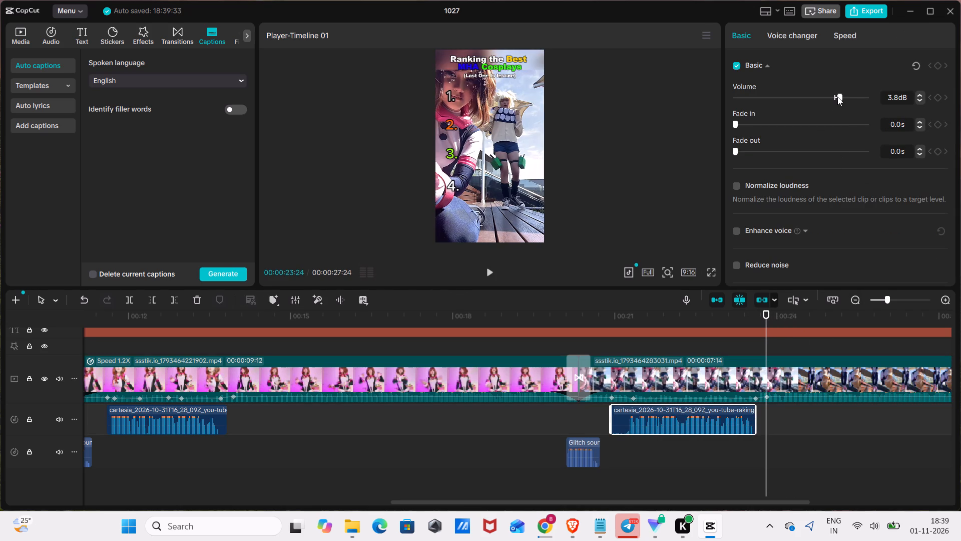
{"action": "left_click", "coordinate": [837, 97]}
Play back the fourth clip's section to check its audio balance and look over the timeline's tracks from the beginning.
{"action": "left_click_drag", "start_coordinate": [763, 317], "coordinate": [607, 396]}
{"action": "key", "text": "space"}
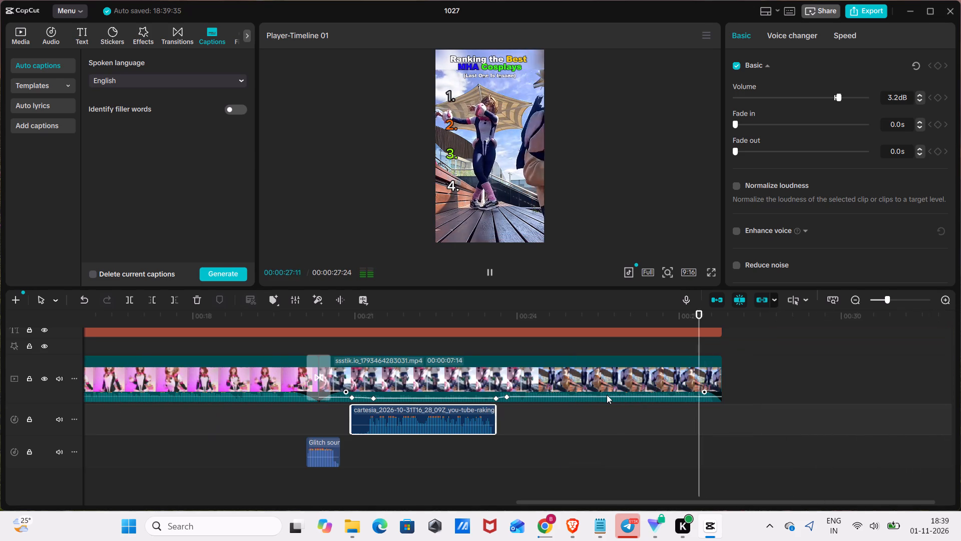
{"action": "left_click_drag", "start_coordinate": [724, 318], "coordinate": [0, 469]}
{"action": "scroll", "coordinate": [349, 387], "scroll_direction": "up", "scroll_amount": 2}
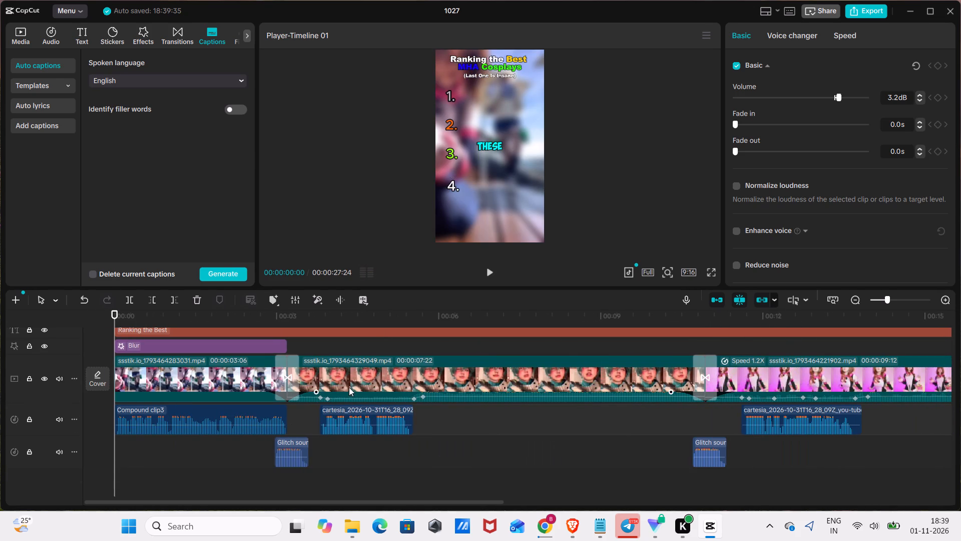
{"action": "scroll", "coordinate": [349, 387], "scroll_direction": "up", "scroll_amount": 12}
{"action": "scroll", "coordinate": [348, 387], "scroll_direction": "down", "scroll_amount": 3}
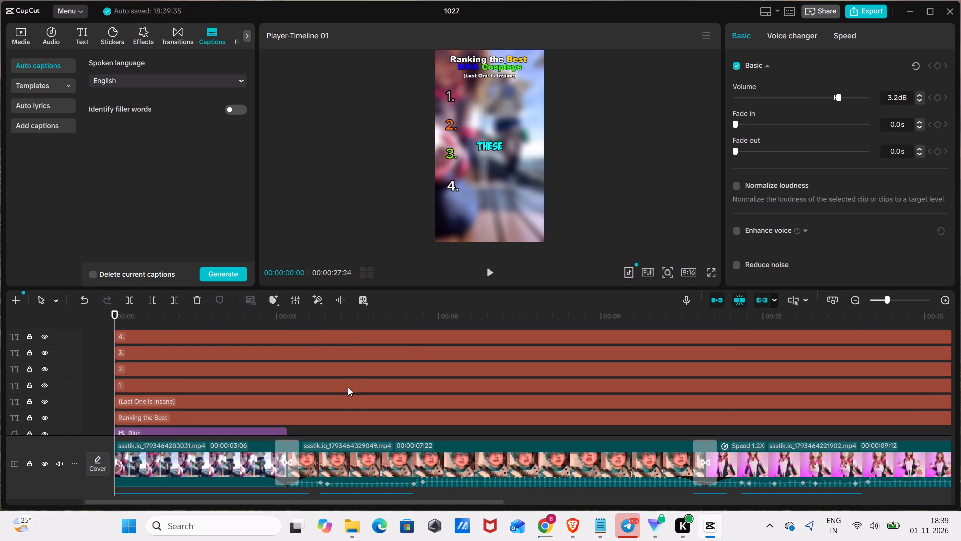
{"action": "scroll", "coordinate": [348, 387], "scroll_direction": "down", "scroll_amount": 7}
{"action": "left_click", "coordinate": [520, 423]}
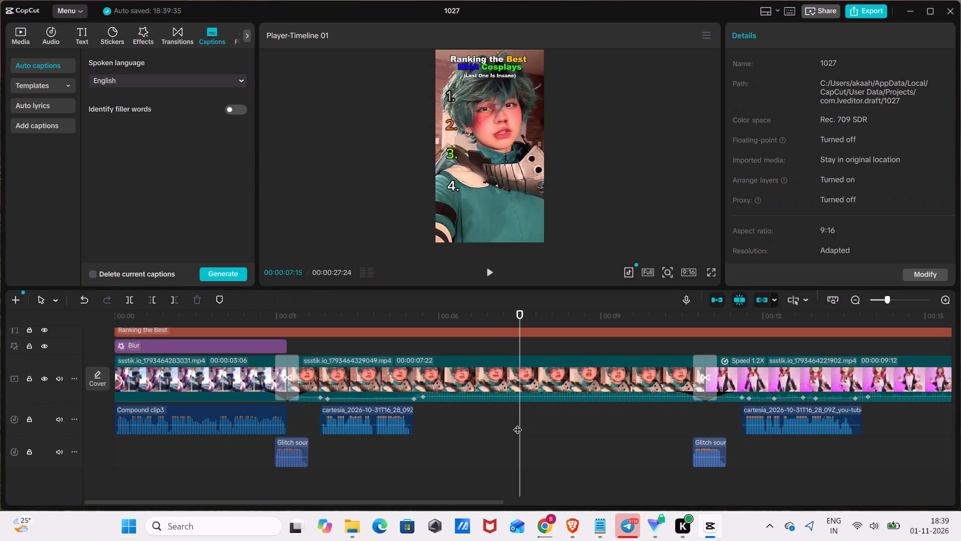
{"action": "left_click_drag", "start_coordinate": [518, 423], "coordinate": [434, 469]}
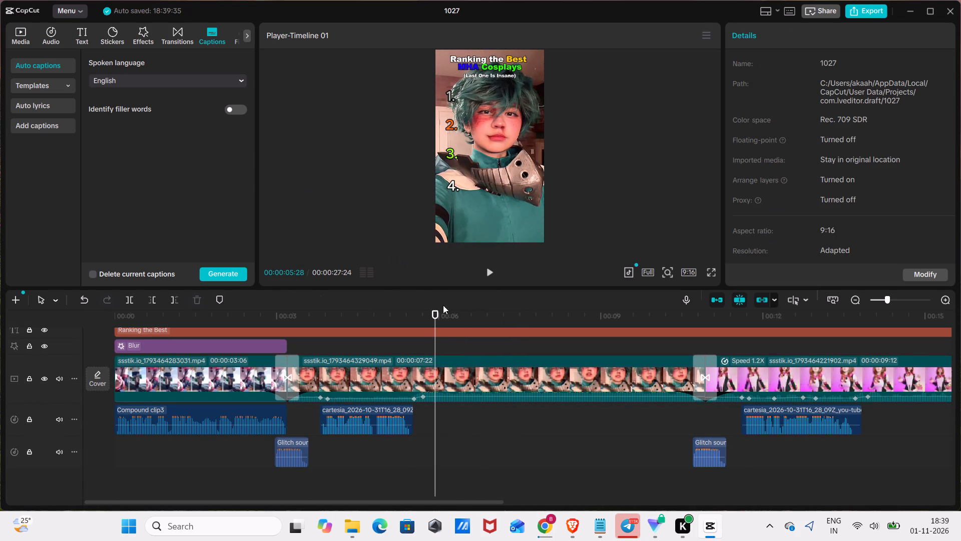
{"action": "left_click_drag", "start_coordinate": [433, 324], "coordinate": [0, 344]}
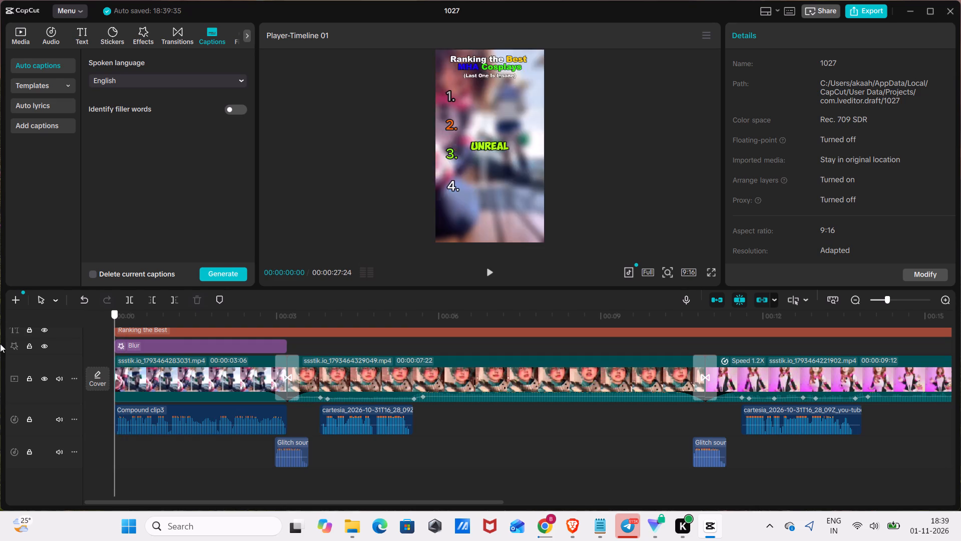
{"action": "left_click_drag", "start_coordinate": [0, 344], "coordinate": [7, 348]}
Add a default text clip at 00:00:03:06, where the second video clip begins.
{"action": "scroll", "coordinate": [242, 383], "scroll_direction": "up", "scroll_amount": 17}
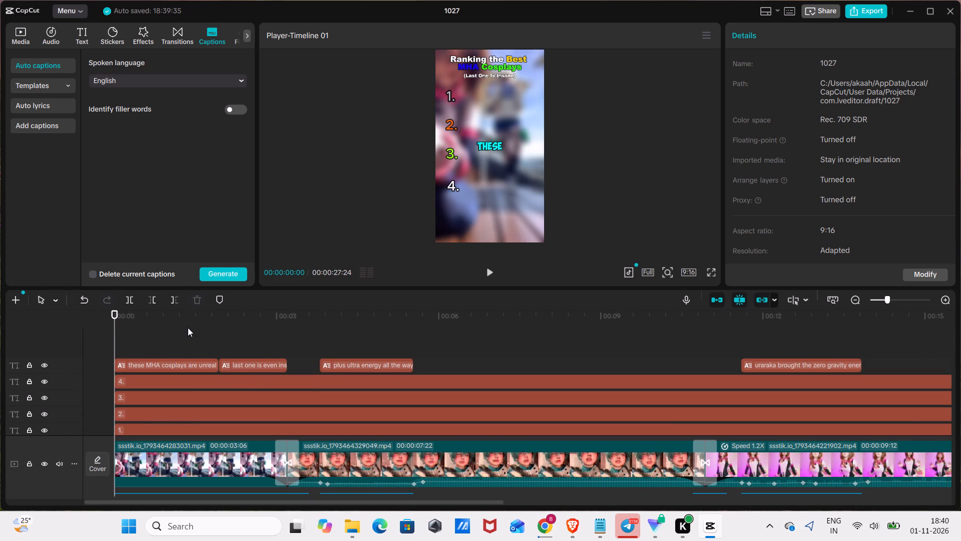
{"action": "left_click_drag", "start_coordinate": [107, 328], "coordinate": [107, 328]}
{"action": "left_click_drag", "start_coordinate": [107, 328], "coordinate": [249, 372]}
{"action": "left_click", "coordinate": [258, 323]}
{"action": "left_click_drag", "start_coordinate": [259, 322], "coordinate": [273, 328]}
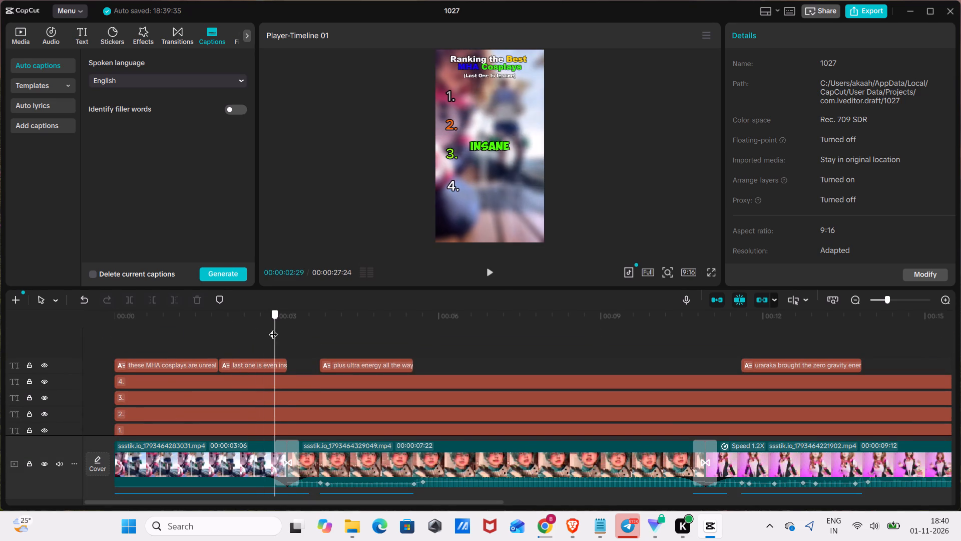
{"action": "left_click_drag", "start_coordinate": [273, 328], "coordinate": [287, 335]}
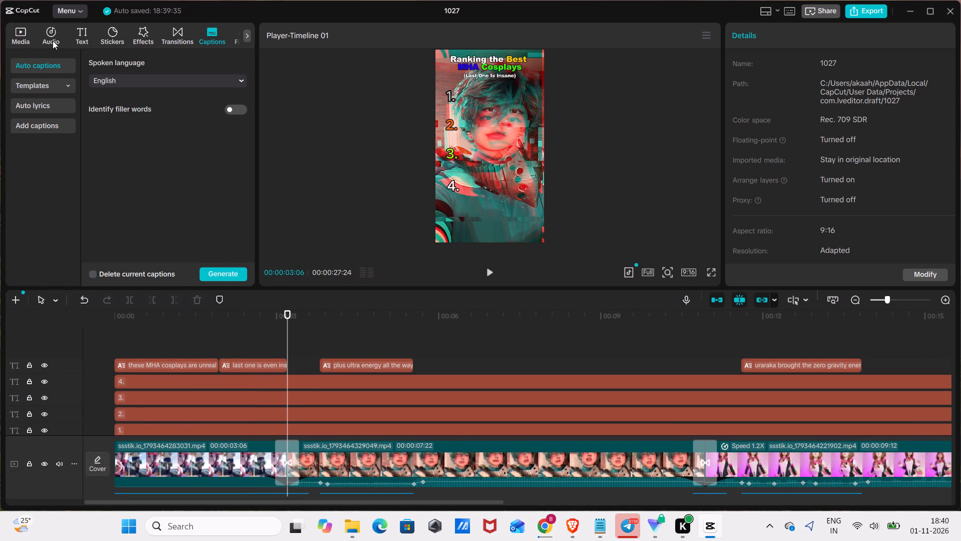
{"action": "left_click", "coordinate": [77, 36]}
{"action": "left_click", "coordinate": [133, 99]}
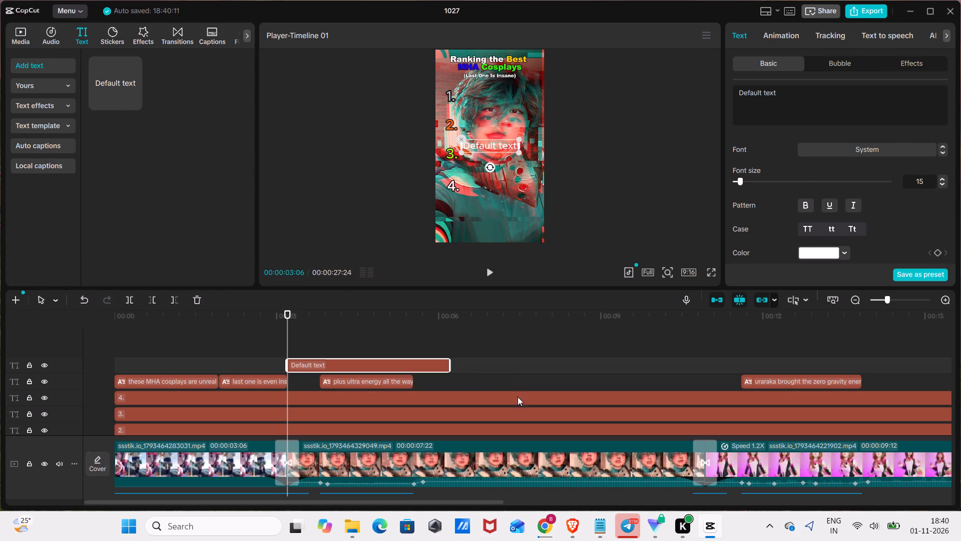
Extend the new default text clip to the end of the video.
{"action": "left_click_drag", "start_coordinate": [450, 362], "coordinate": [960, 540]}
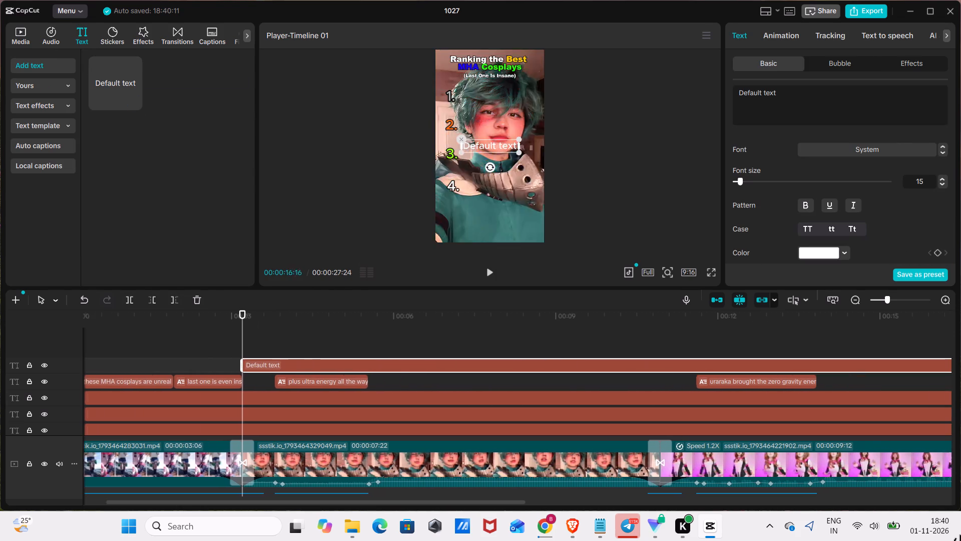
{"action": "left_click_drag", "start_coordinate": [960, 540], "coordinate": [720, 532]}
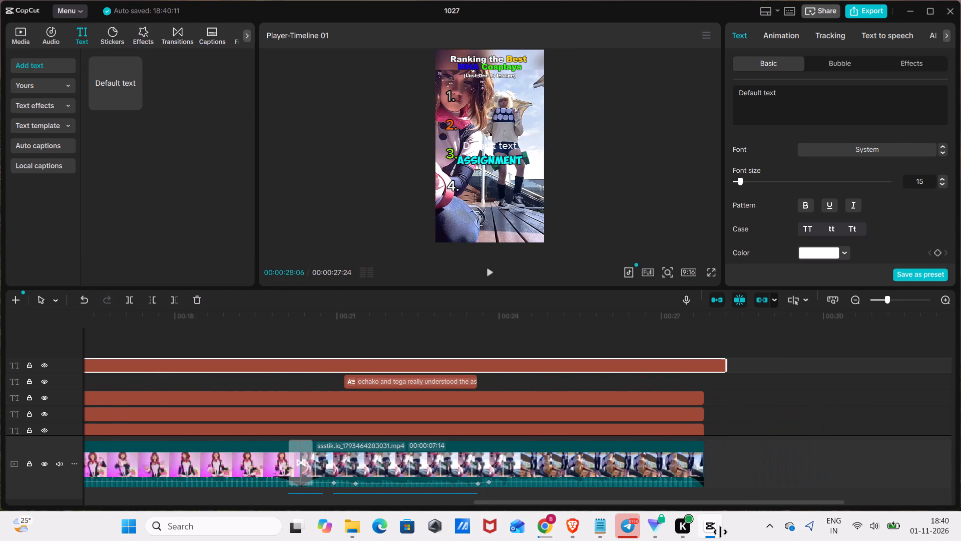
{"action": "left_click_drag", "start_coordinate": [720, 532], "coordinate": [698, 540]}
Return to 00:00:03:06 and replace the default text clip's wording with "Maximum charm".
{"action": "left_click", "coordinate": [559, 336]}
{"action": "left_click_drag", "start_coordinate": [558, 335], "coordinate": [0, 326]}
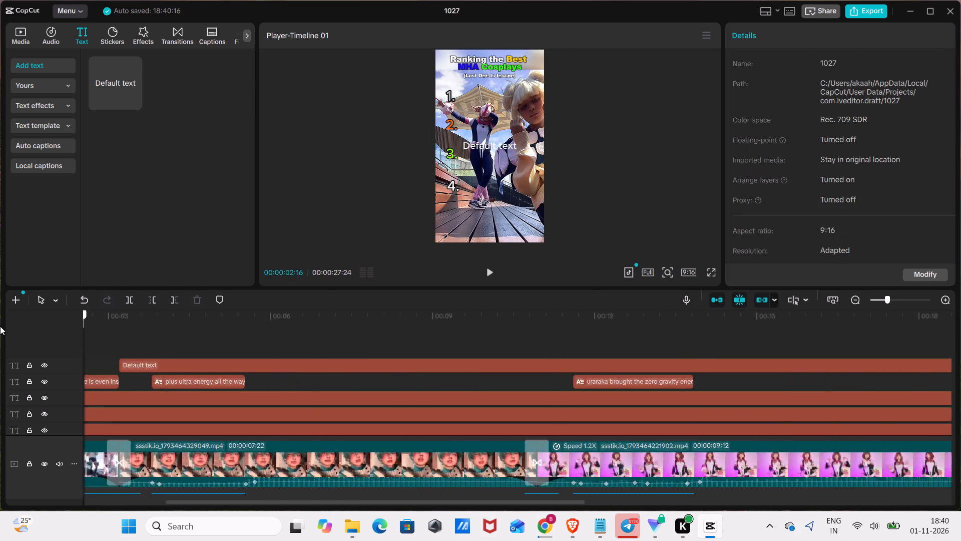
{"action": "left_click_drag", "start_coordinate": [0, 326], "coordinate": [285, 402]}
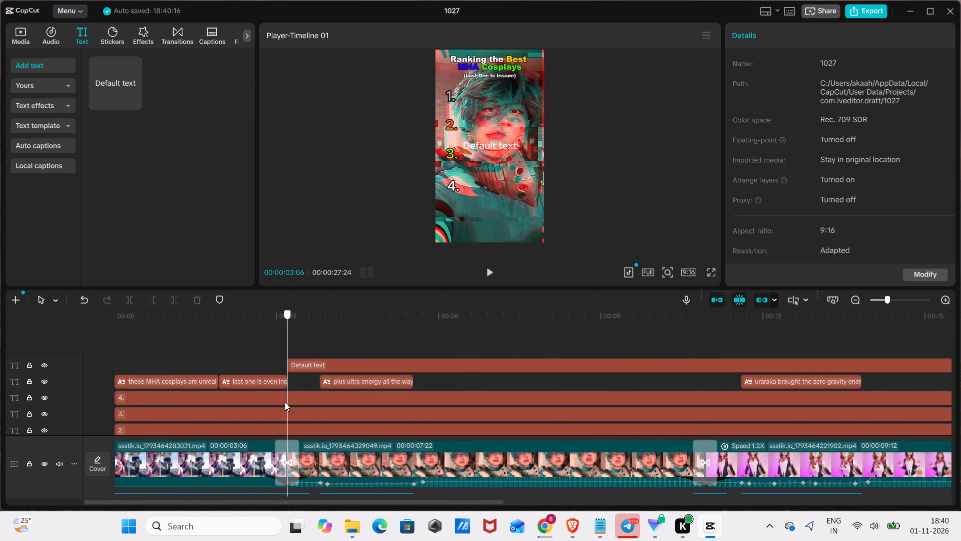
{"action": "left_click_drag", "start_coordinate": [285, 402], "coordinate": [285, 413]}
{"action": "left_click", "coordinate": [334, 362]}
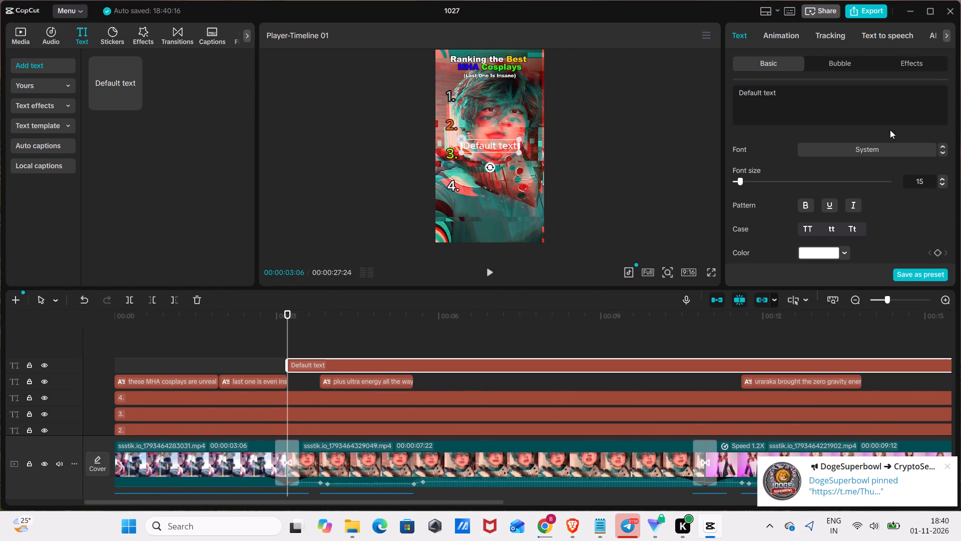
{"action": "left_click", "coordinate": [853, 100]}
{"action": "key", "text": "ctrl+a"}
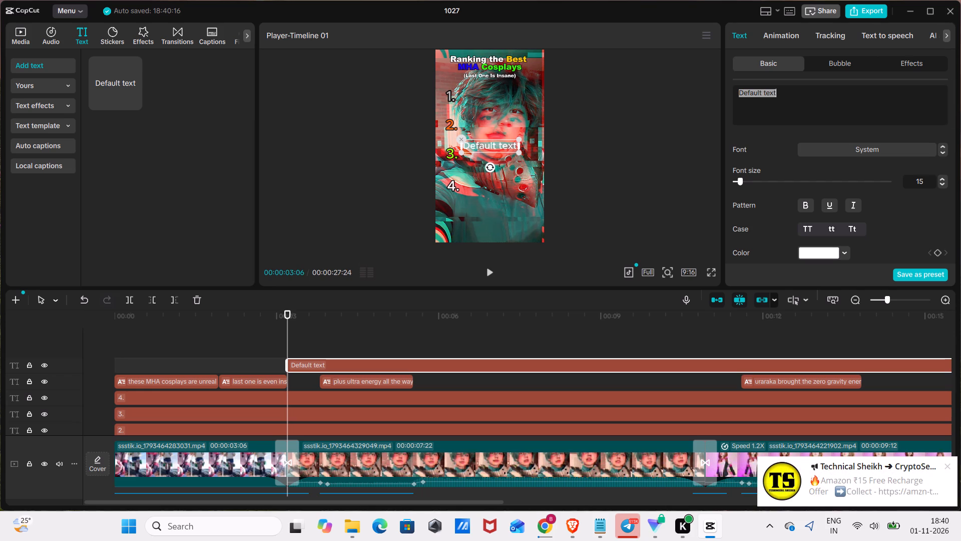
{"action": "key", "text": "m"}
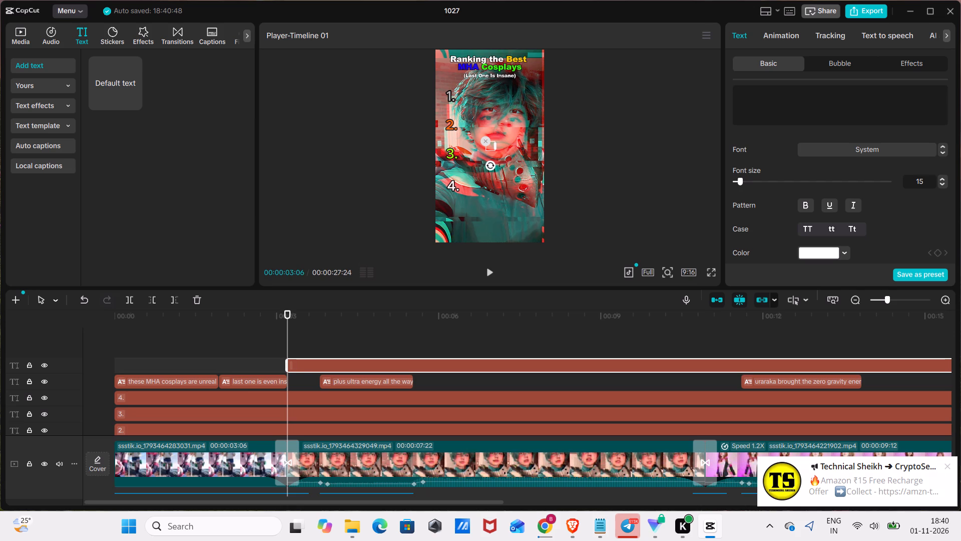
{"action": "key", "text": "a"}
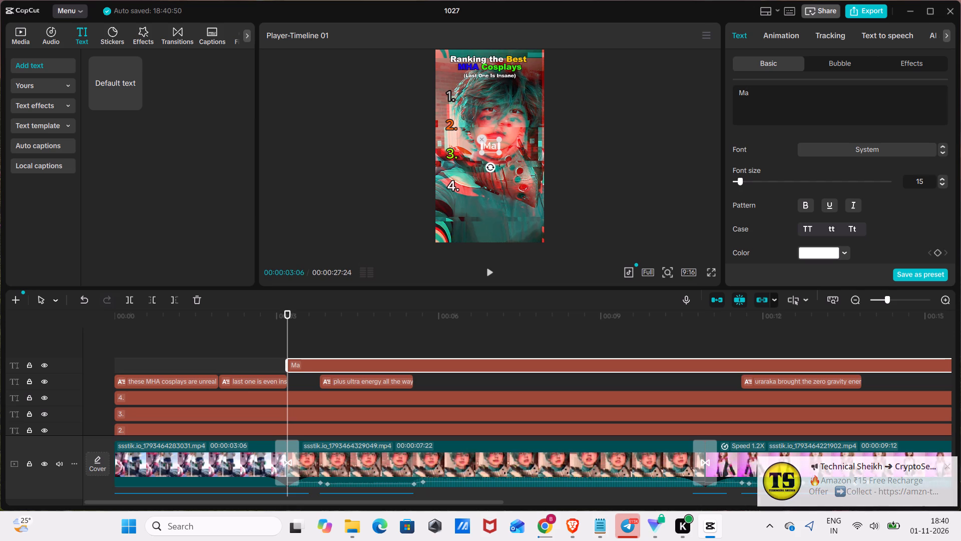
{"action": "type", "text": "xi"}
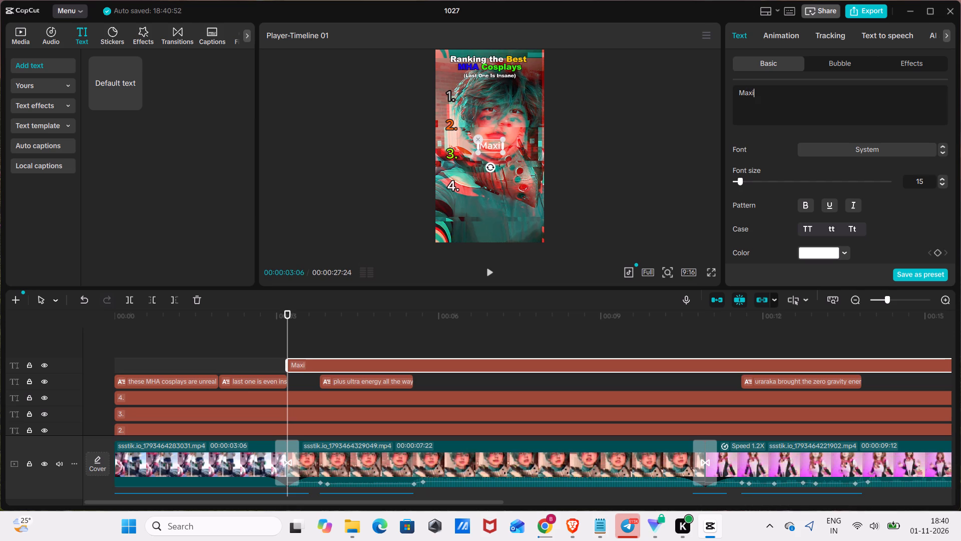
{"action": "type", "text": "mum"}
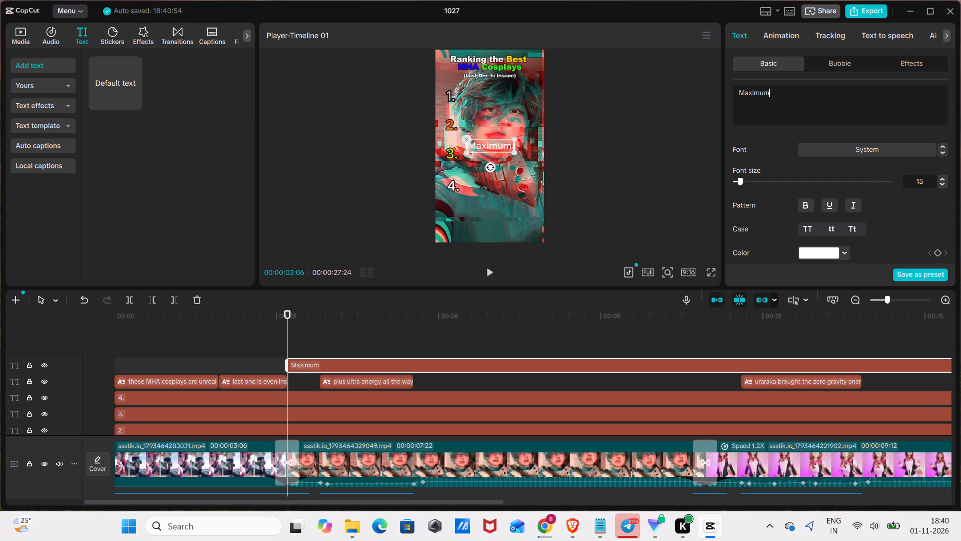
{"action": "key", "text": "space"}
{"action": "type", "text": "vh"}
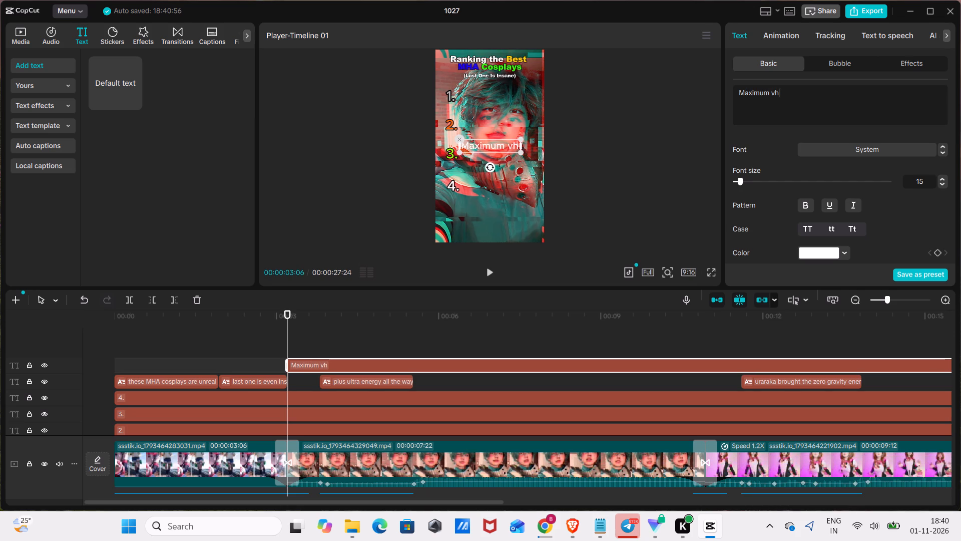
{"action": "type", "text": "arm"}
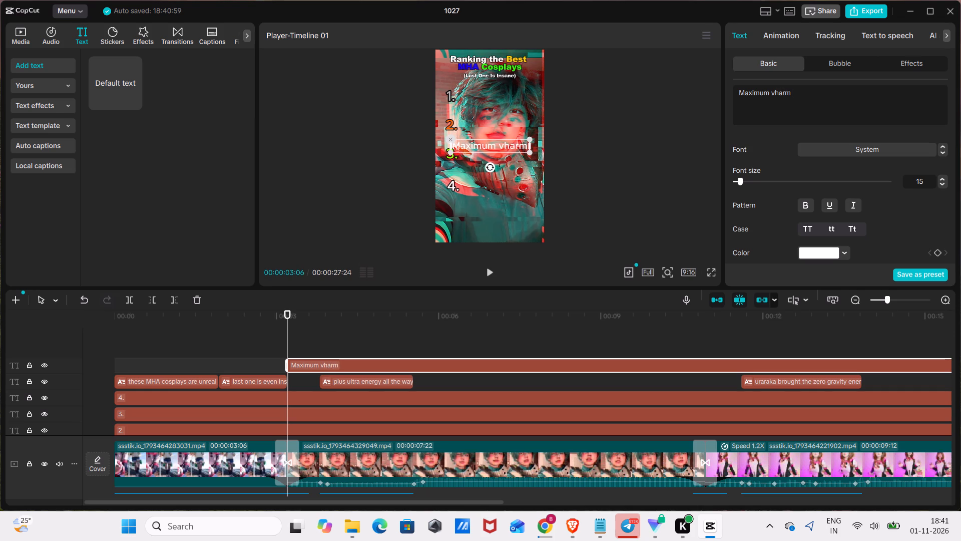
{"action": "key", "text": "Left"}
{"action": "key", "text": "Left"}
{"action": "key", "text": "Left"}
{"action": "key", "text": "Left"}
{"action": "key", "text": "BackSpace"}
{"action": "key", "text": "c"}
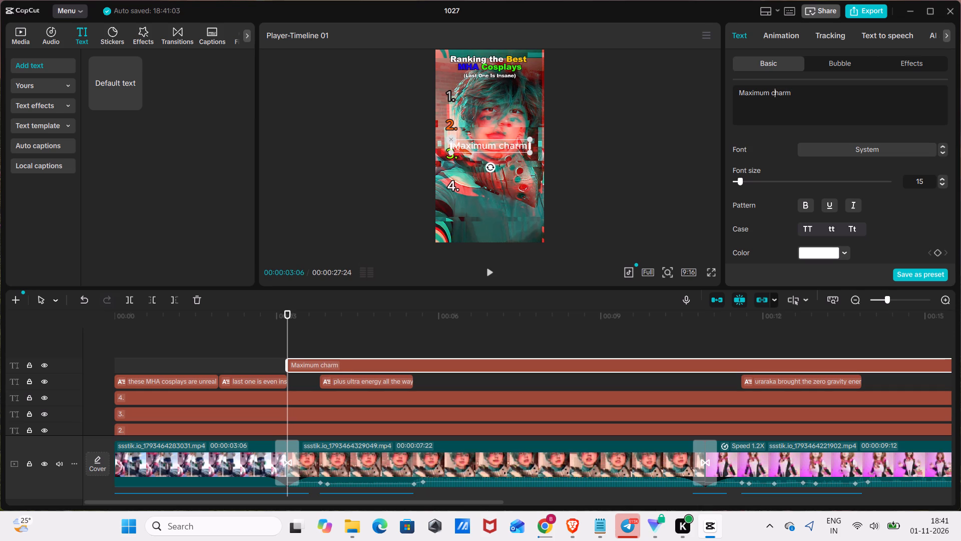
Style the "Maximum charm" text in bold Arial Black with a black stroke.
{"action": "left_click", "coordinate": [896, 140]}
{"action": "left_click", "coordinate": [897, 149]}
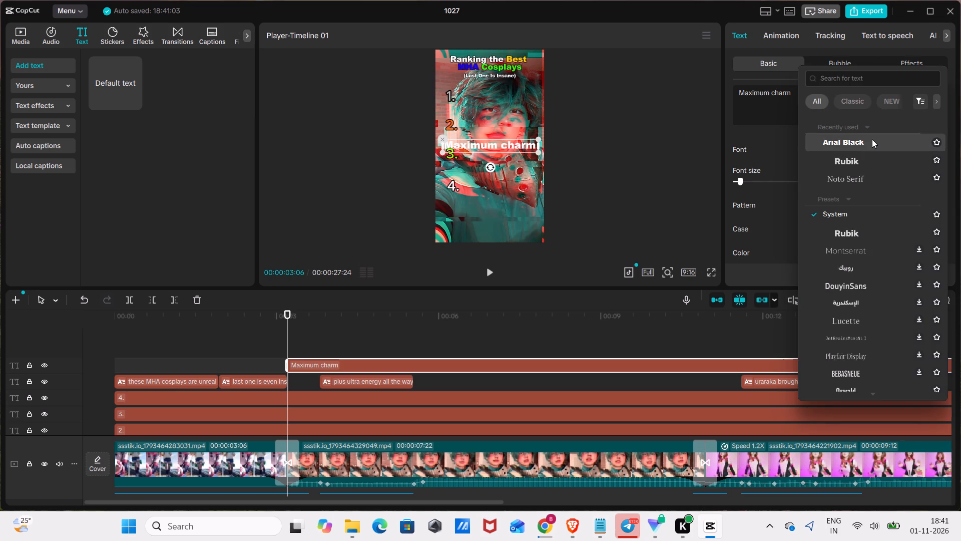
{"action": "left_click", "coordinate": [872, 139]}
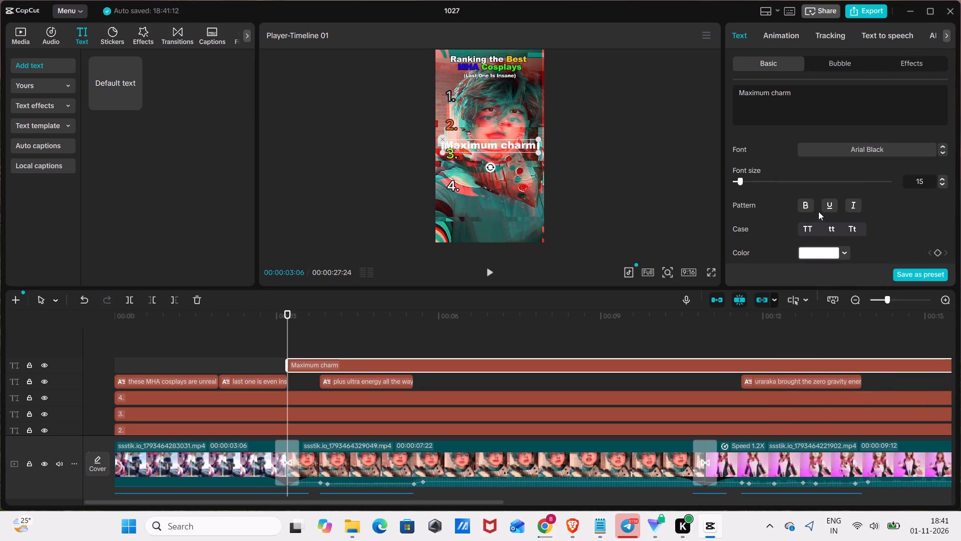
{"action": "left_click", "coordinate": [804, 208]}
{"action": "scroll", "coordinate": [852, 240], "scroll_direction": "down", "scroll_amount": 3}
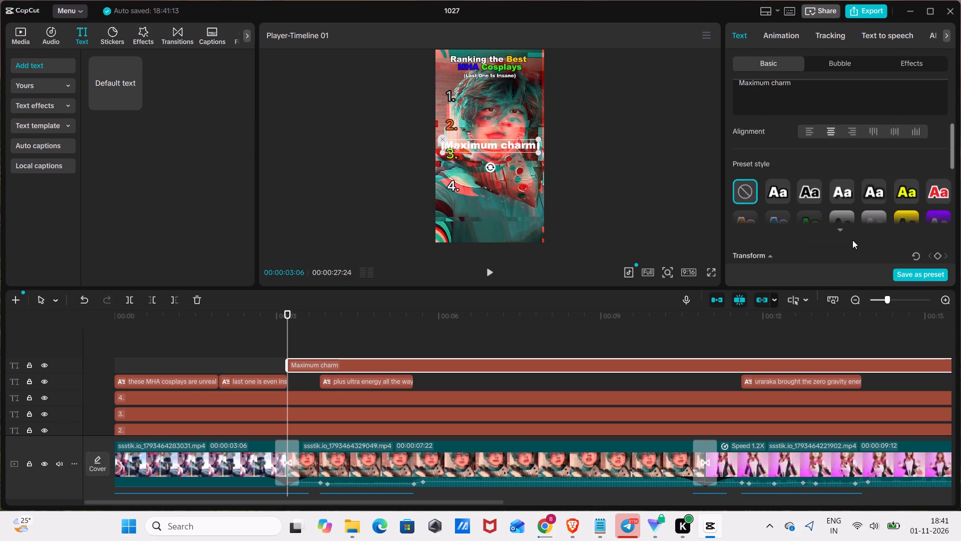
{"action": "scroll", "coordinate": [852, 240], "scroll_direction": "down", "scroll_amount": 6}
{"action": "scroll", "coordinate": [750, 194], "scroll_direction": "down", "scroll_amount": 2}
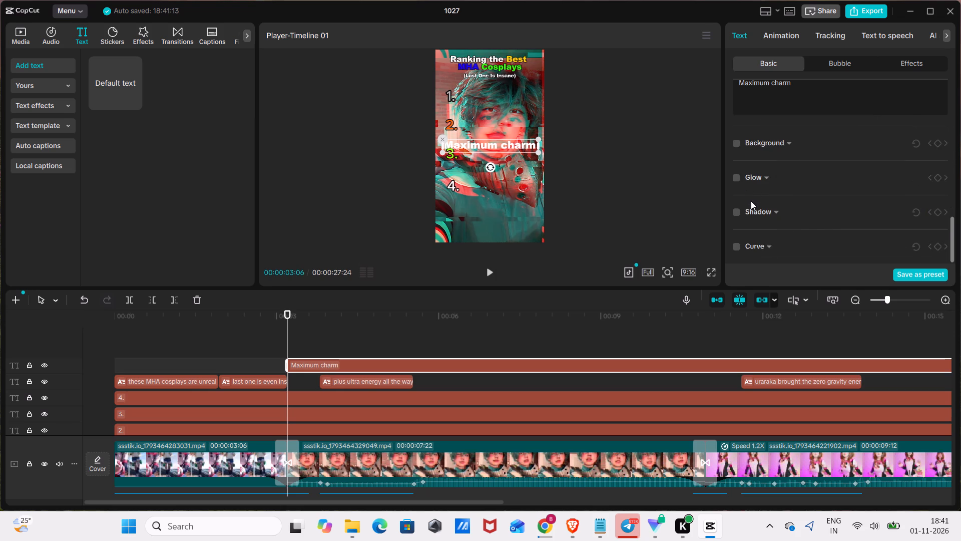
{"action": "scroll", "coordinate": [751, 201], "scroll_direction": "up", "scroll_amount": 2}
{"action": "left_click", "coordinate": [735, 220]}
{"action": "scroll", "coordinate": [789, 227], "scroll_direction": "down", "scroll_amount": 3}
{"action": "scroll", "coordinate": [784, 158], "scroll_direction": "up", "scroll_amount": 2}
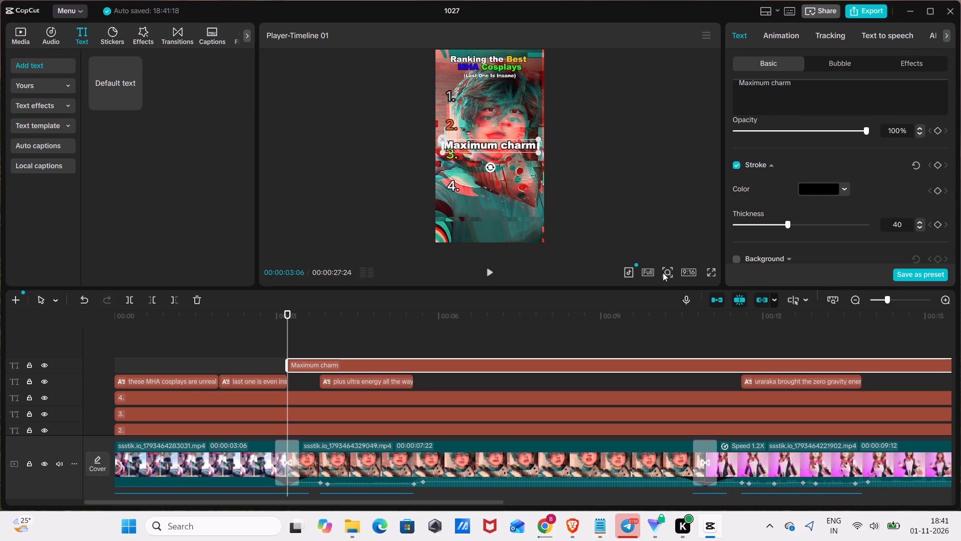
Reduce the "Maximum charm" text's font size to 9.
{"action": "left_click", "coordinate": [662, 270]}
{"action": "left_click", "coordinate": [671, 286]}
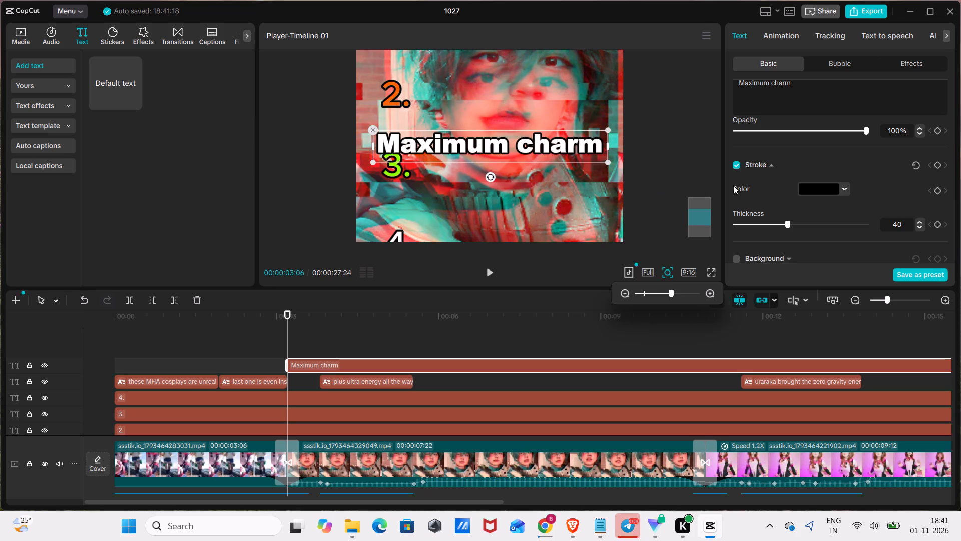
{"action": "left_click", "coordinate": [772, 225]}
{"action": "scroll", "coordinate": [798, 166], "scroll_direction": "up", "scroll_amount": 9}
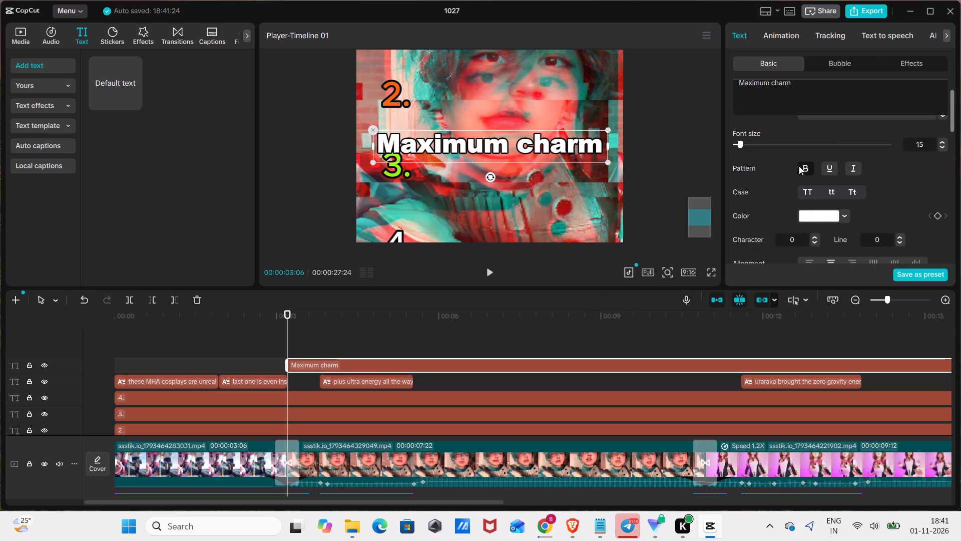
{"action": "scroll", "coordinate": [799, 166], "scroll_direction": "up", "scroll_amount": 2}
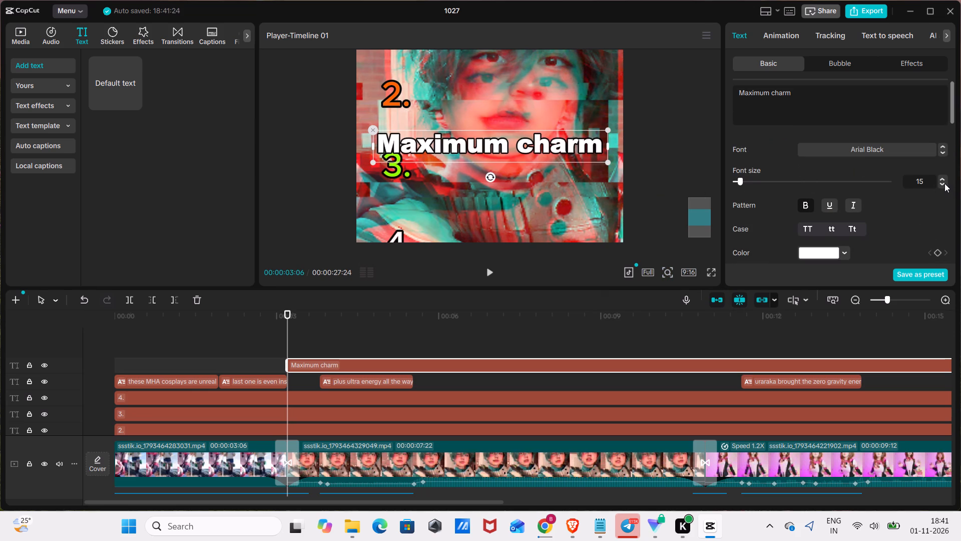
{"action": "triple_click", "coordinate": [944, 183]}
{"action": "left_click", "coordinate": [944, 182]}
{"action": "left_click", "coordinate": [944, 182]}
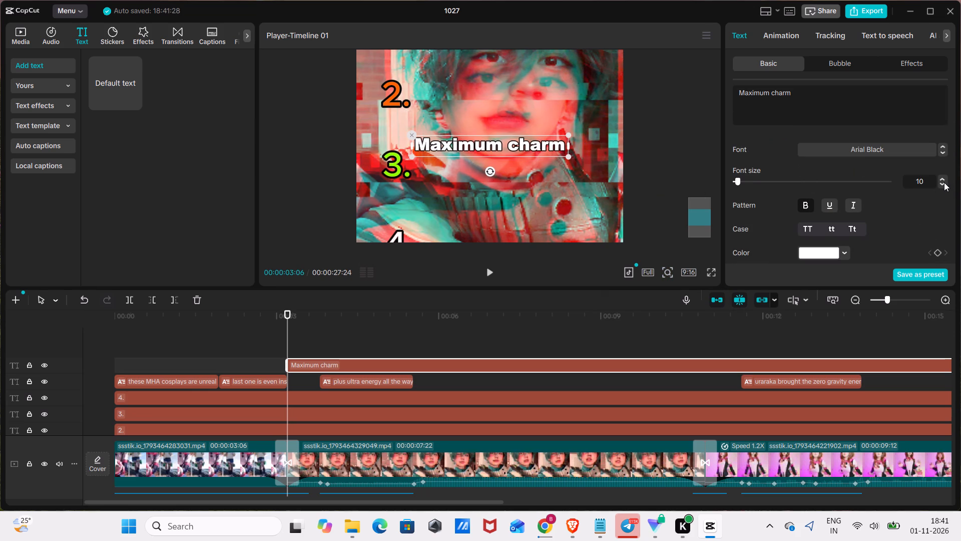
{"action": "left_click", "coordinate": [944, 182]}
Move the "Maximum charm" text down beside the number 4 in the ranking list.
{"action": "scroll", "coordinate": [555, 164], "scroll_direction": "down", "scroll_amount": 2}
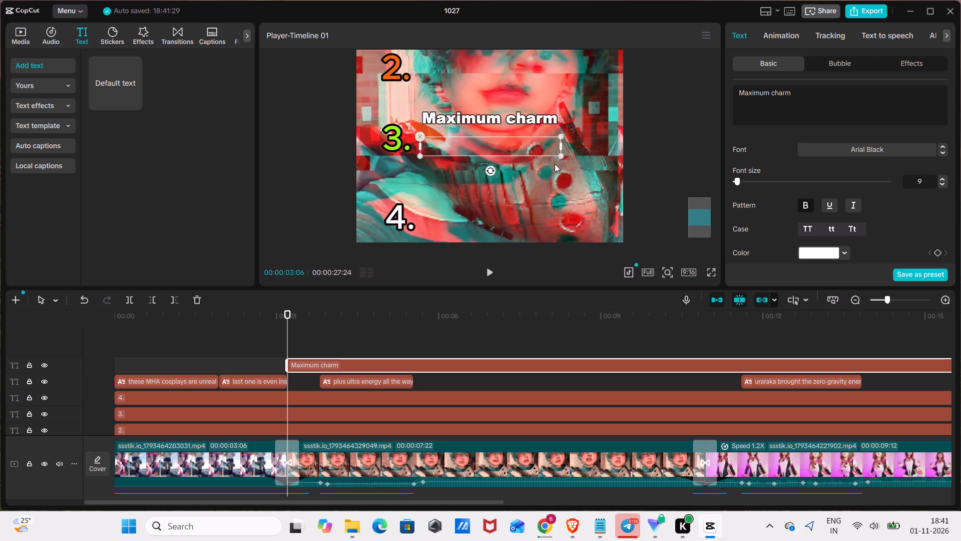
{"action": "scroll", "coordinate": [555, 164], "scroll_direction": "down", "scroll_amount": 1}
{"action": "left_click_drag", "start_coordinate": [530, 90], "coordinate": [534, 180]}
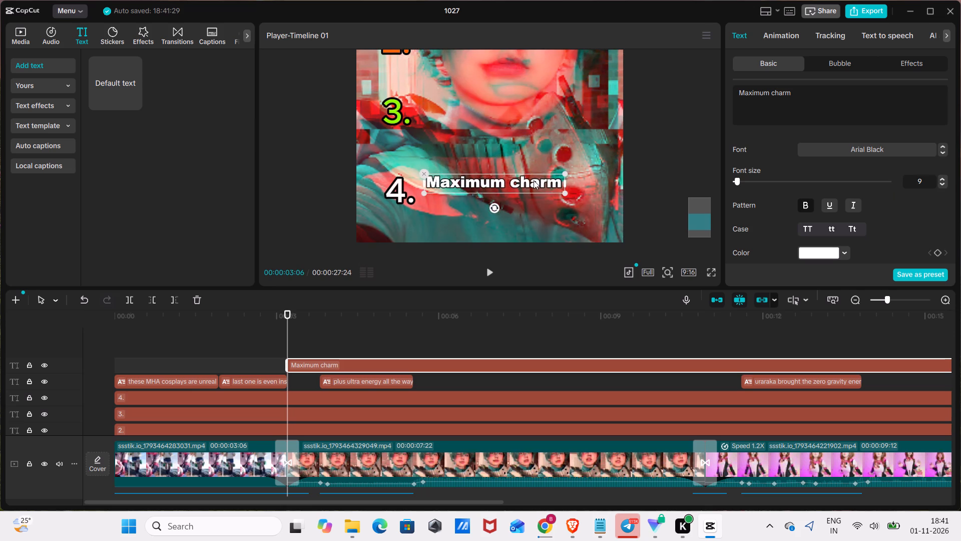
{"action": "left_click_drag", "start_coordinate": [534, 180], "coordinate": [531, 188]}
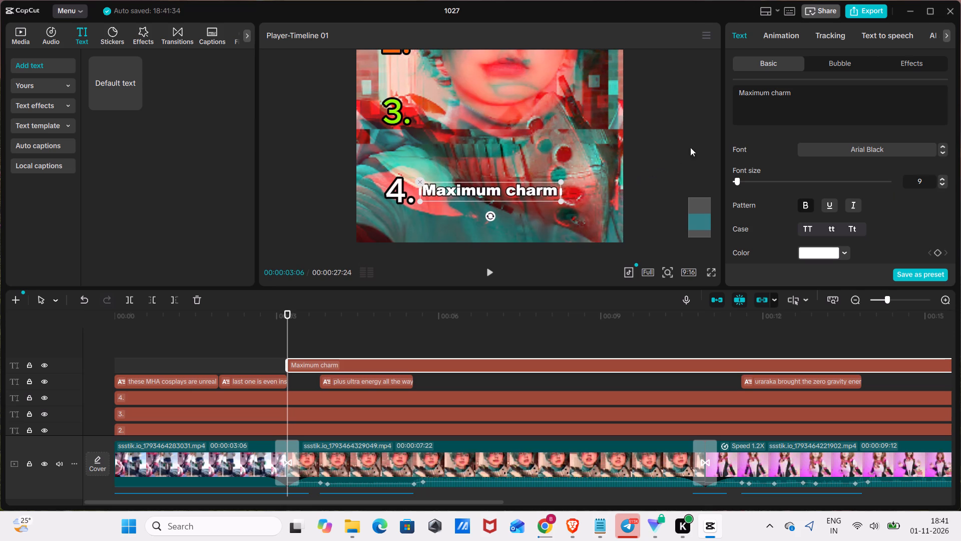
Apply the favourited Typewriter entrance animation to the "Maximum charm" text with a duration of 1.6 s.
{"action": "left_click", "coordinate": [787, 39]}
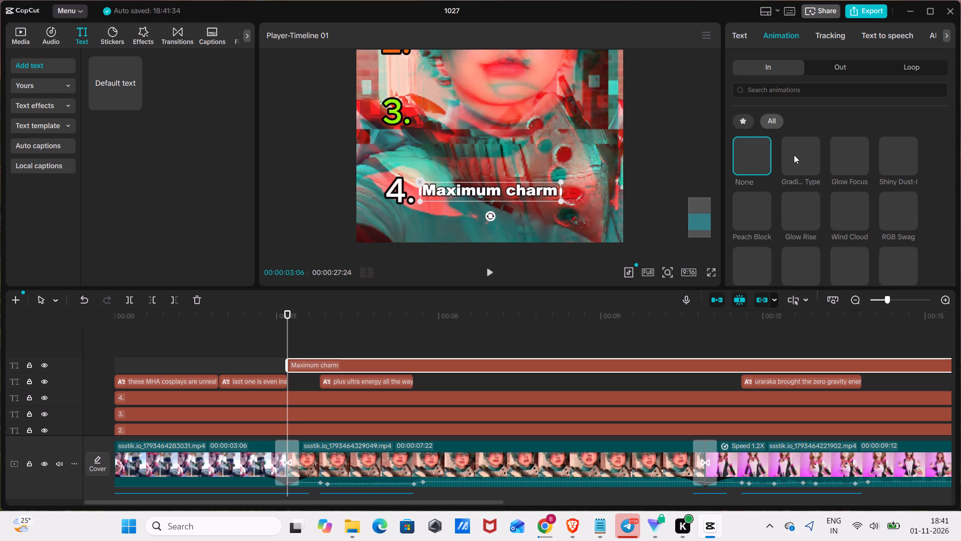
{"action": "left_click", "coordinate": [741, 120]}
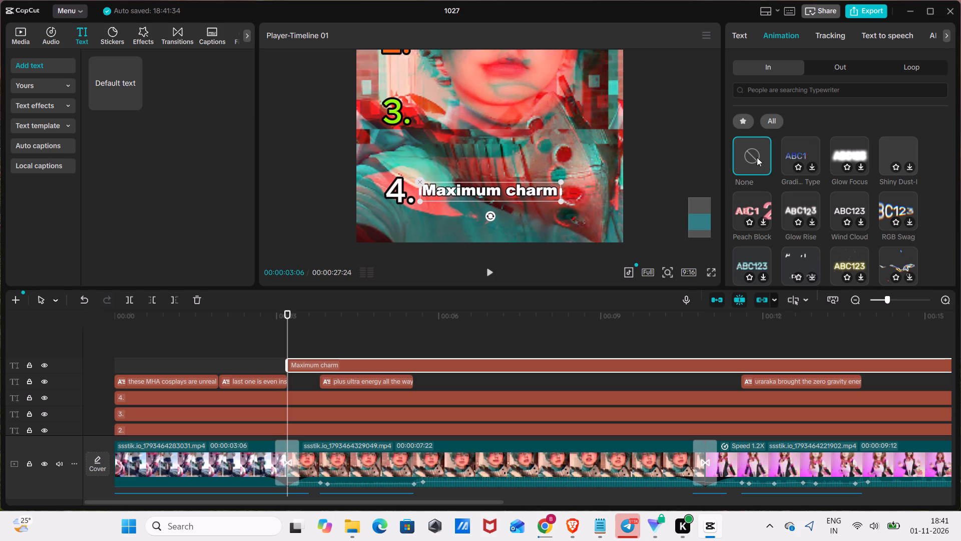
{"action": "left_click", "coordinate": [899, 63]}
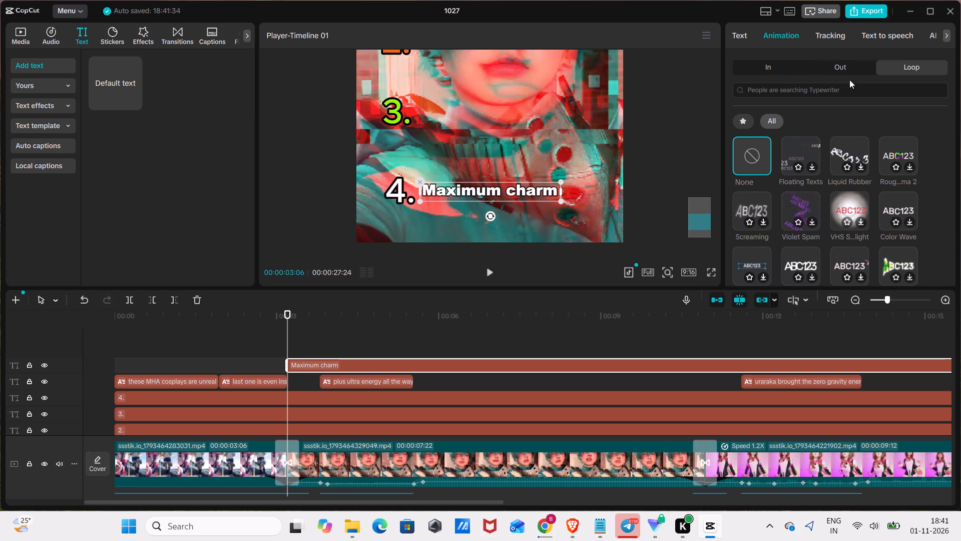
{"action": "left_click", "coordinate": [745, 112]}
{"action": "left_click", "coordinate": [744, 119]}
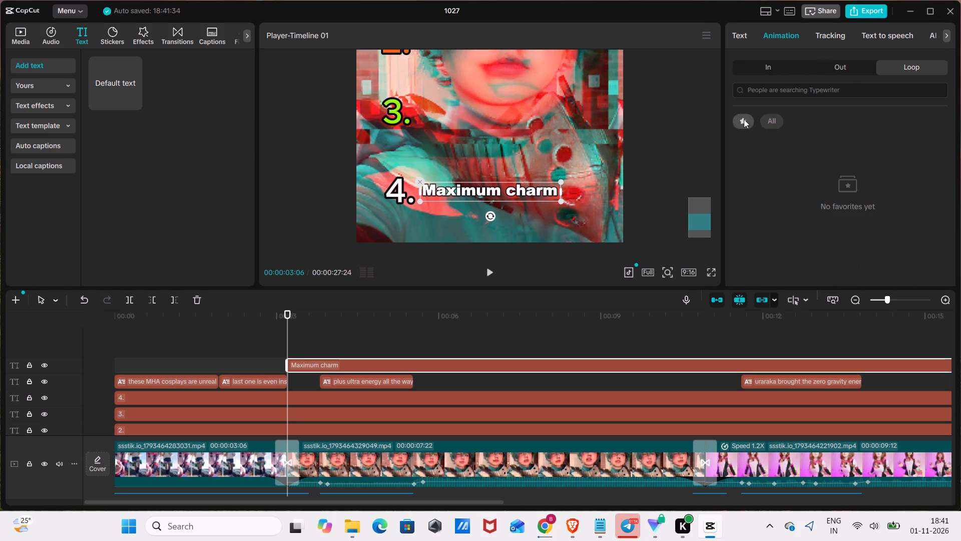
{"action": "left_click", "coordinate": [773, 119]}
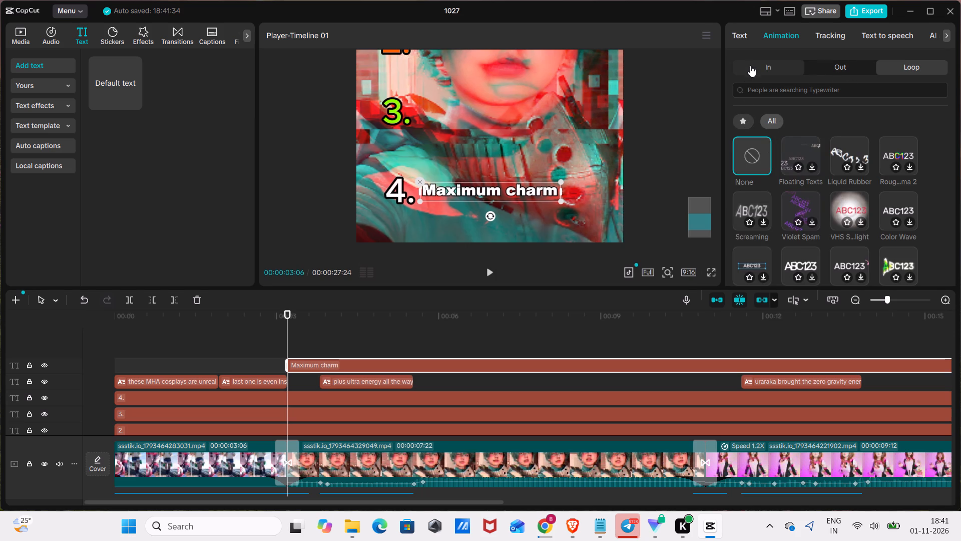
{"action": "left_click", "coordinate": [752, 73]}
{"action": "scroll", "coordinate": [820, 176], "scroll_direction": "down", "scroll_amount": 3}
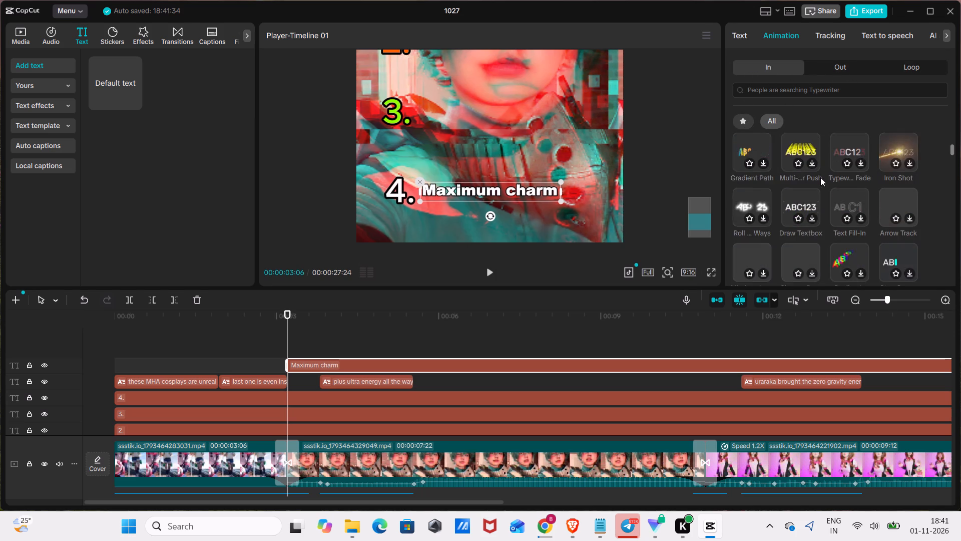
{"action": "scroll", "coordinate": [820, 177], "scroll_direction": "up", "scroll_amount": 7}
{"action": "left_click", "coordinate": [742, 120]}
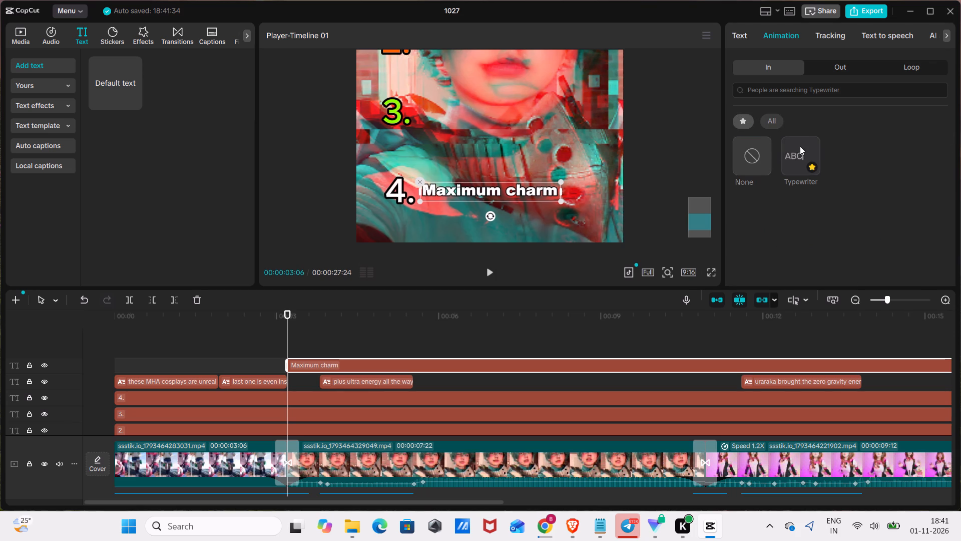
{"action": "left_click", "coordinate": [800, 146]}
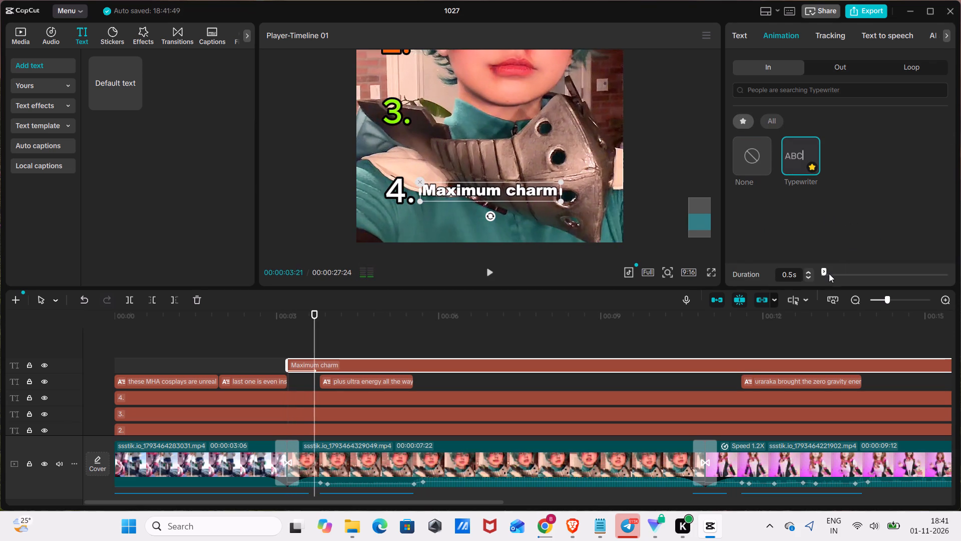
{"action": "left_click", "coordinate": [829, 273]}
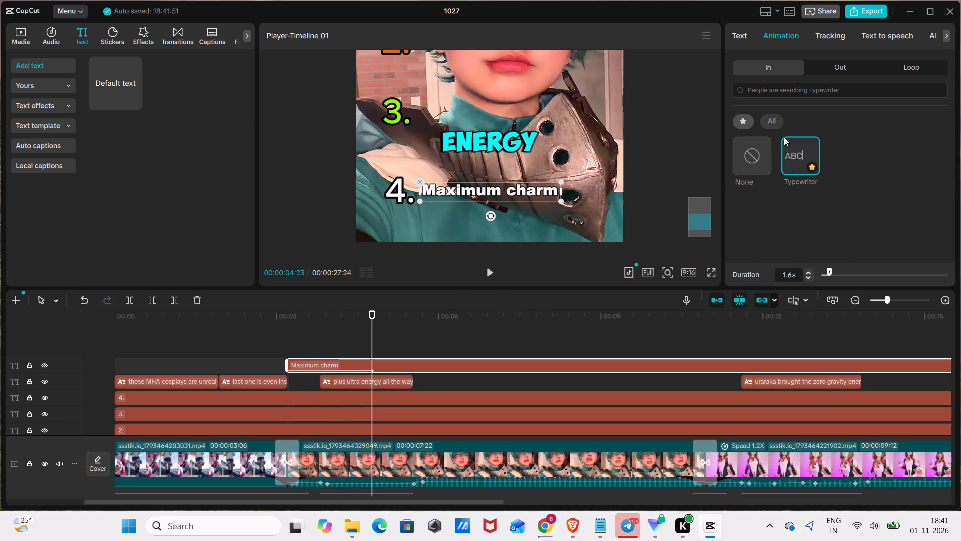
Apply the yellow preset style with black outline to the "Maximum charm" text.
{"action": "left_click", "coordinate": [737, 40]}
{"action": "scroll", "coordinate": [854, 241], "scroll_direction": "down", "scroll_amount": 2}
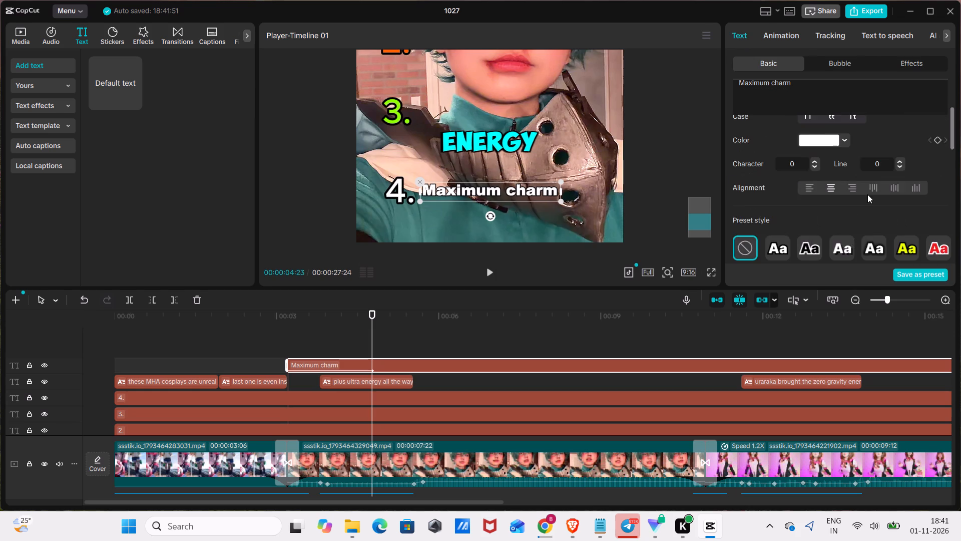
{"action": "scroll", "coordinate": [867, 194], "scroll_direction": "down", "scroll_amount": 2}
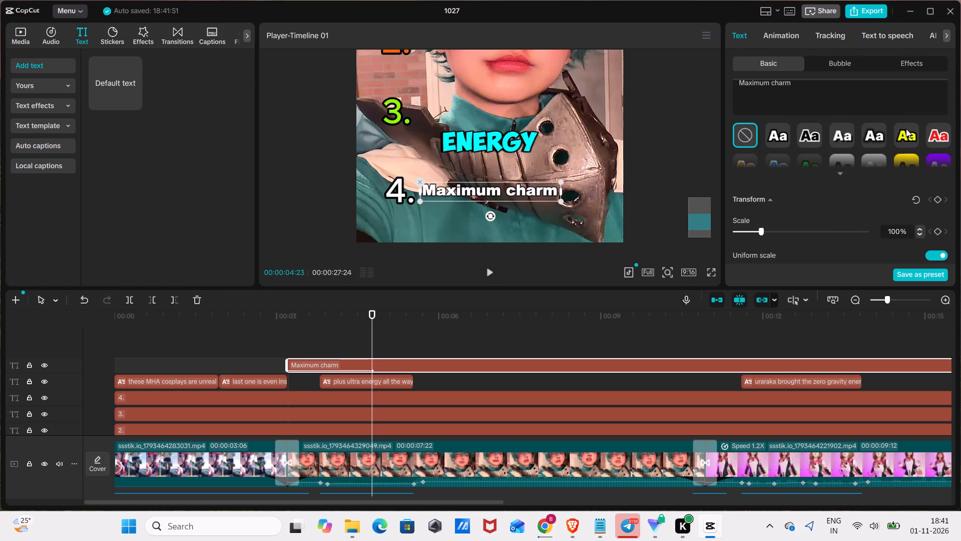
{"action": "left_click", "coordinate": [906, 129]}
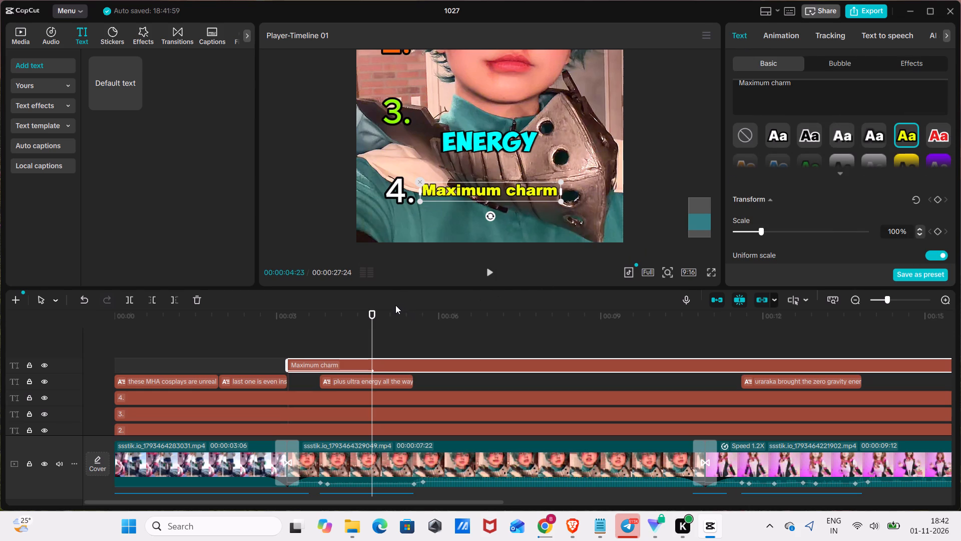
Split the "Maximum charm" text clip at 00:00:10:28, at the transition into the third video clip.
{"action": "left_click_drag", "start_coordinate": [375, 314], "coordinate": [711, 395]}
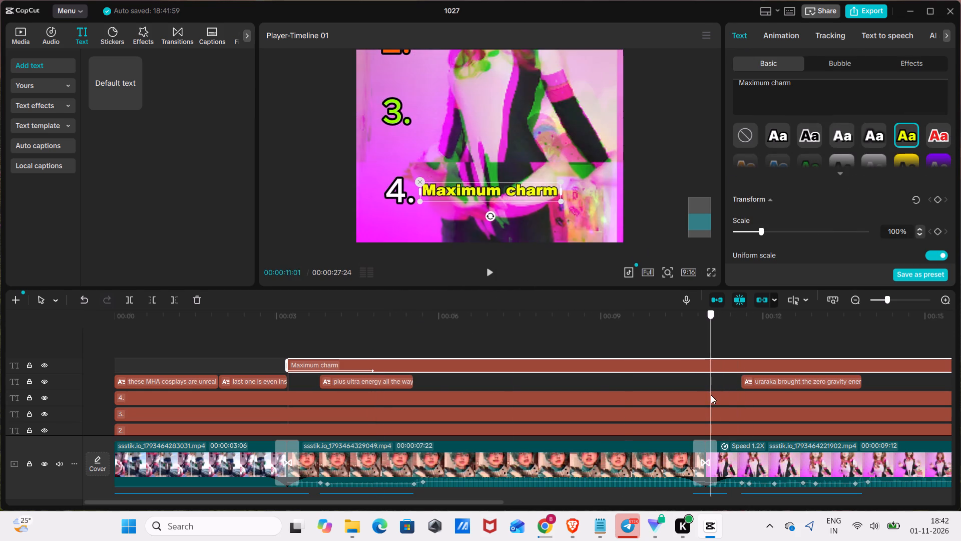
{"action": "left_click_drag", "start_coordinate": [711, 395], "coordinate": [708, 399]}
{"action": "left_click", "coordinate": [715, 361]}
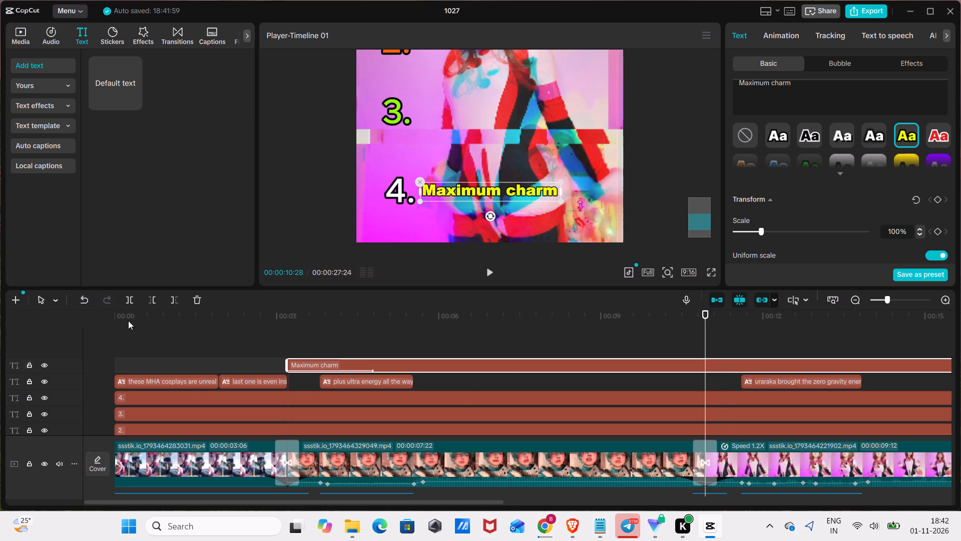
{"action": "left_click", "coordinate": [129, 305]}
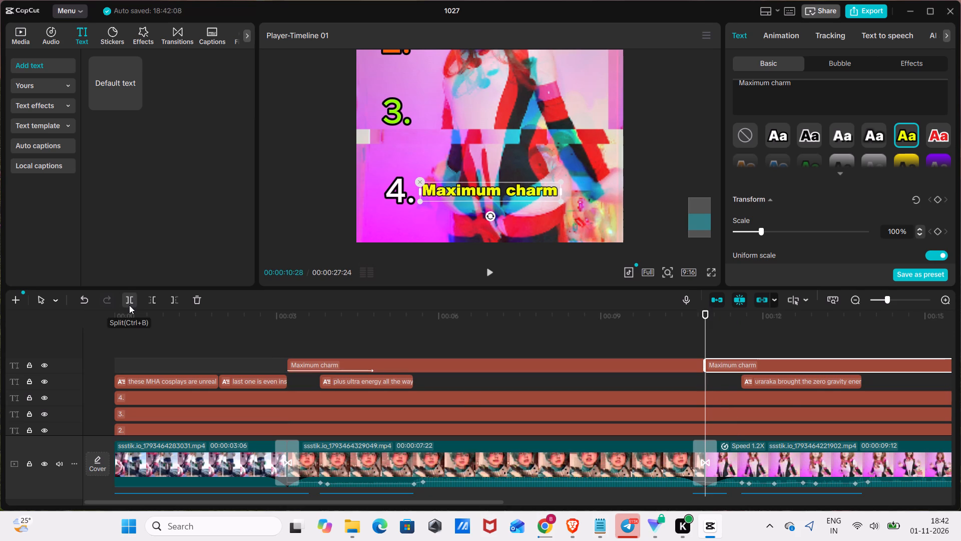
Duplicate the second "Maximum charm" segment at 00:00:10:28 and place the copy beside the number 3 in the ranking list.
{"action": "key", "text": "ctrl+c"}
{"action": "key", "text": "ctrl+v"}
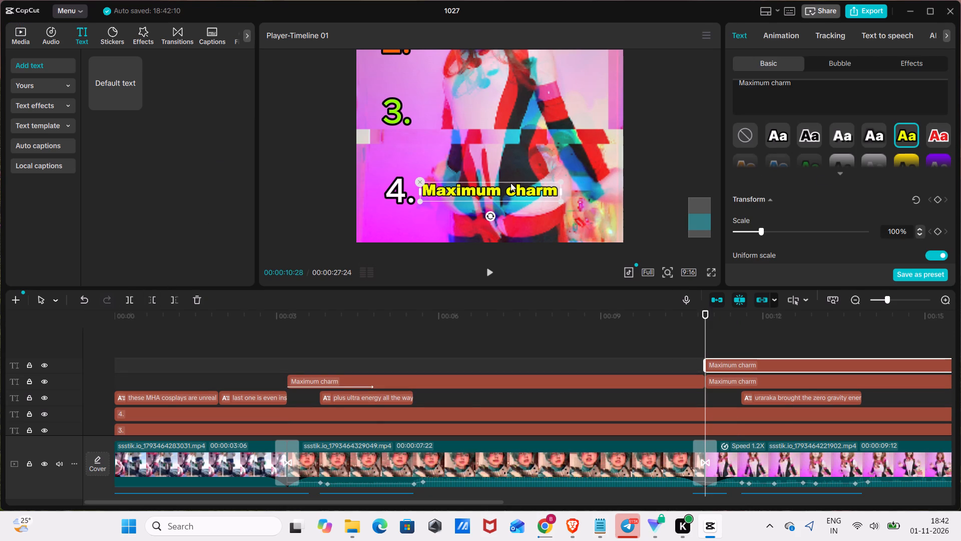
{"action": "left_click_drag", "start_coordinate": [503, 197], "coordinate": [498, 117]}
Replace the wording of the copied text beside the number 3 with "The hero suit isn CLEAN".
{"action": "left_click", "coordinate": [857, 88]}
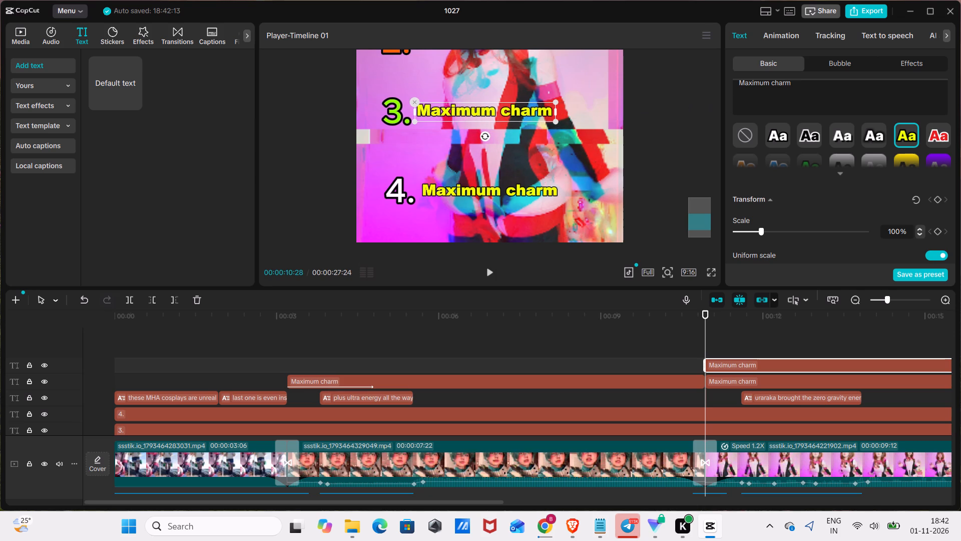
{"action": "key", "text": "ctrl+a"}
{"action": "key", "text": "BackSpace"}
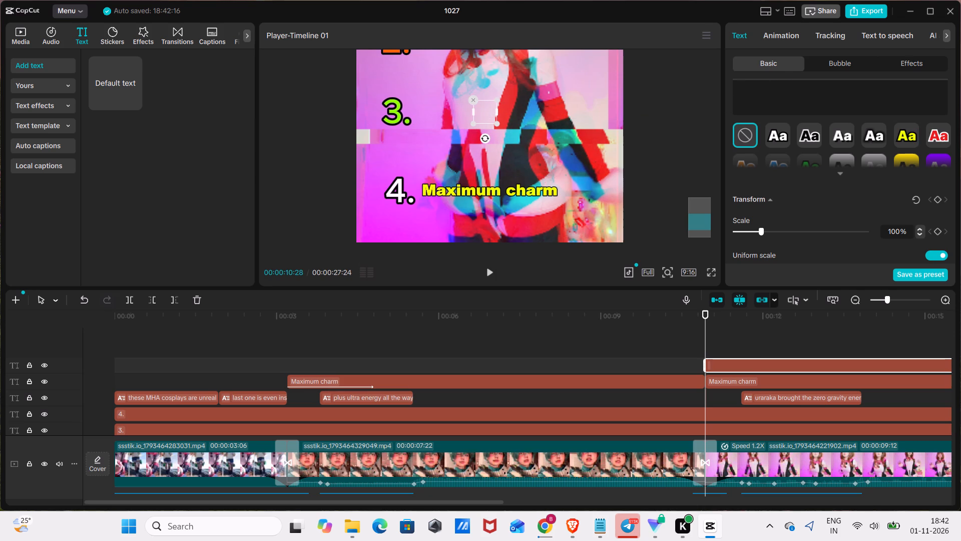
{"action": "type", "text": "TH"}
{"action": "key", "text": "BackSpace"}
{"action": "type", "text": "he"}
{"action": "key", "text": "space"}
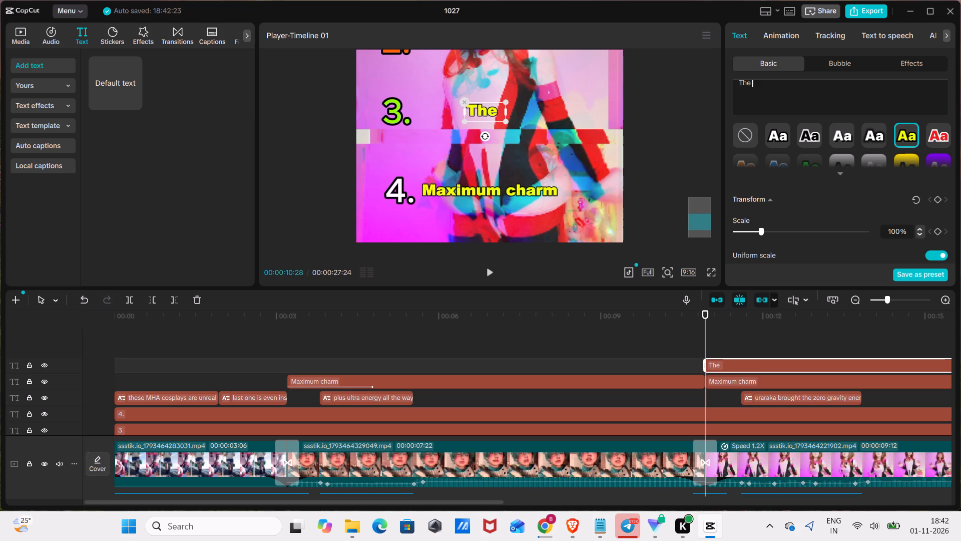
{"action": "type", "text": "hero"}
{"action": "key", "text": "space"}
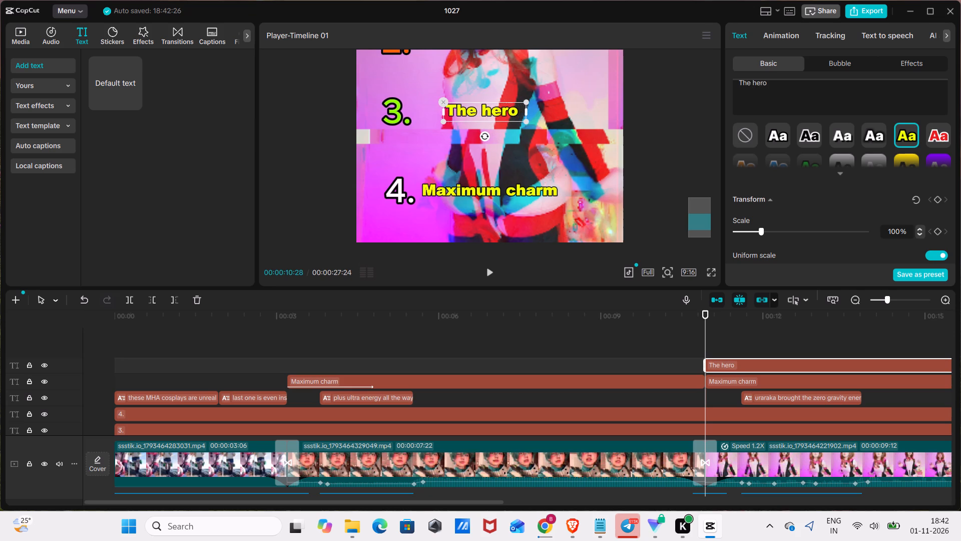
{"action": "key", "text": "s"}
{"action": "type", "text": "uir"}
{"action": "key", "text": "BackSpace"}
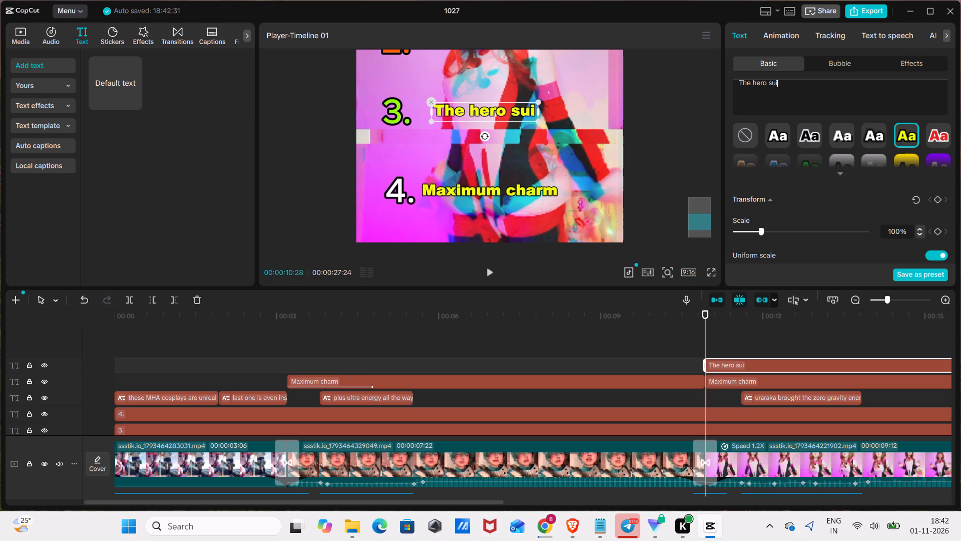
{"action": "key", "text": "t"}
{"action": "key", "text": "space"}
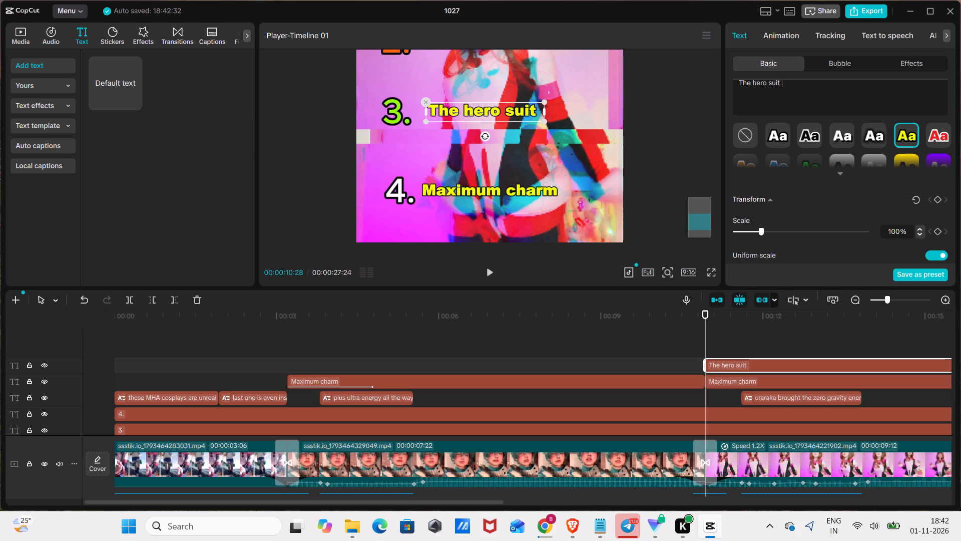
{"action": "type", "text": "isn"}
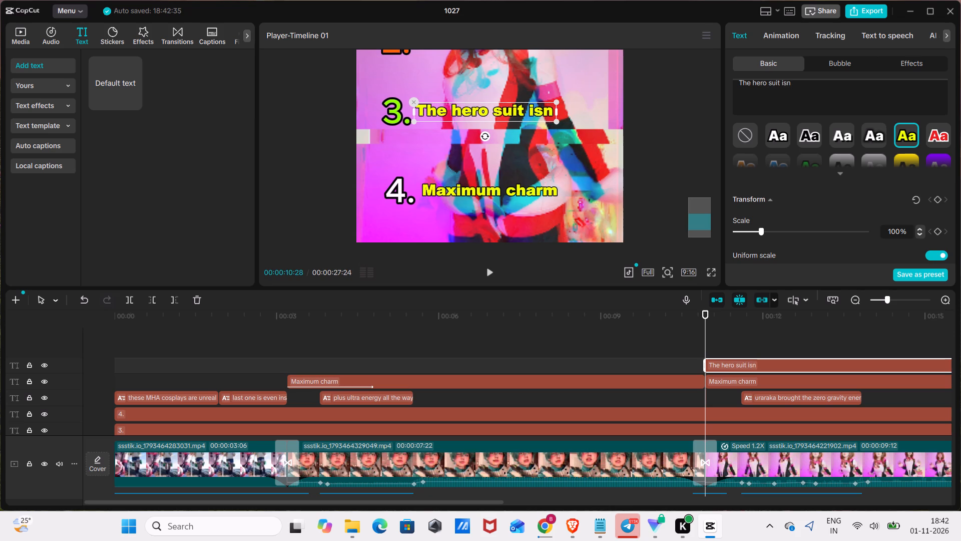
{"action": "key", "text": "c"}
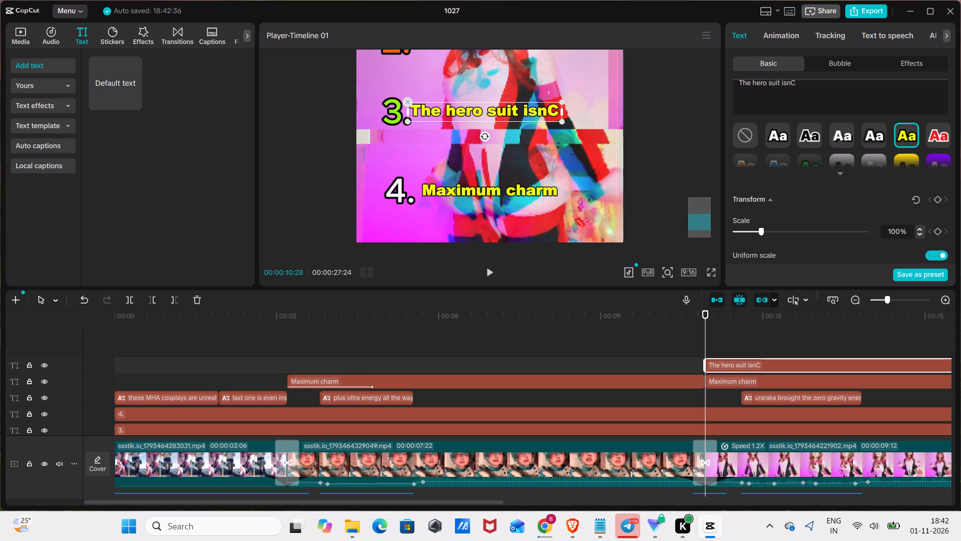
{"action": "key", "text": "l"}
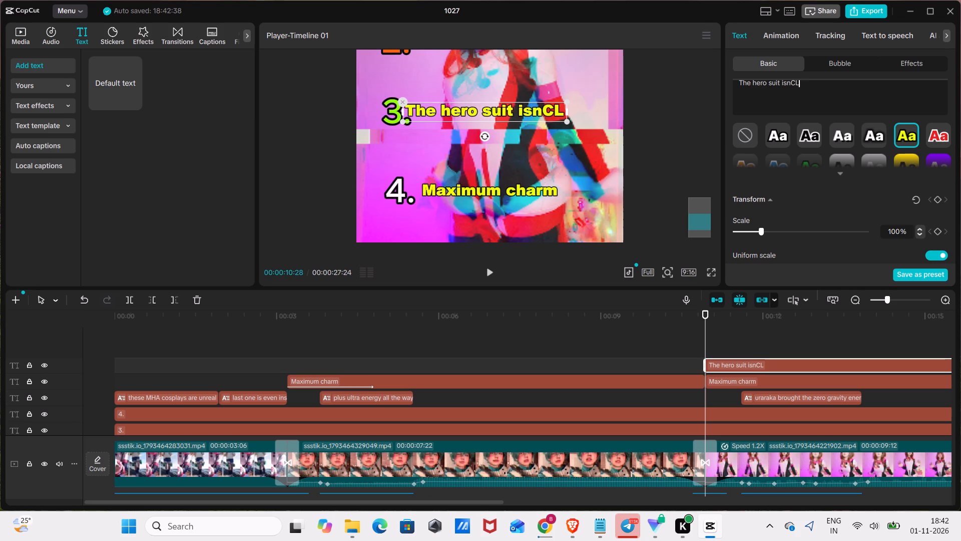
{"action": "type", "text": "EAN"}
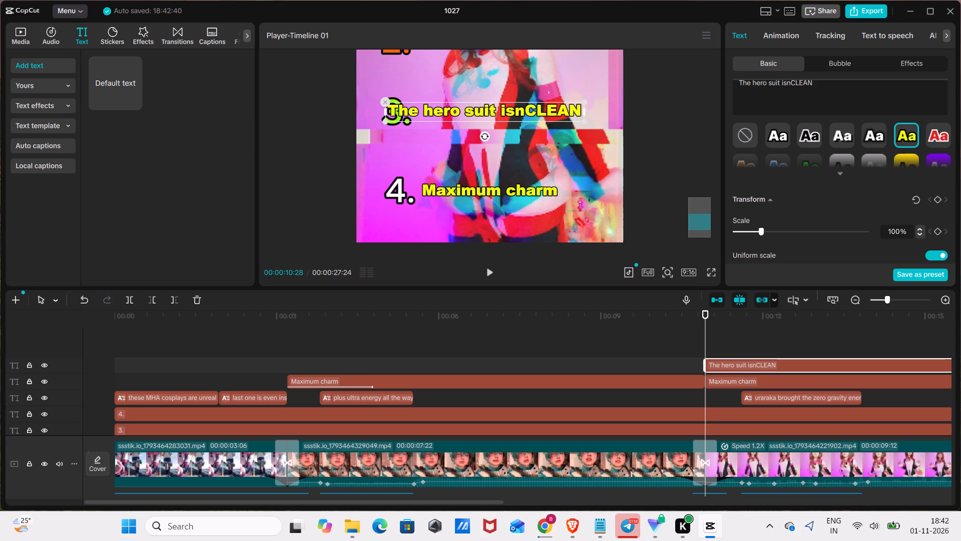
{"action": "key", "text": "Left"}
{"action": "key", "text": "Left"}
{"action": "key", "text": "Left"}
{"action": "key", "text": "Left"}
{"action": "key", "text": "Left"}
{"action": "key", "text": "space"}
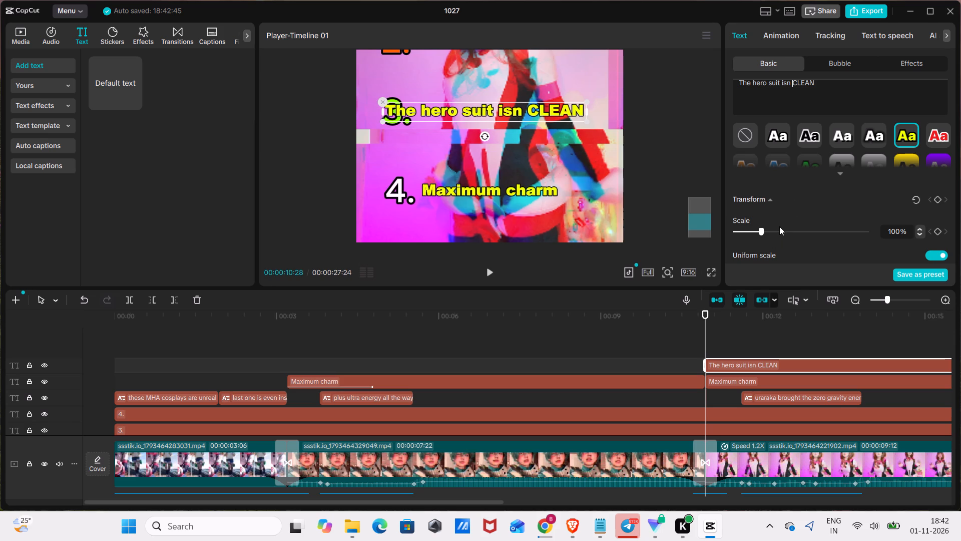
Change the fill color of the "The hero suit isn CLEAN" text to bright green, hex 38FF00.
{"action": "scroll", "coordinate": [784, 217], "scroll_direction": "down", "scroll_amount": 4}
{"action": "scroll", "coordinate": [818, 197], "scroll_direction": "up", "scroll_amount": 7}
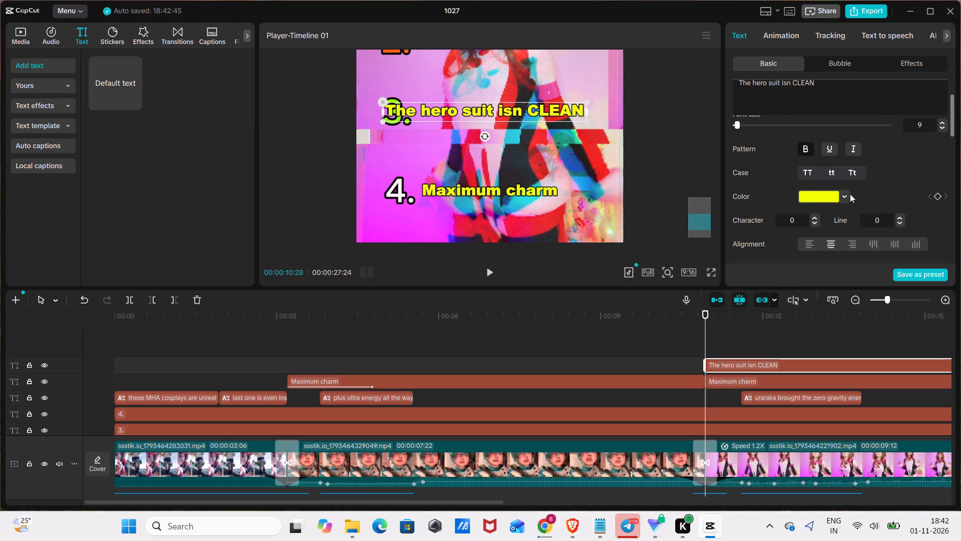
{"action": "left_click", "coordinate": [846, 197]}
{"action": "left_click", "coordinate": [830, 311]}
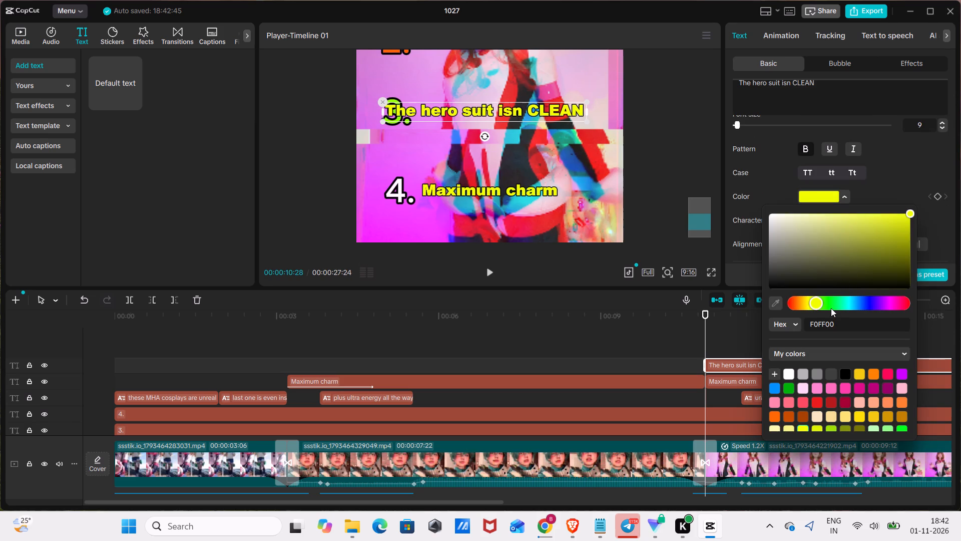
{"action": "left_click", "coordinate": [831, 308]}
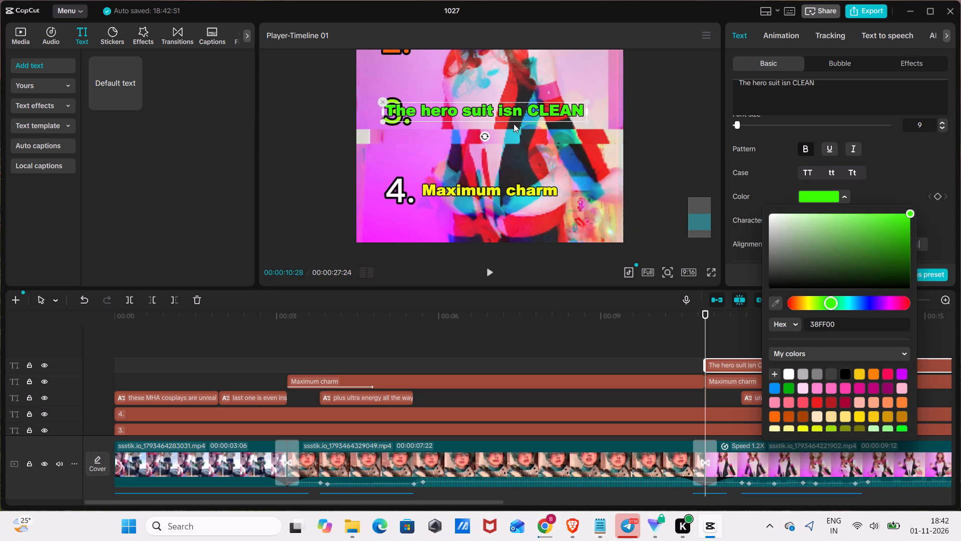
Reduce the "The hero suit isn CLEAN" text to font size 8 and position it just beside the number 3.
{"action": "left_click_drag", "start_coordinate": [508, 108], "coordinate": [529, 109]}
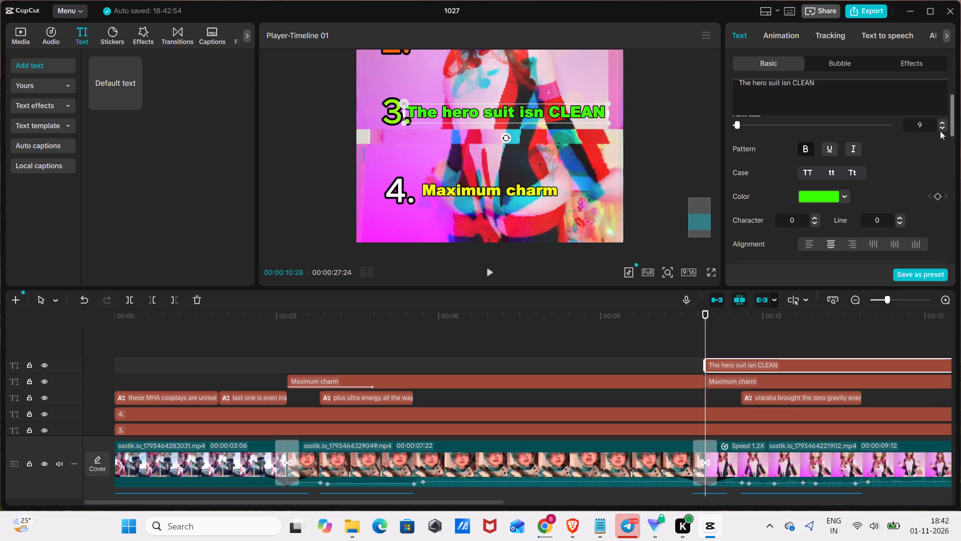
{"action": "left_click", "coordinate": [941, 126]}
{"action": "left_click_drag", "start_coordinate": [525, 107], "coordinate": [501, 112]}
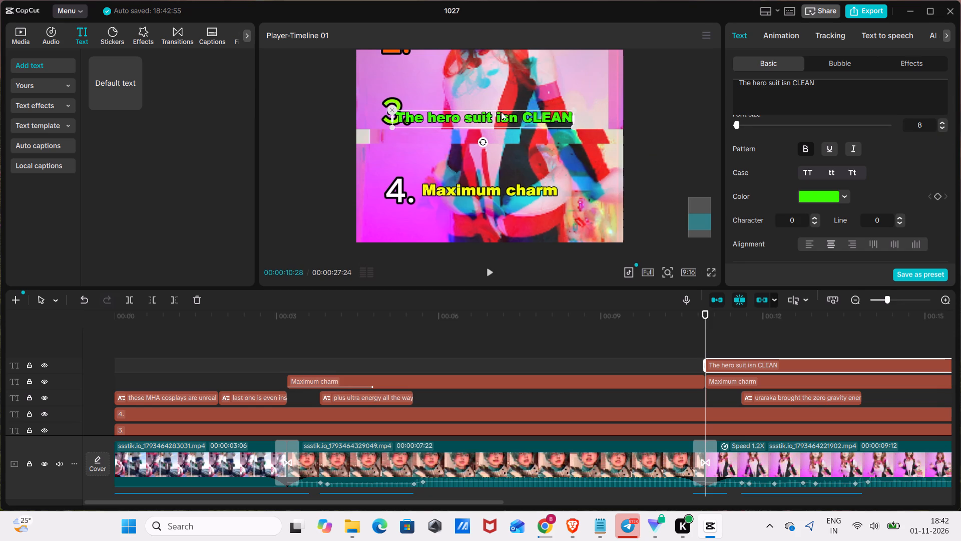
{"action": "left_click_drag", "start_coordinate": [501, 112], "coordinate": [519, 106]}
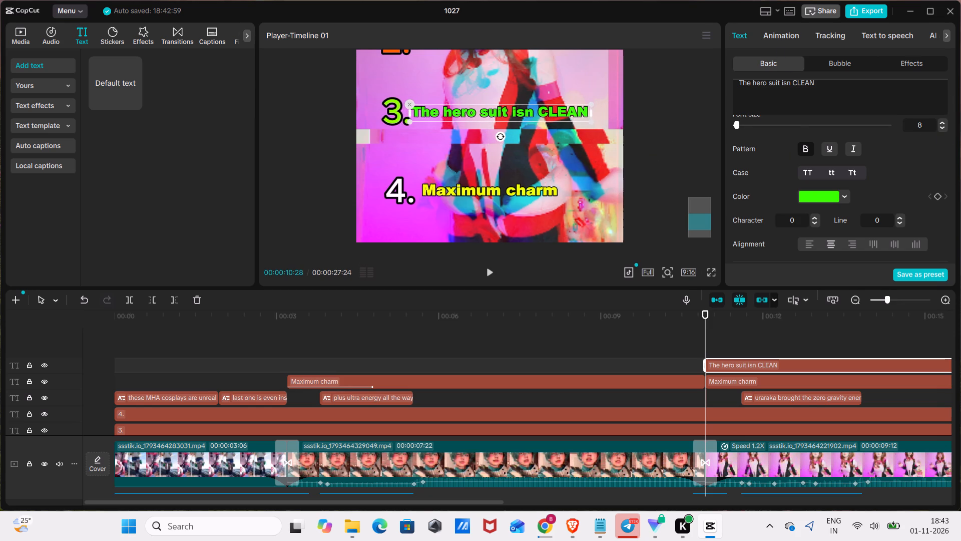
Apply the favourited Typewriter entrance animation to the "The hero suit isn CLEAN" text with a duration of 1.9 s.
{"action": "left_click", "coordinate": [784, 31]}
{"action": "left_click", "coordinate": [792, 147]}
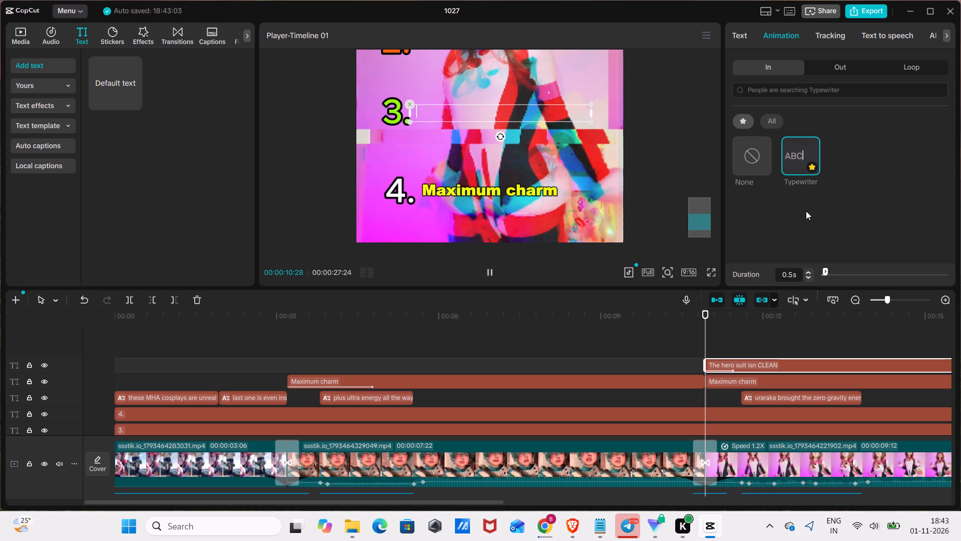
{"action": "left_click", "coordinate": [836, 272]}
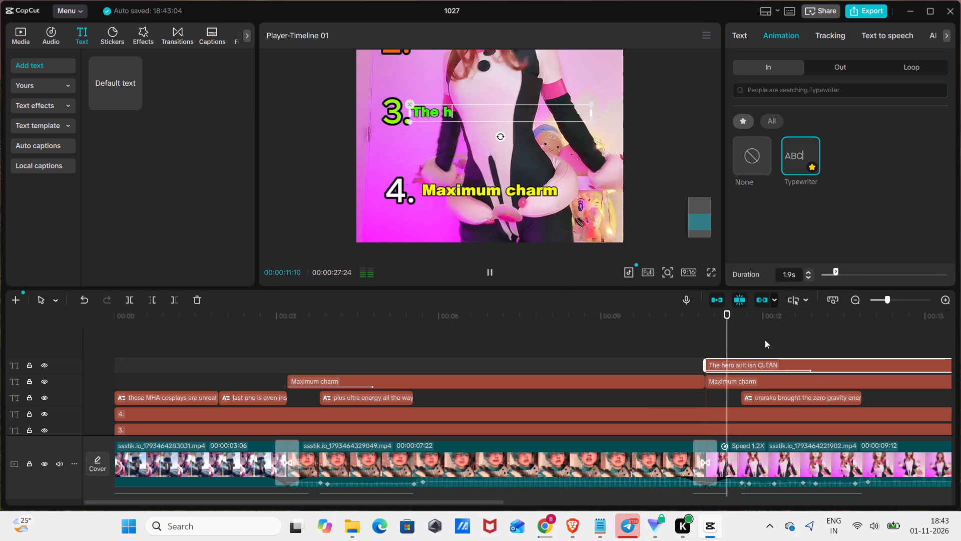
Split the "The hero suit isn CLEAN" text clip at 00:00:20:10, at the transition into the last video clip.
{"action": "left_click_drag", "start_coordinate": [761, 314], "coordinate": [960, 377]}
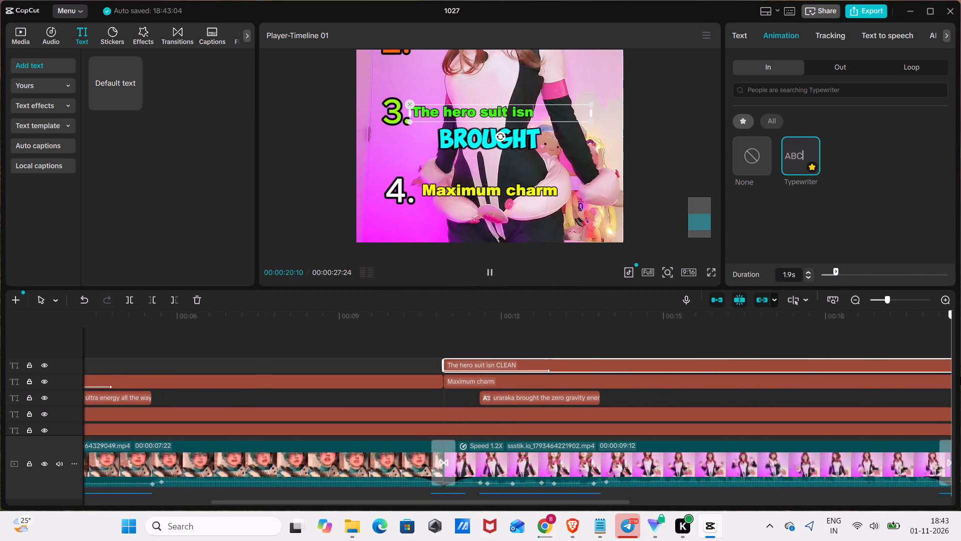
{"action": "left_click_drag", "start_coordinate": [960, 377], "coordinate": [455, 413]}
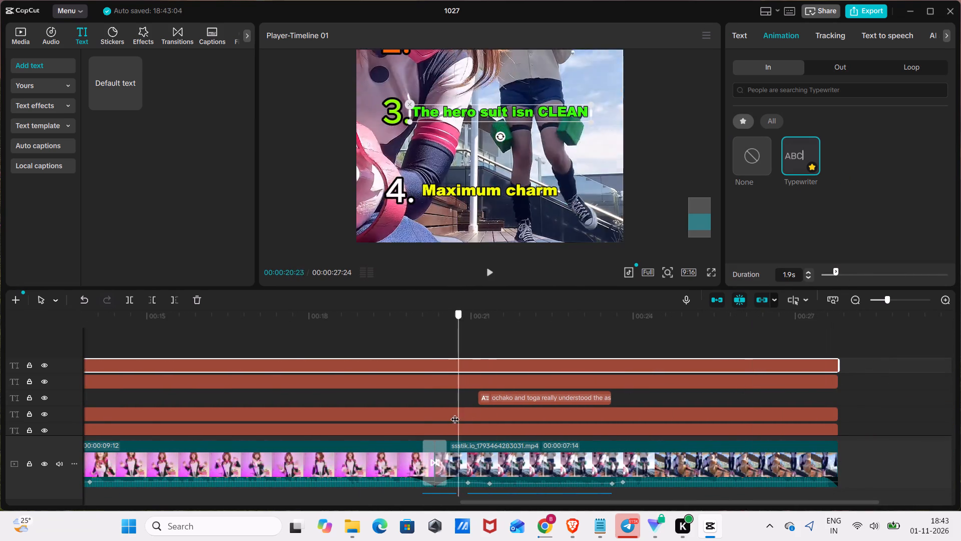
{"action": "left_click_drag", "start_coordinate": [455, 413], "coordinate": [432, 426]}
{"action": "left_click", "coordinate": [442, 367]}
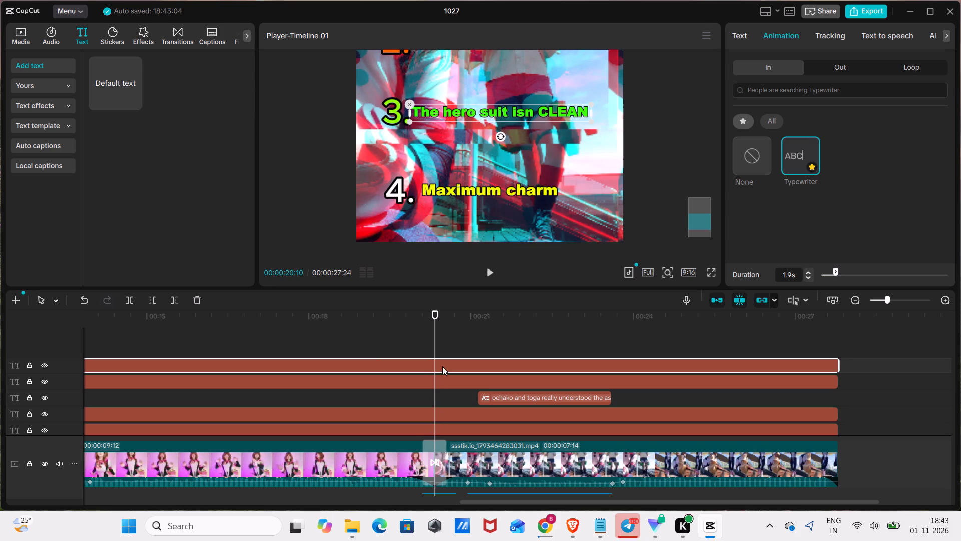
{"action": "left_click", "coordinate": [131, 302]}
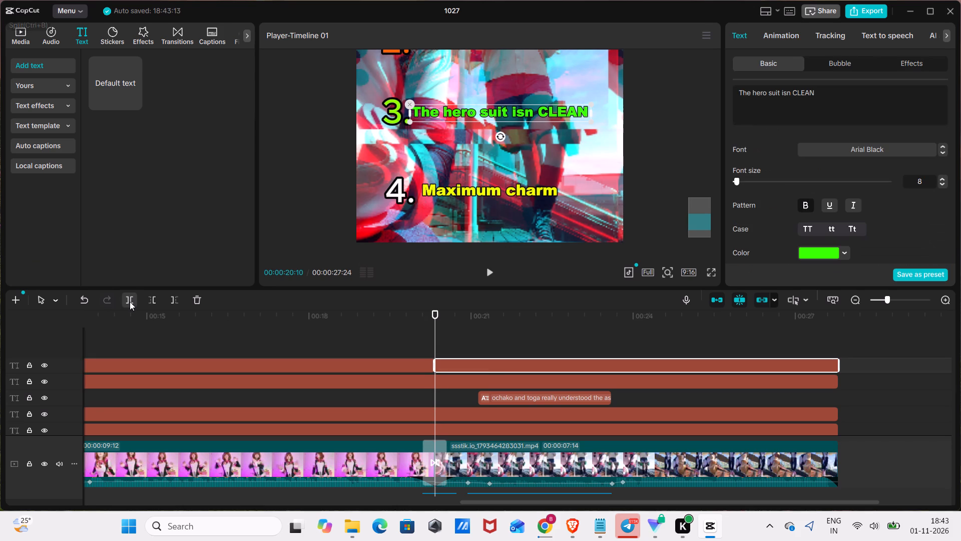
Duplicate the second "The hero suit isn CLEAN" segment at 00:00:20:10 and place the copy beside the number 2 in the ranking list.
{"action": "key", "text": "ctrl+c"}
{"action": "key", "text": "ctrl+v"}
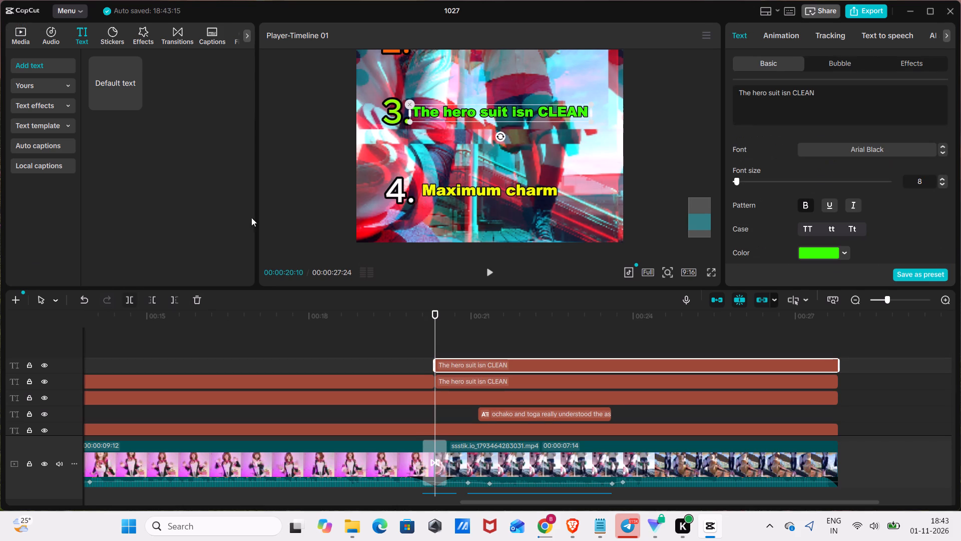
{"action": "scroll", "coordinate": [540, 163], "scroll_direction": "up", "scroll_amount": 4}
{"action": "left_click_drag", "start_coordinate": [505, 193], "coordinate": [503, 134]}
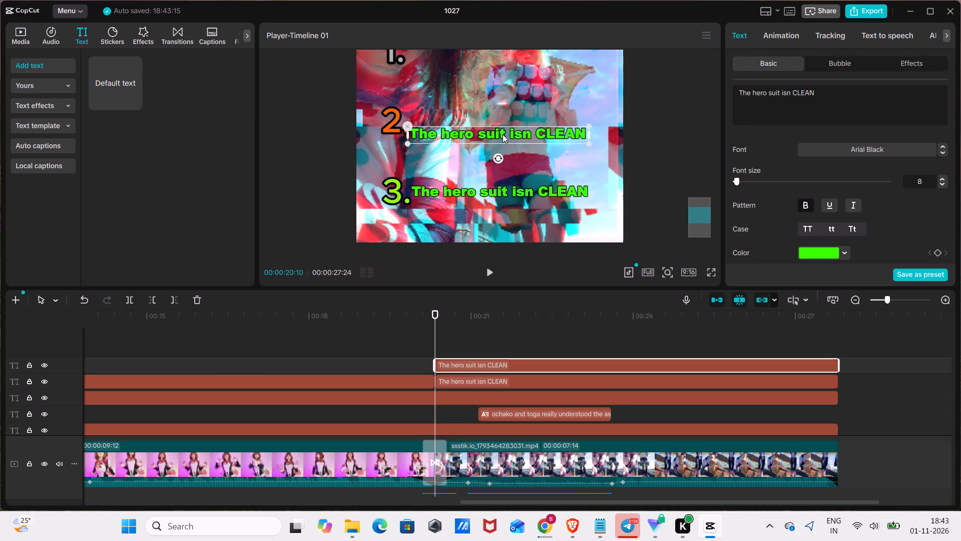
{"action": "left_click_drag", "start_coordinate": [503, 134], "coordinate": [503, 120]}
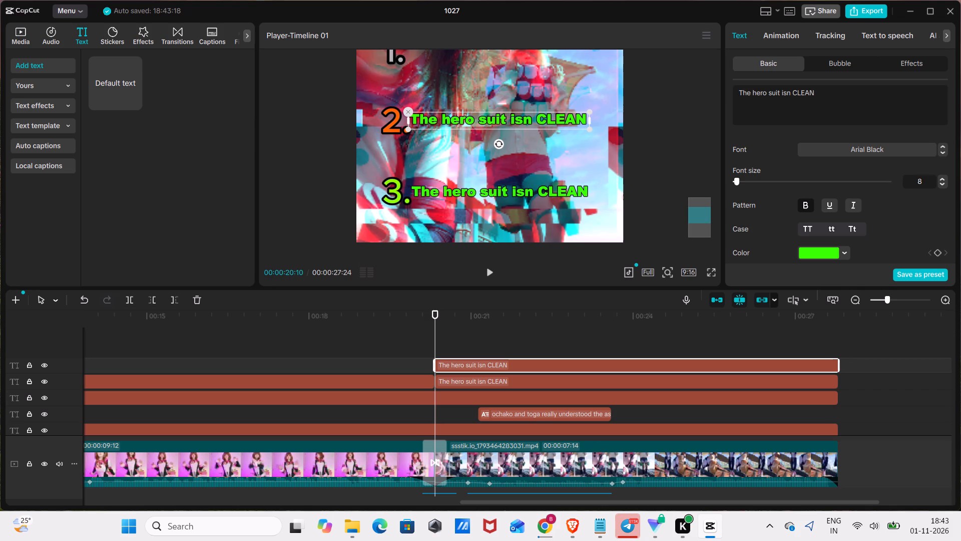
Replace the wording of the copied text beside the number 2 with "A chaotic combo".
{"action": "left_click", "coordinate": [825, 91]}
{"action": "key", "text": "ctrl+a"}
{"action": "key", "text": "BackSpace"}
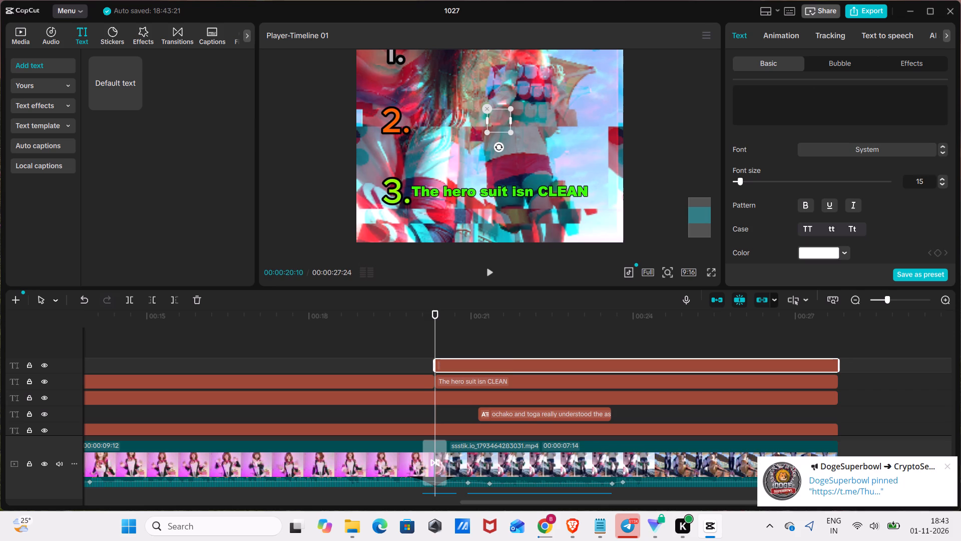
{"action": "key", "text": "space"}
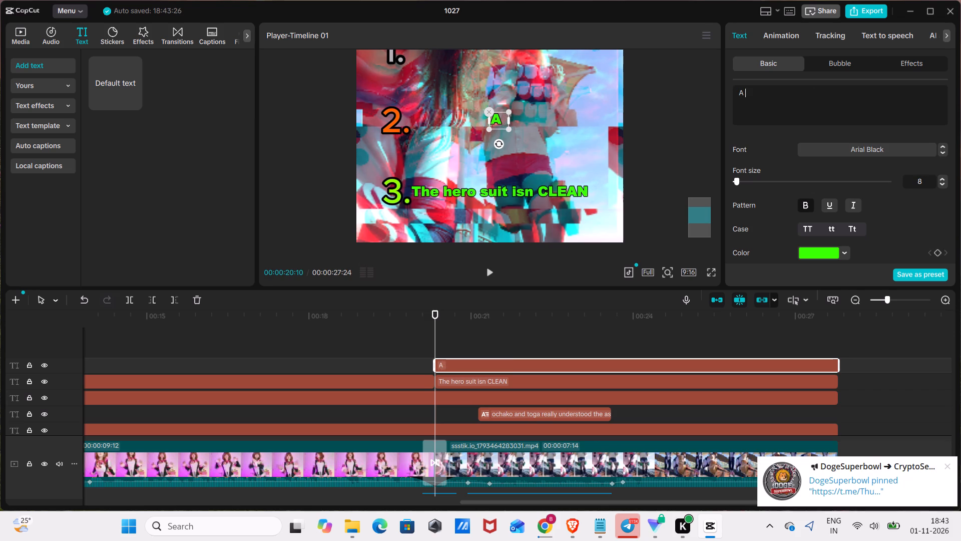
{"action": "type", "text": "ch"}
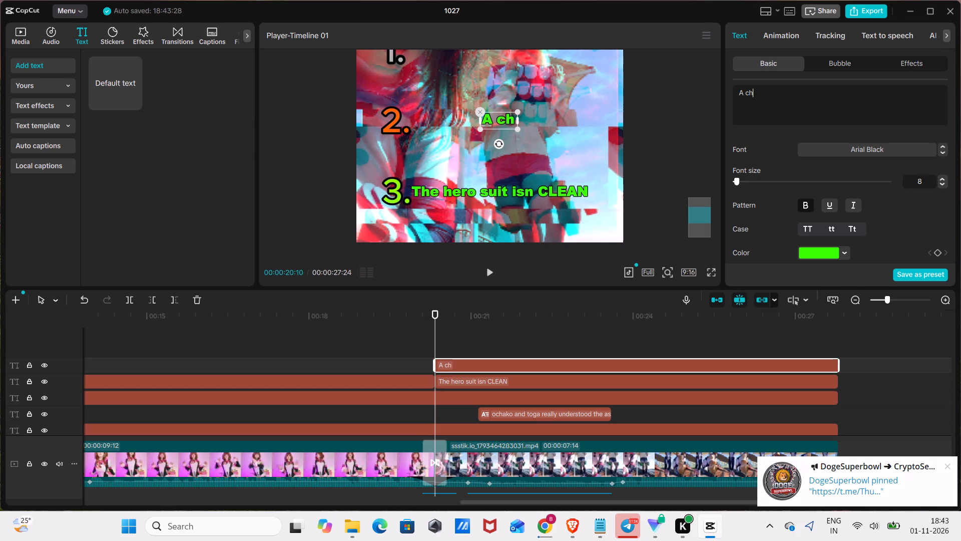
{"action": "type", "text": "ao"}
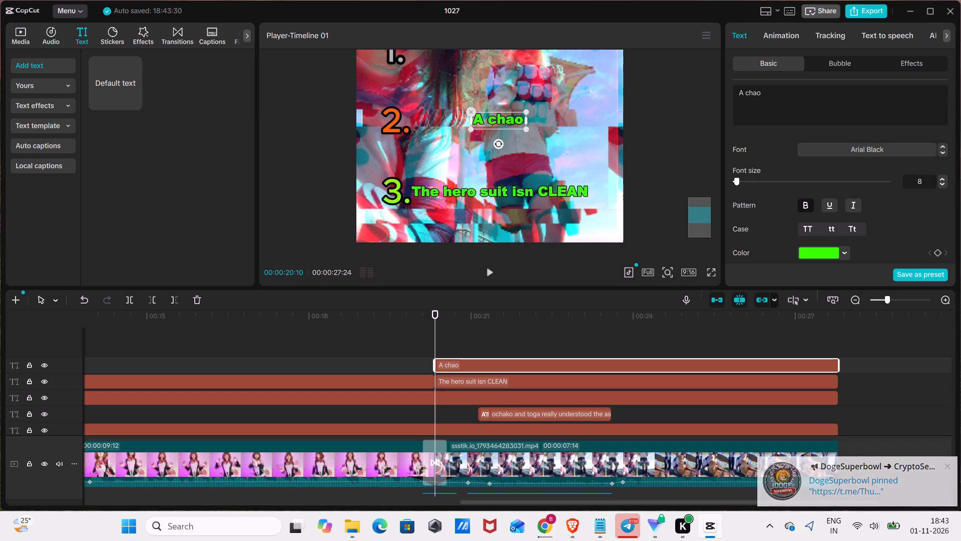
{"action": "type", "text": "tic"}
{"action": "key", "text": "space"}
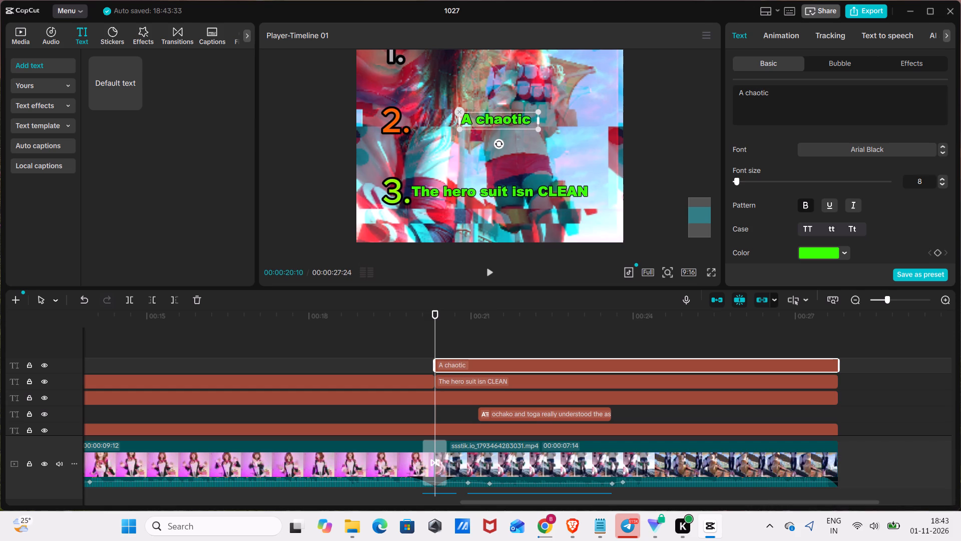
{"action": "type", "text": "co"}
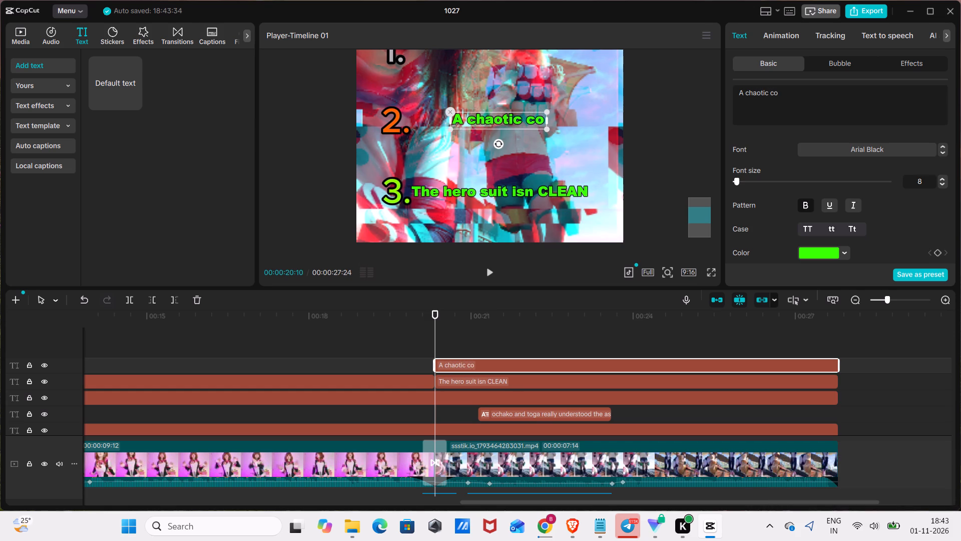
{"action": "type", "text": "mbo"}
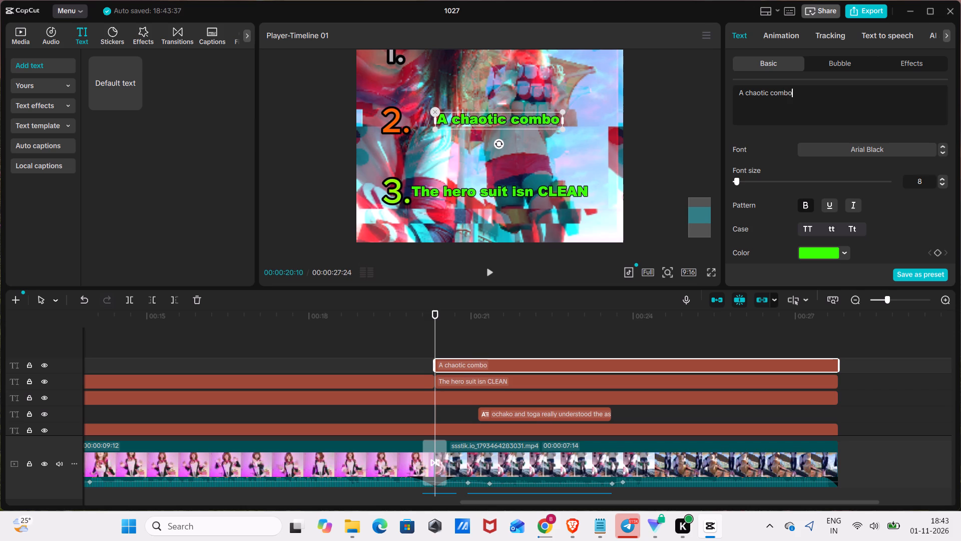
{"action": "key", "text": "space"}
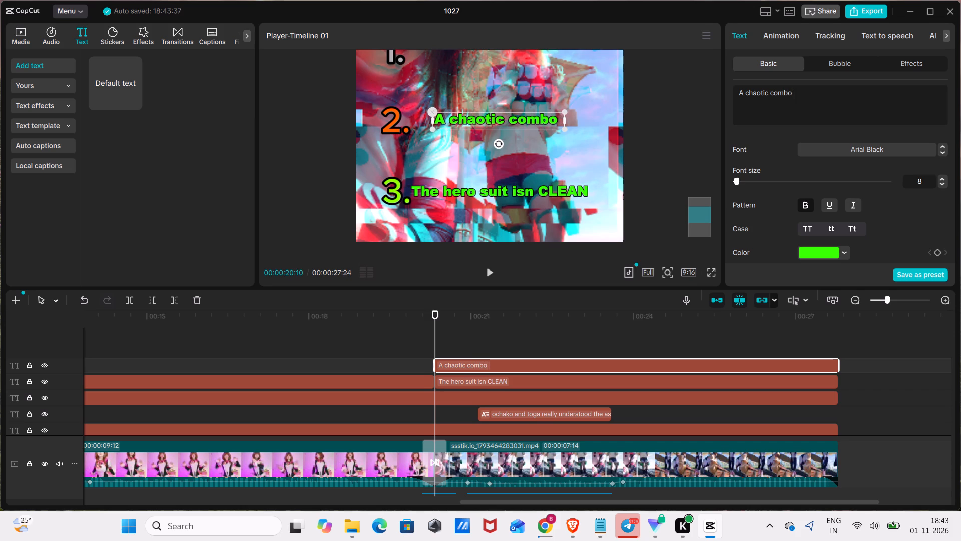
Recolour the "A chaotic combo" text to hot pink FF00AC and shift it closer to the number 2.
{"action": "left_click", "coordinate": [844, 260]}
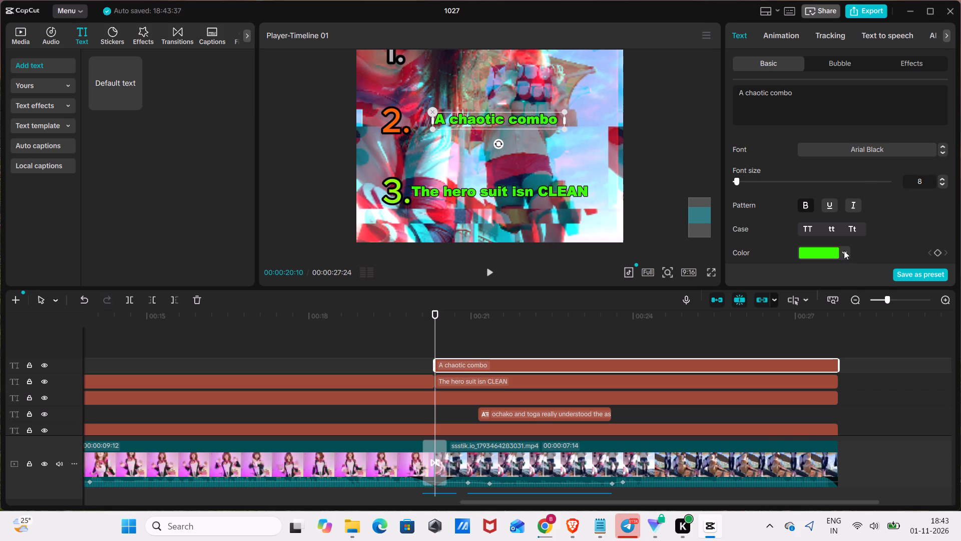
{"action": "left_click", "coordinate": [844, 250]}
{"action": "left_click_drag", "start_coordinate": [832, 359], "coordinate": [869, 371]}
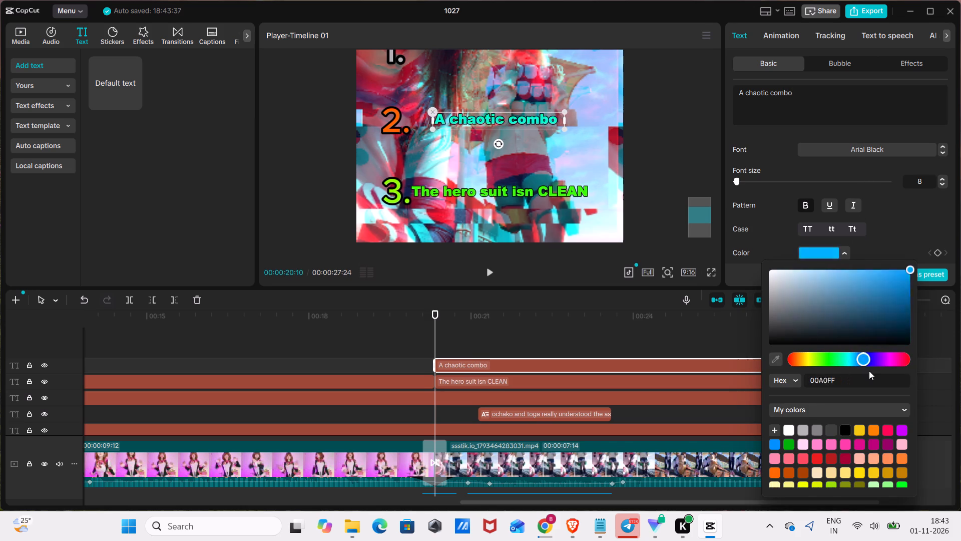
{"action": "left_click_drag", "start_coordinate": [869, 371], "coordinate": [893, 371]}
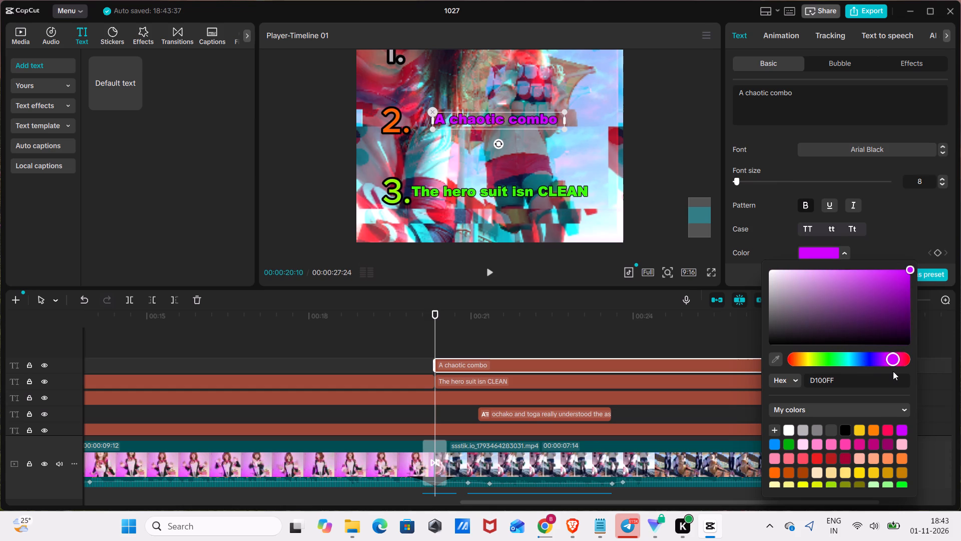
{"action": "left_click_drag", "start_coordinate": [893, 371], "coordinate": [937, 365]}
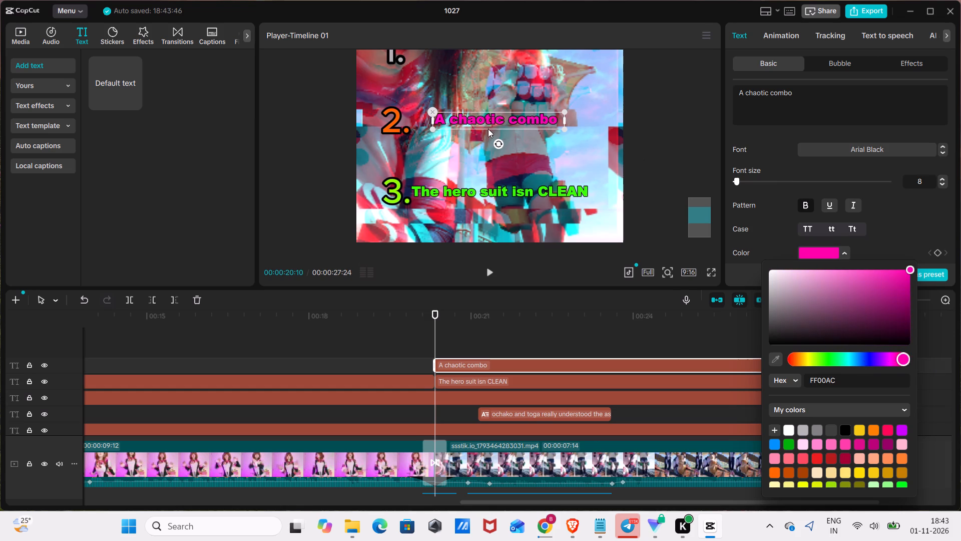
{"action": "left_click_drag", "start_coordinate": [519, 113], "coordinate": [501, 115]}
Apply the favourited Typewriter entrance animation to the "A chaotic combo" text with a duration of 0.9 s.
{"action": "left_click", "coordinate": [775, 29]}
{"action": "left_click", "coordinate": [814, 144]}
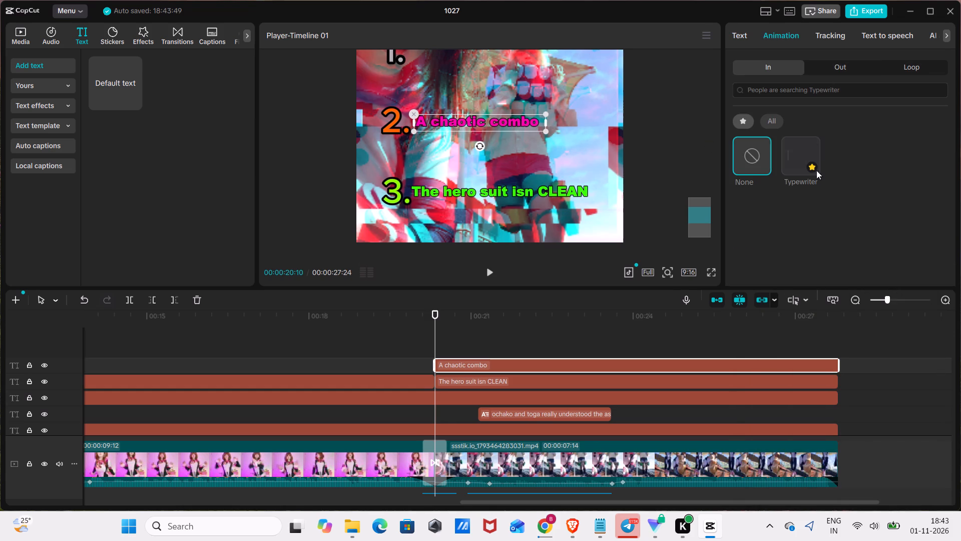
{"action": "left_click", "coordinate": [836, 271]}
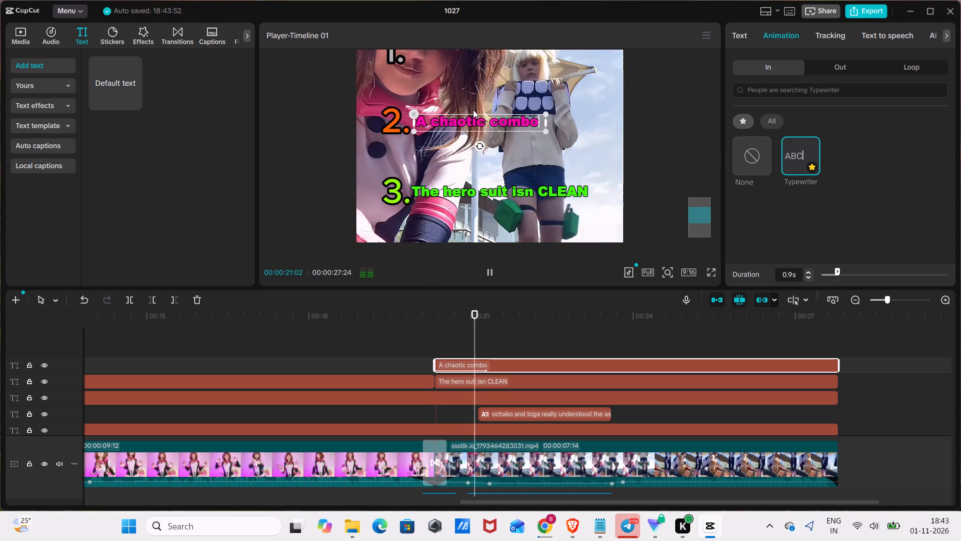
{"action": "left_click", "coordinate": [464, 116]}
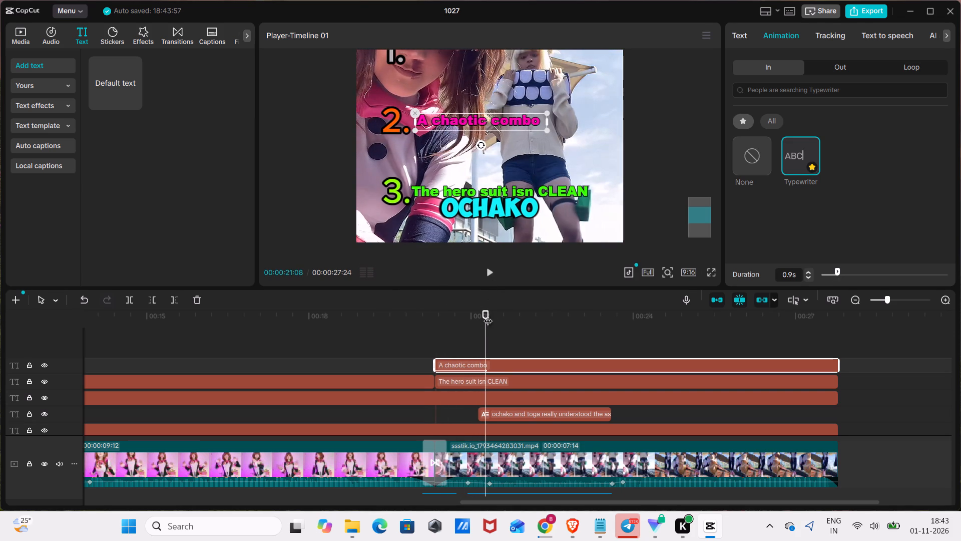
Add a default text clip at 00:00:03:06, at the transition into the second video clip.
{"action": "left_click_drag", "start_coordinate": [480, 321], "coordinate": [228, 394]}
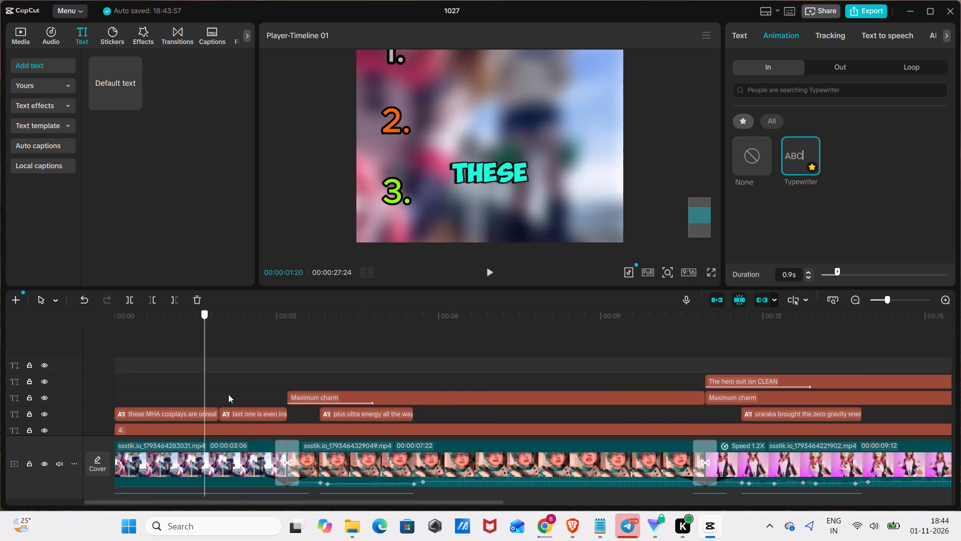
{"action": "left_click_drag", "start_coordinate": [228, 394], "coordinate": [288, 405]}
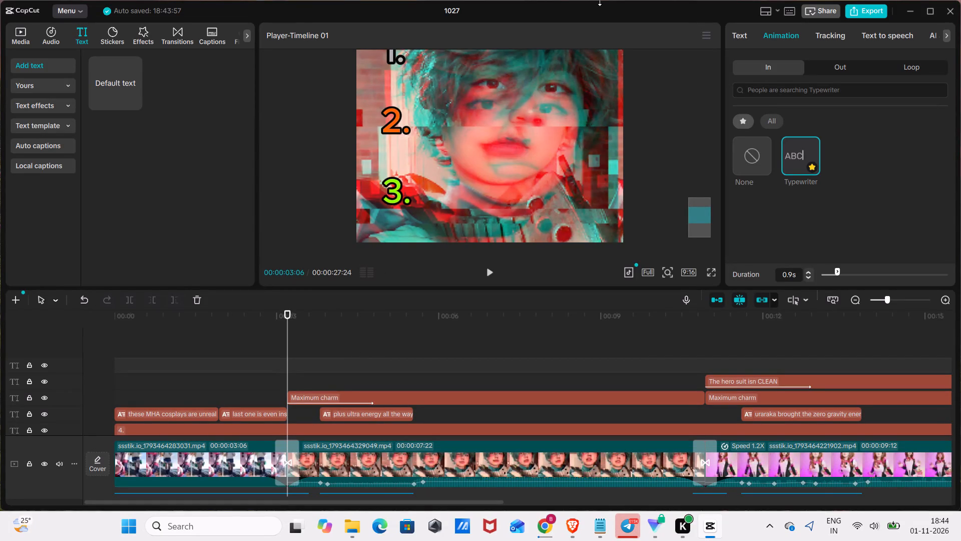
{"action": "left_click", "coordinate": [132, 101]}
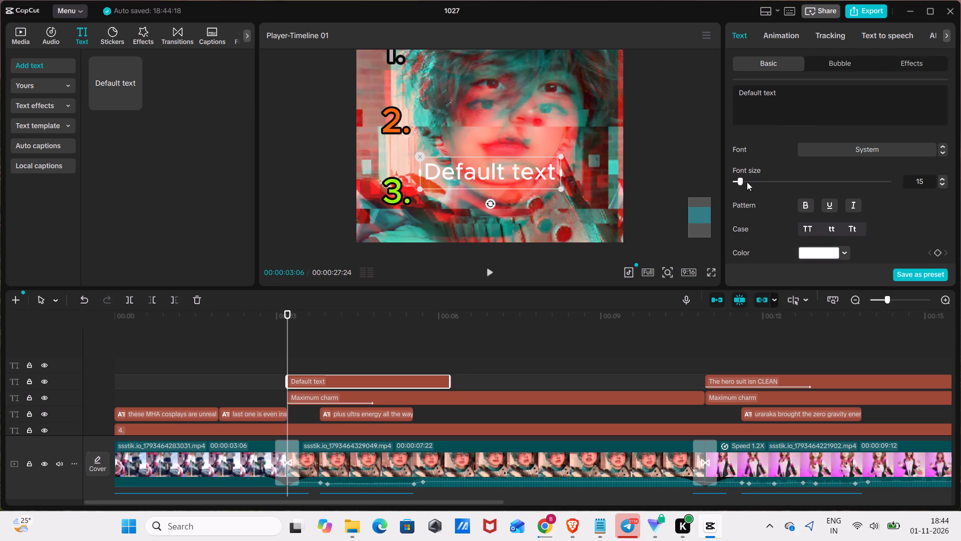
Make the new default text bold and set its color to pure red.
{"action": "left_click", "coordinate": [806, 204]}
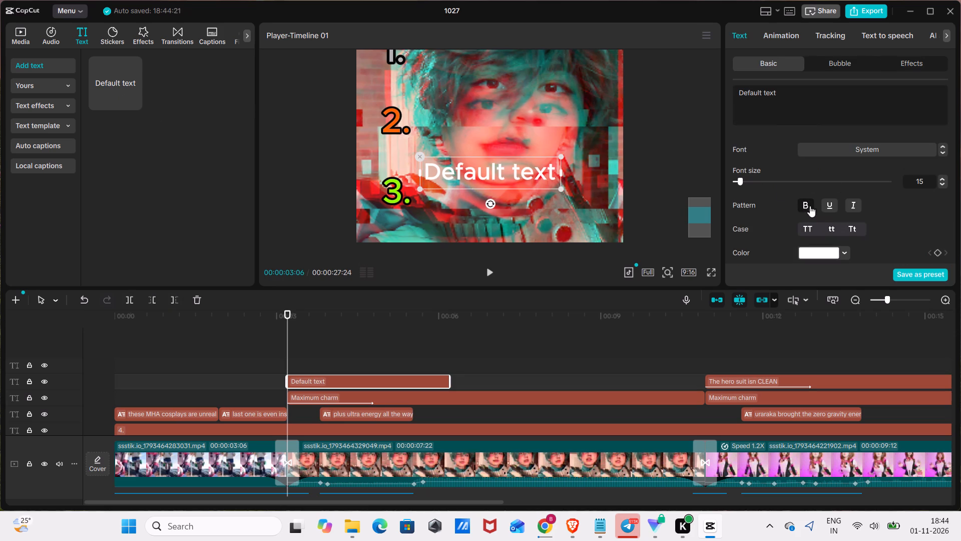
{"action": "scroll", "coordinate": [869, 213], "scroll_direction": "down", "scroll_amount": 1}
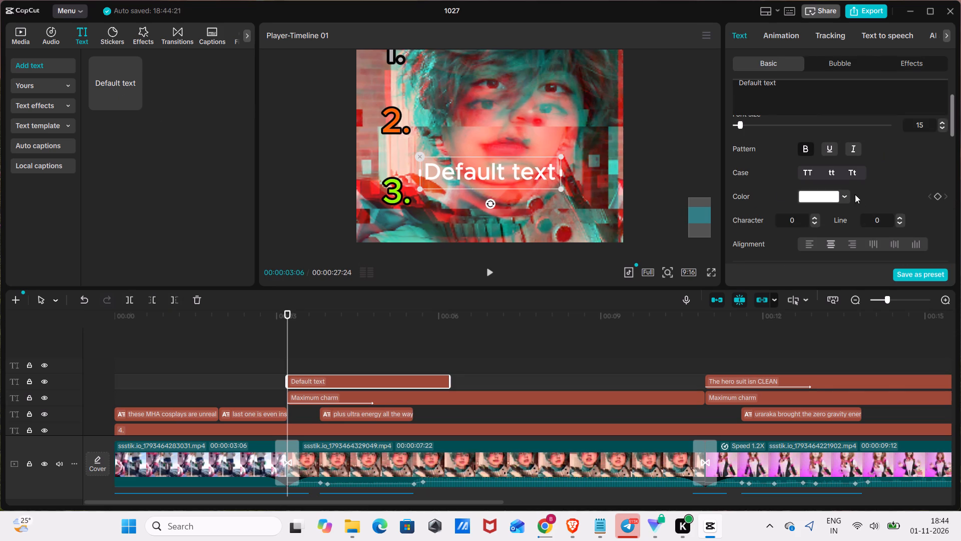
{"action": "left_click", "coordinate": [847, 193]}
{"action": "left_click", "coordinate": [801, 307]}
{"action": "left_click_drag", "start_coordinate": [799, 305], "coordinate": [629, 327]}
{"action": "left_click", "coordinate": [894, 186]}
Enable a black stroke on the red default text and slightly reduce the stroke thickness.
{"action": "scroll", "coordinate": [869, 181], "scroll_direction": "down", "scroll_amount": 6}
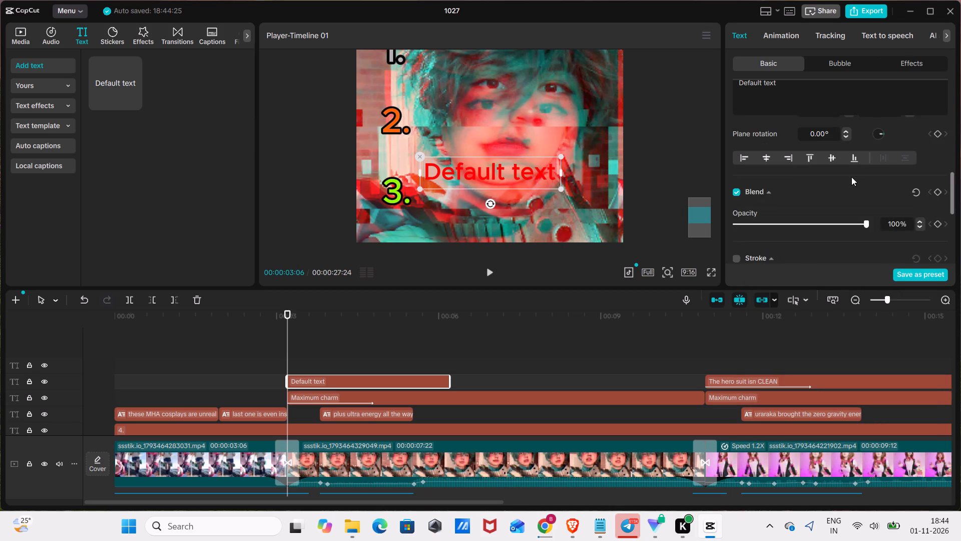
{"action": "scroll", "coordinate": [825, 183], "scroll_direction": "down", "scroll_amount": 2}
{"action": "left_click", "coordinate": [737, 147]}
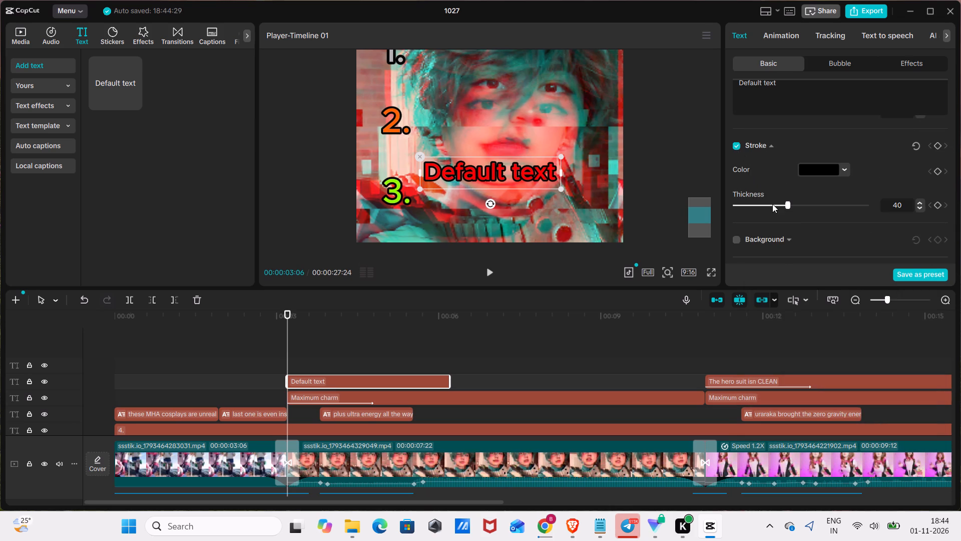
{"action": "left_click", "coordinate": [779, 207]}
{"action": "scroll", "coordinate": [779, 207], "scroll_direction": "up", "scroll_amount": 9}
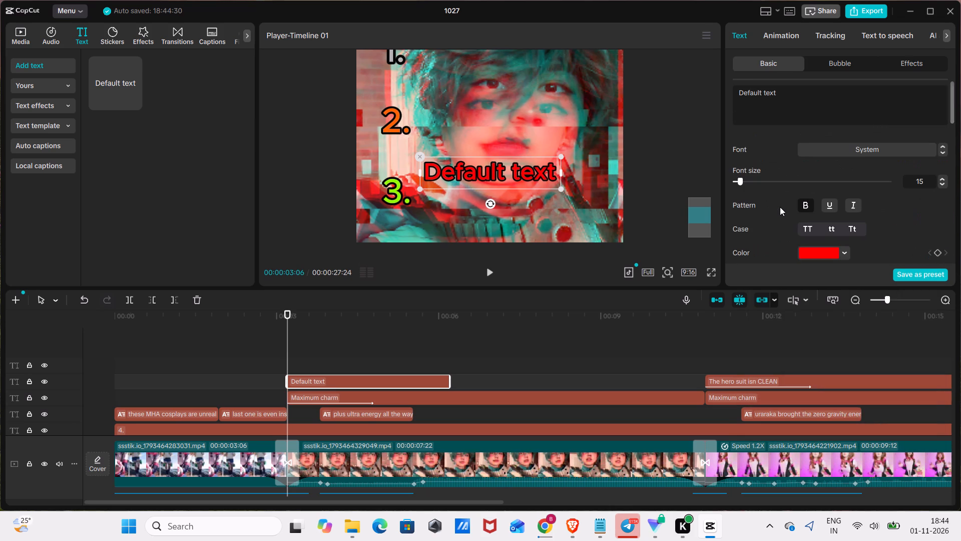
{"action": "scroll", "coordinate": [780, 207], "scroll_direction": "up", "scroll_amount": 5}
{"action": "left_click", "coordinate": [794, 97]}
{"action": "key", "text": "ctrl+a"}
{"action": "key", "text": "BackSpace"}
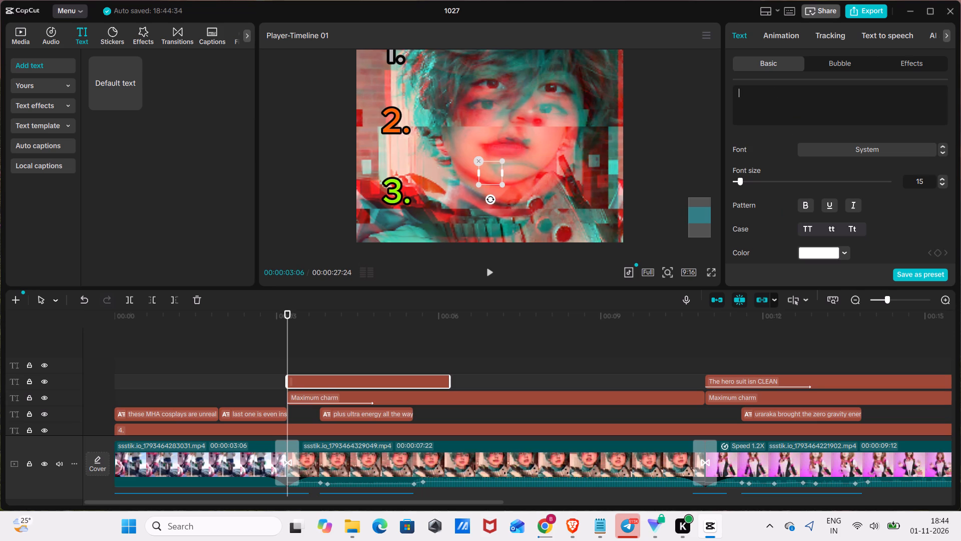
{"action": "key", "text": "shift+at"}
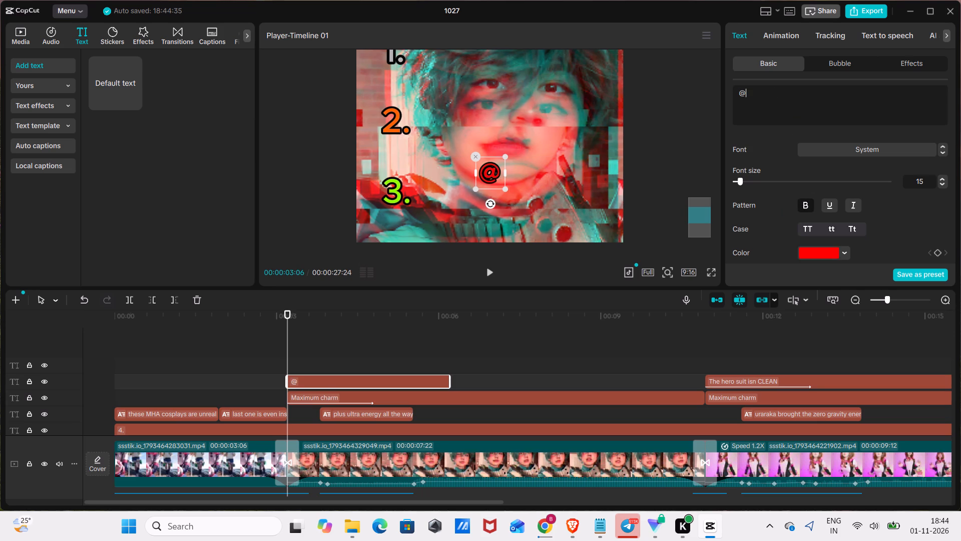
{"action": "type", "text": "dy"}
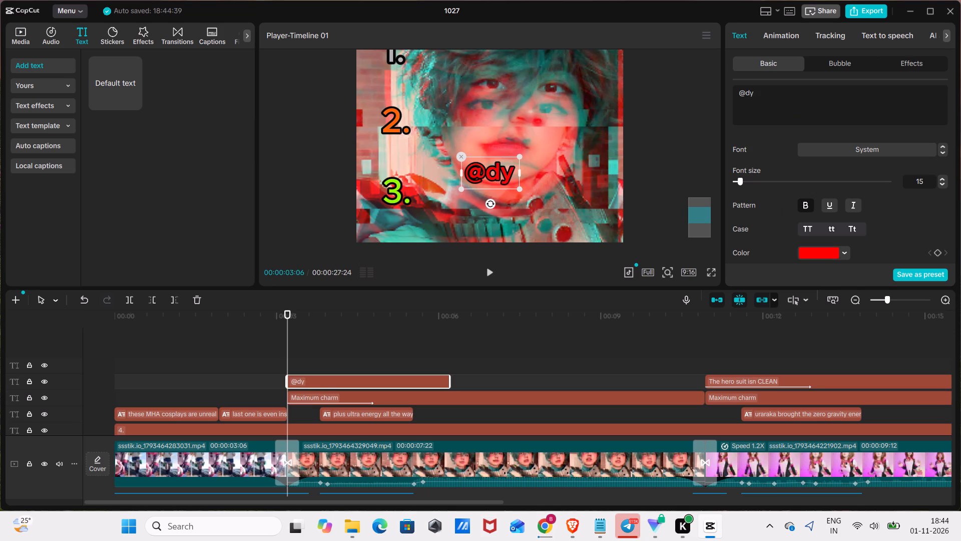
{"action": "type", "text": "na"}
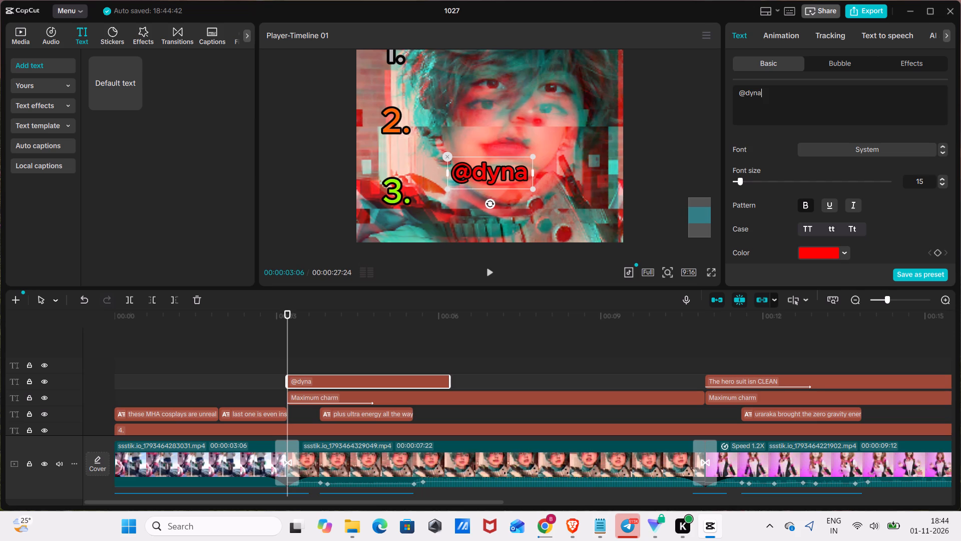
{"action": "type", "text": "mit"}
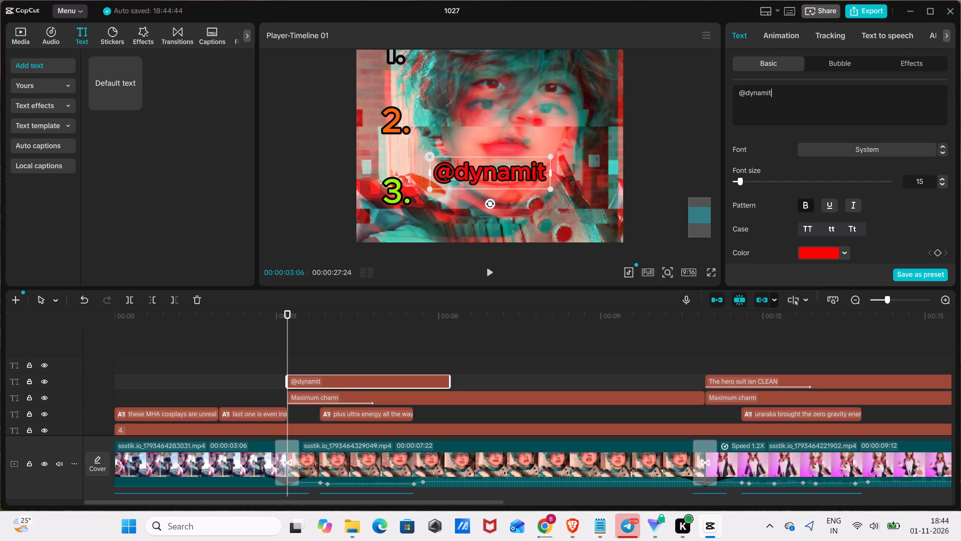
{"action": "type", "text": "ec"}
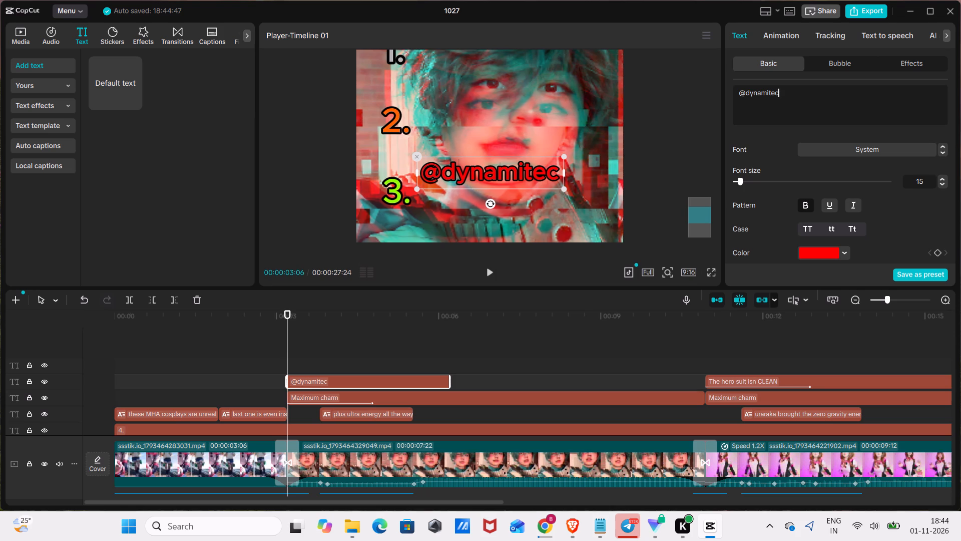
{"action": "type", "text": "os"}
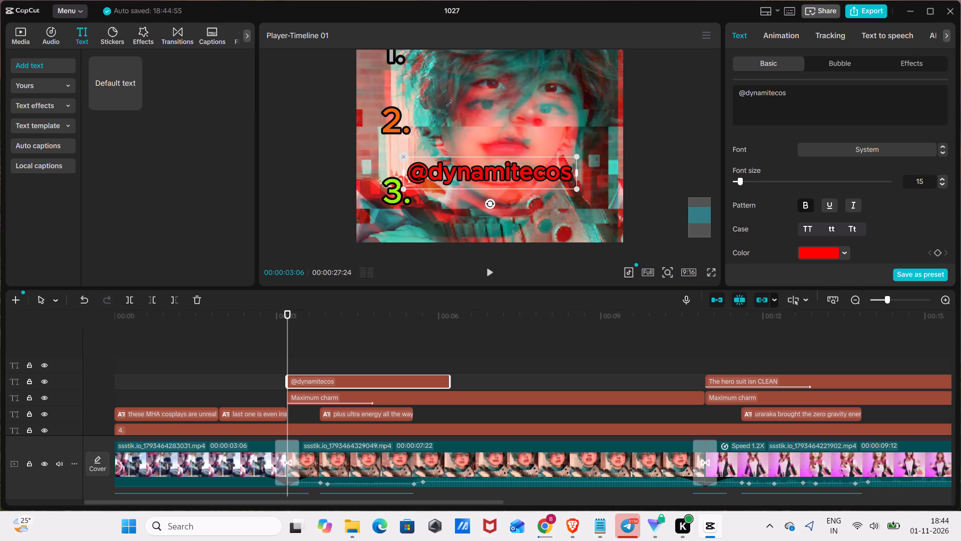
{"action": "type", "text": "pl"}
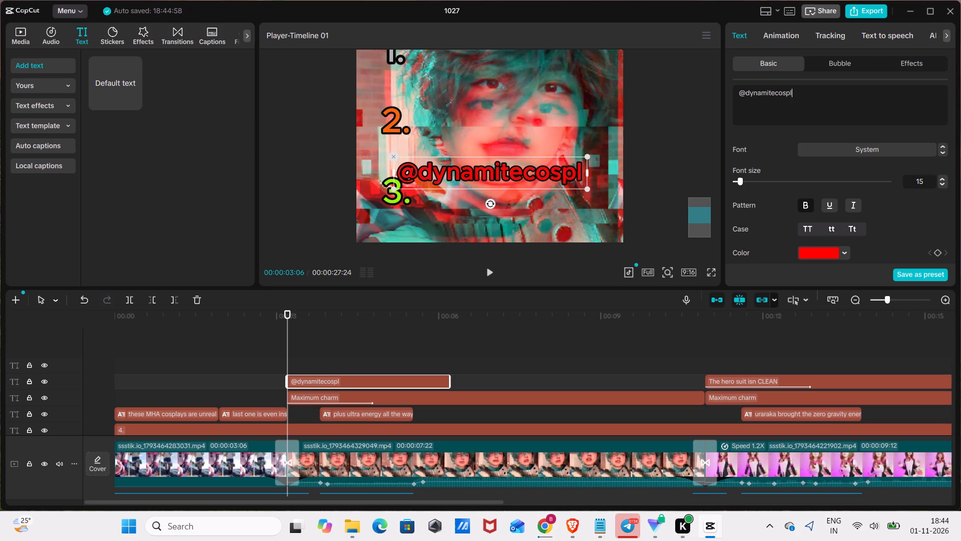
{"action": "type", "text": "ays"}
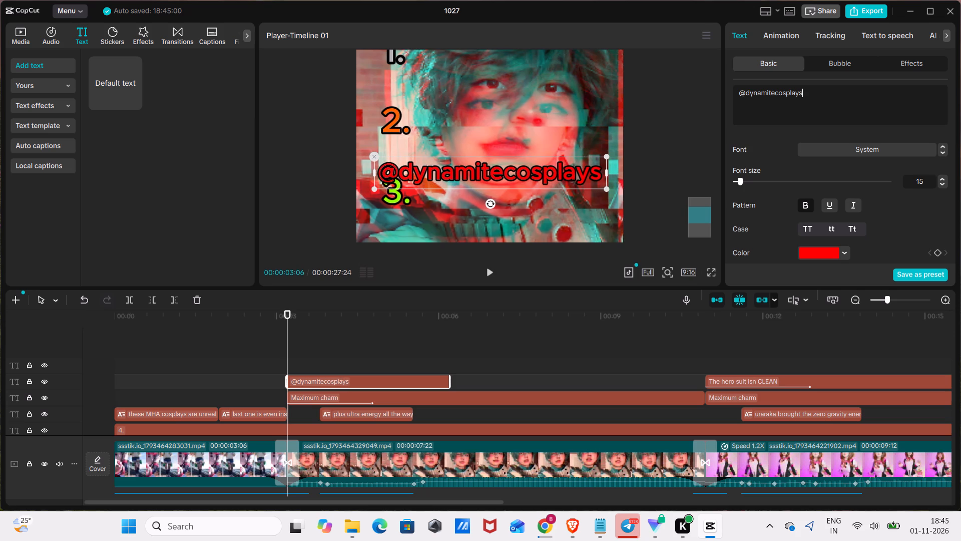
{"action": "triple_click", "coordinate": [944, 182]}
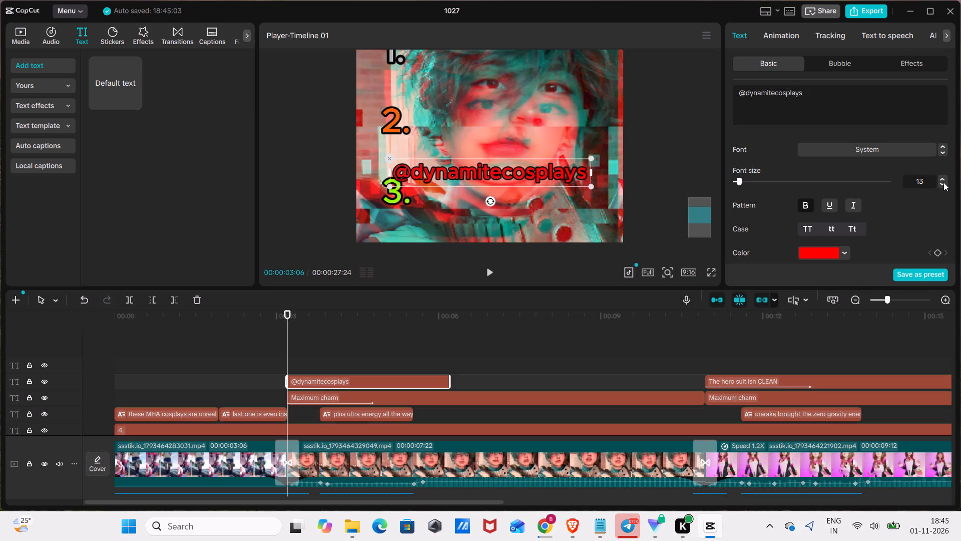
{"action": "double_click", "coordinate": [943, 182]}
{"action": "left_click", "coordinate": [943, 182]}
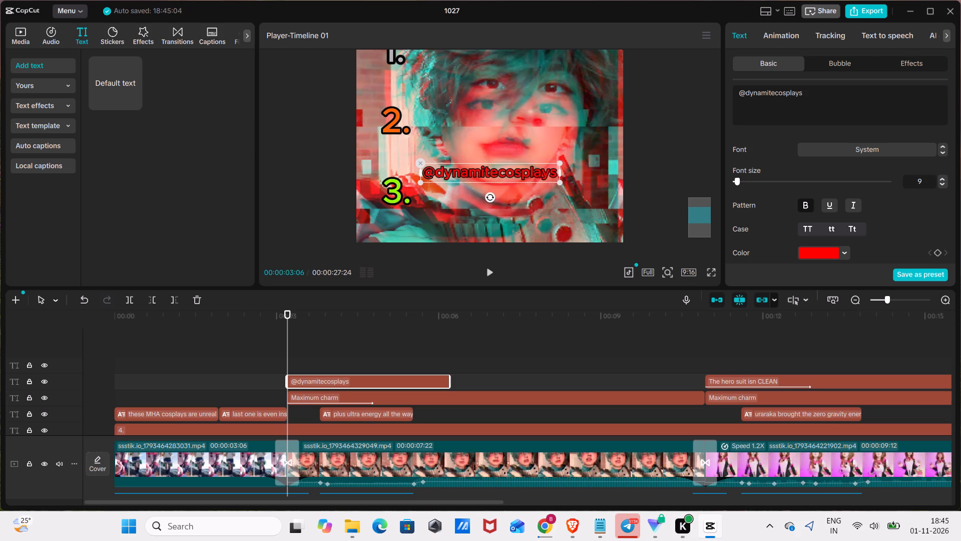
{"action": "left_click", "coordinate": [795, 38]}
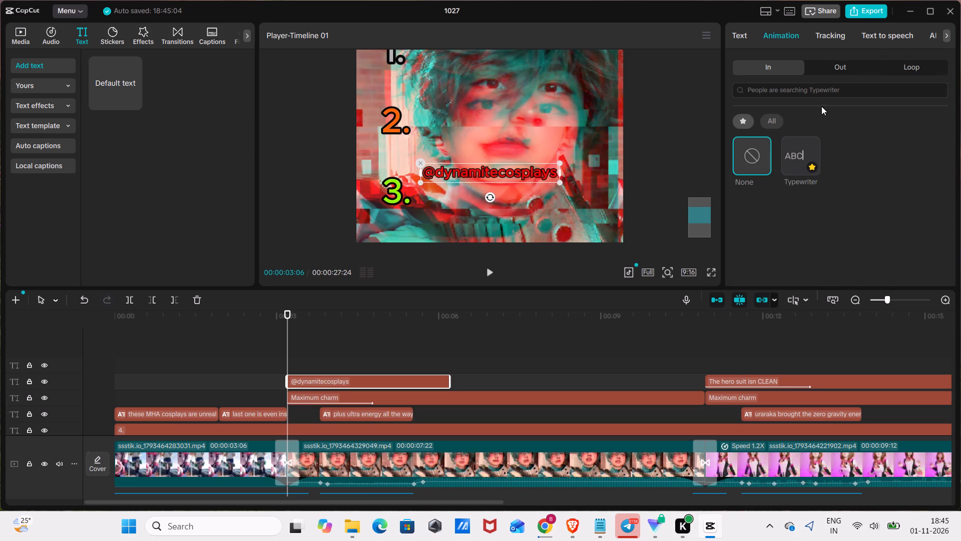
{"action": "left_click", "coordinate": [778, 117]}
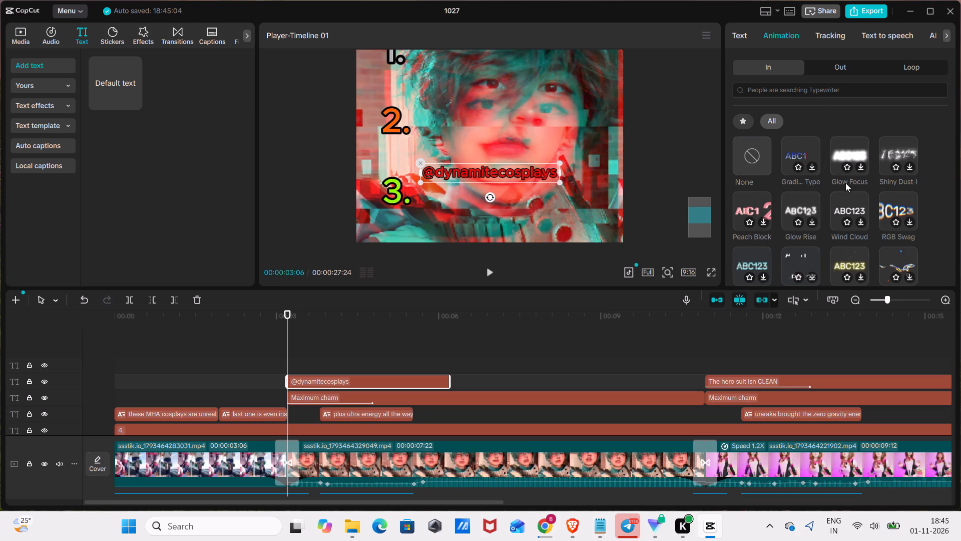
{"action": "left_click", "coordinate": [805, 92]}
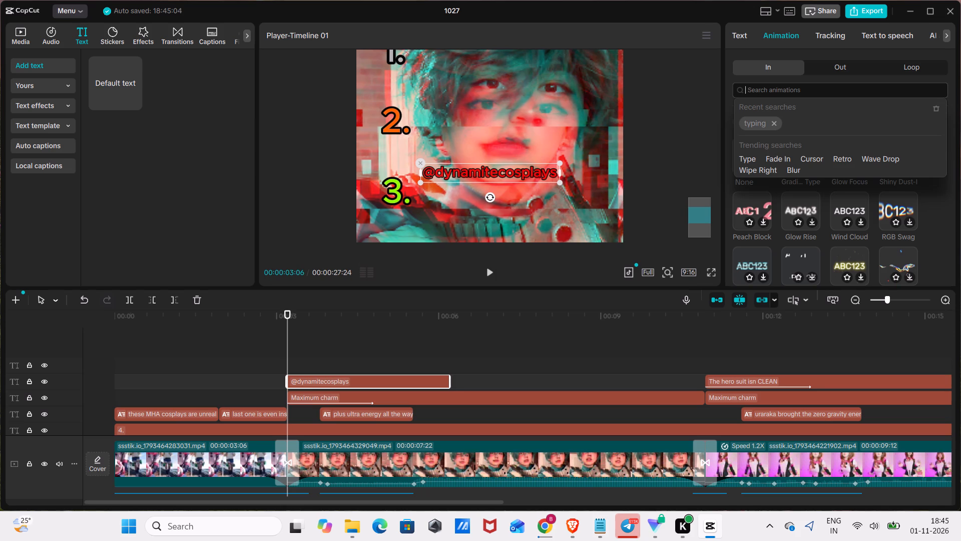
{"action": "type", "text": "sha"}
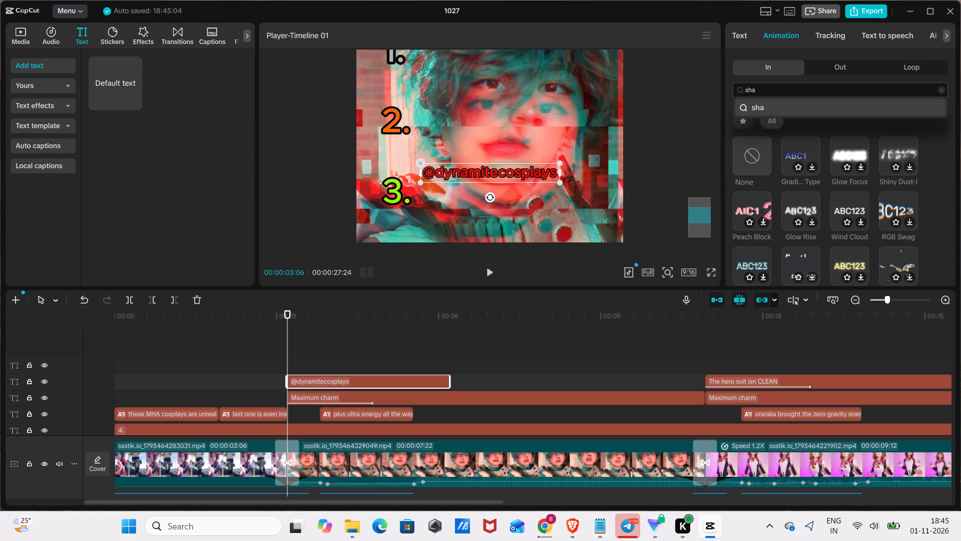
{"action": "type", "text": "ke"}
{"action": "key", "text": "Return"}
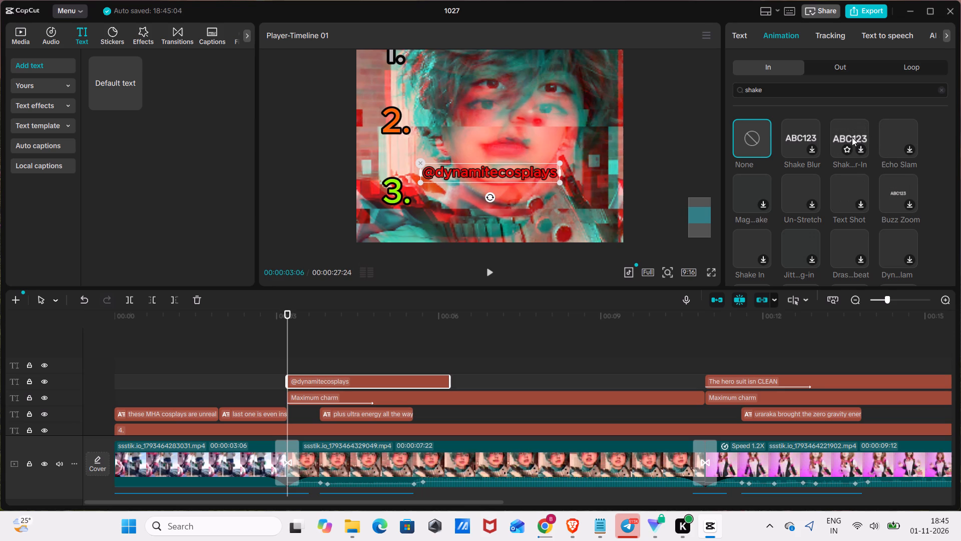
{"action": "scroll", "coordinate": [841, 183], "scroll_direction": "down", "scroll_amount": 2}
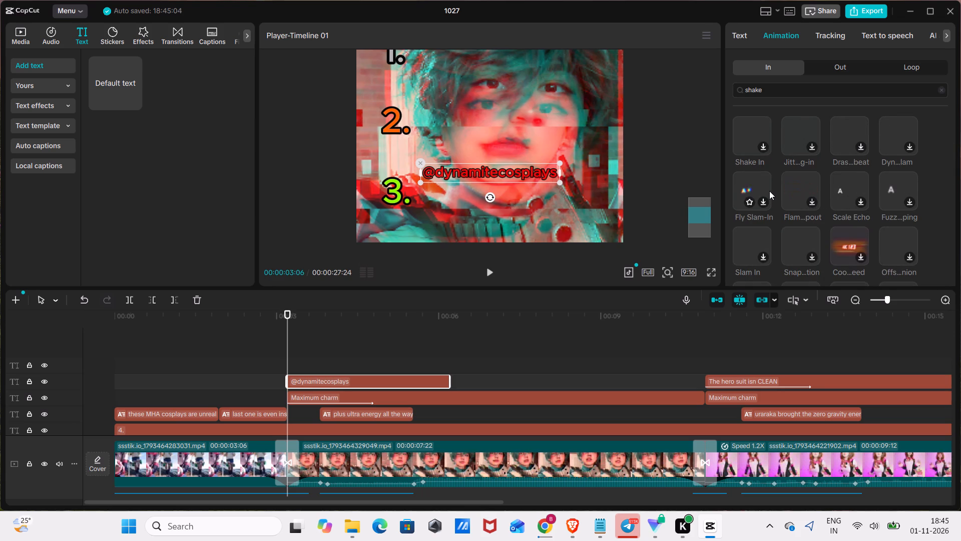
{"action": "left_click", "coordinate": [764, 146]}
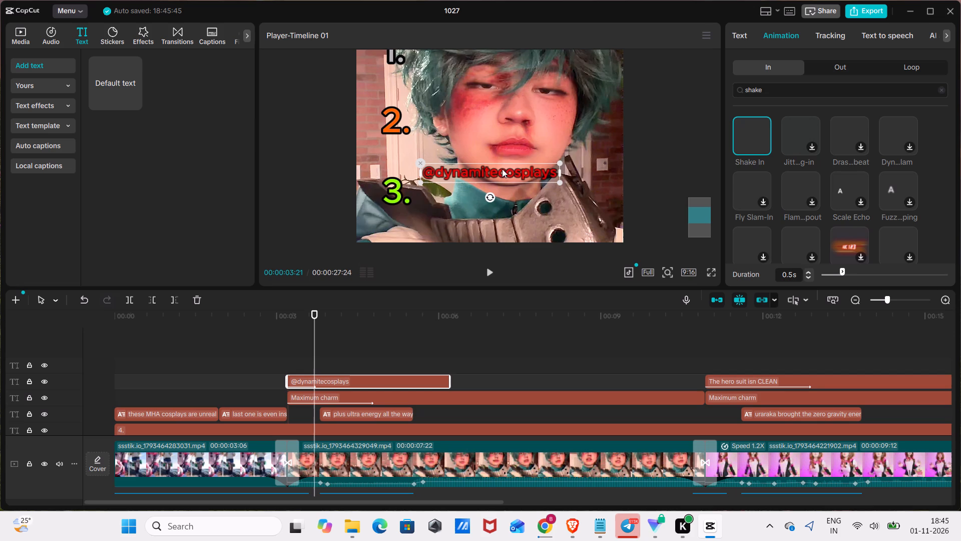
{"action": "scroll", "coordinate": [502, 169], "scroll_direction": "down", "scroll_amount": 7}
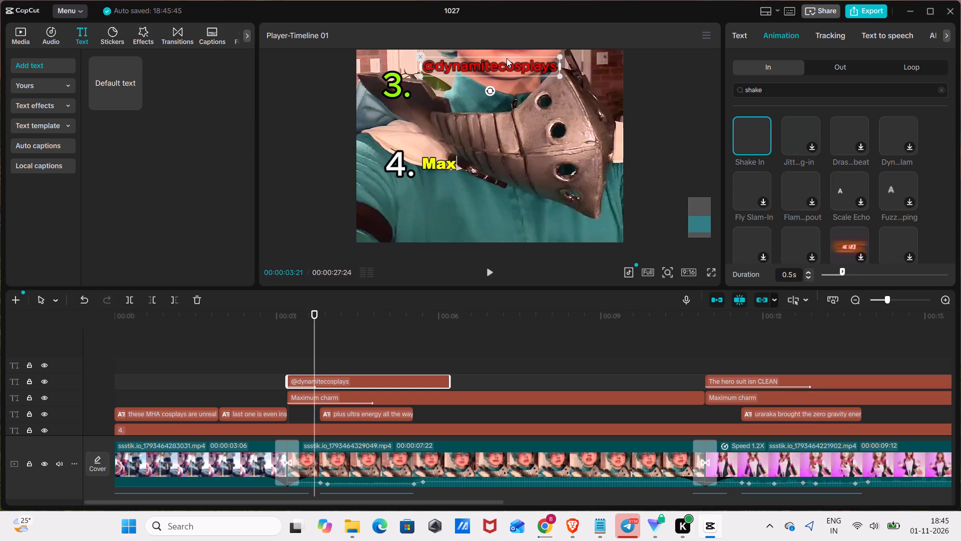
{"action": "left_click_drag", "start_coordinate": [507, 58], "coordinate": [497, 182]}
{"action": "scroll", "coordinate": [497, 182], "scroll_direction": "down", "scroll_amount": 8}
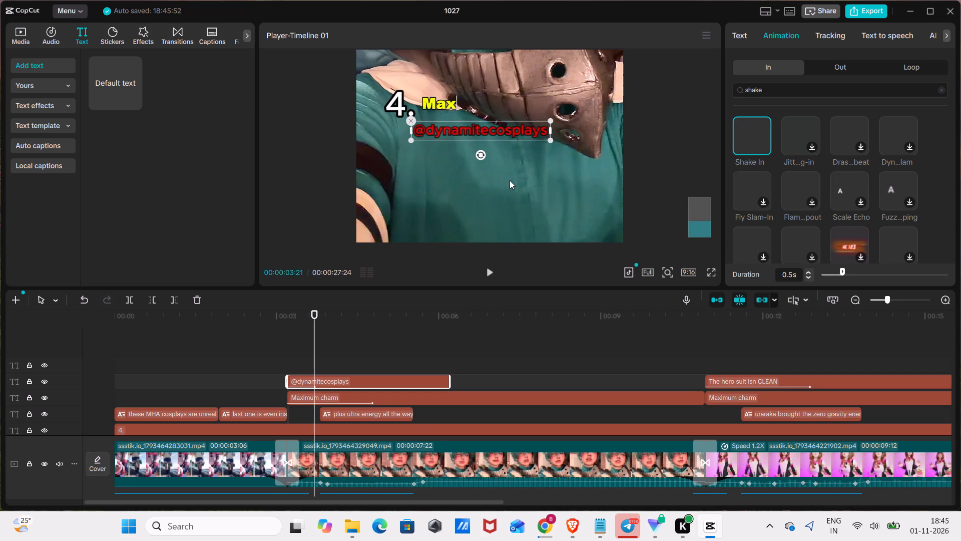
{"action": "scroll", "coordinate": [564, 183], "scroll_direction": "down", "scroll_amount": 4}
{"action": "left_click_drag", "start_coordinate": [496, 129], "coordinate": [500, 143]}
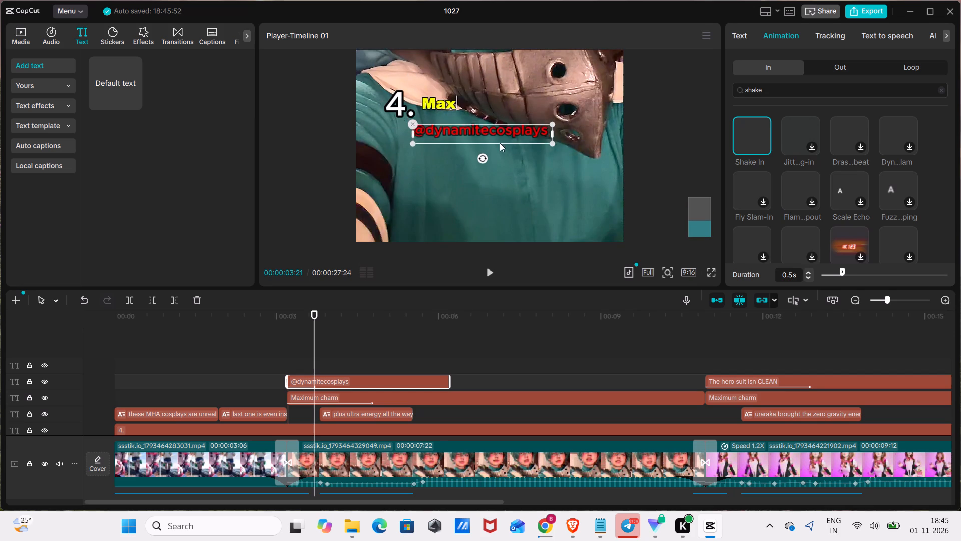
{"action": "left_click_drag", "start_coordinate": [500, 143], "coordinate": [511, 201]}
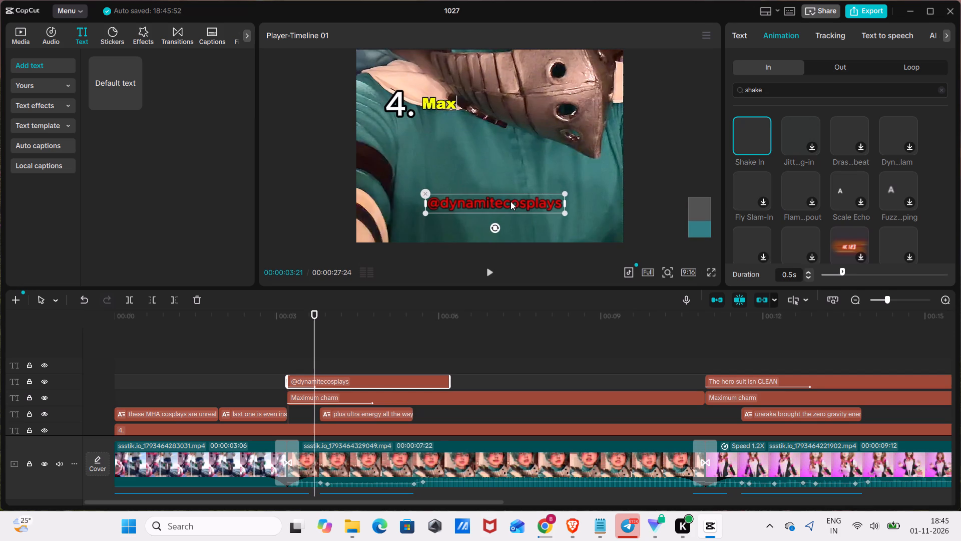
{"action": "left_click_drag", "start_coordinate": [511, 201], "coordinate": [519, 200]}
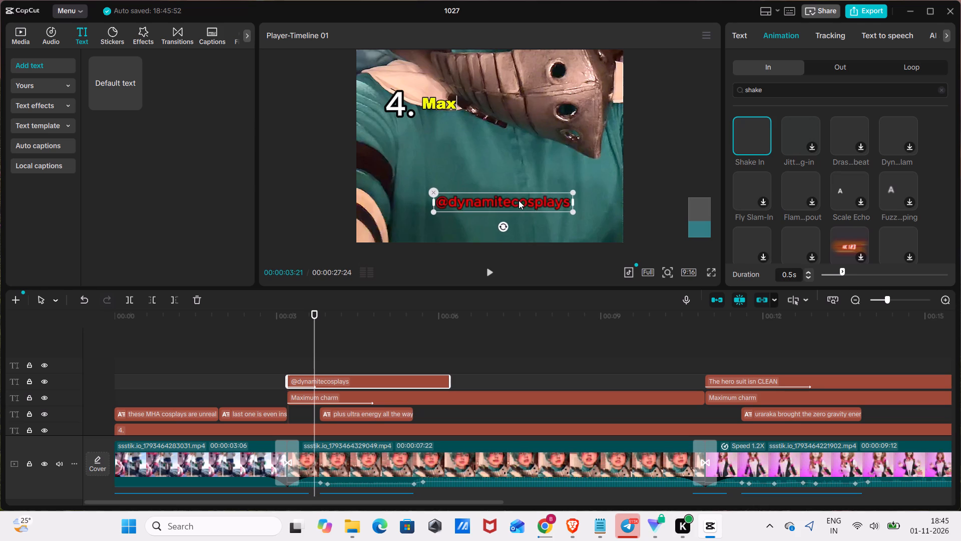
{"action": "left_click_drag", "start_coordinate": [519, 200], "coordinate": [511, 197]}
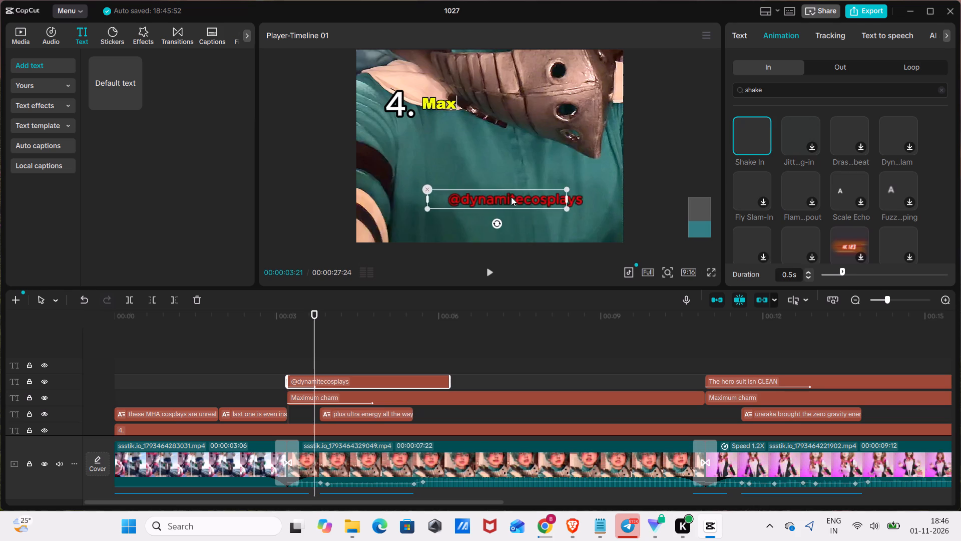
{"action": "left_click_drag", "start_coordinate": [511, 197], "coordinate": [508, 199]}
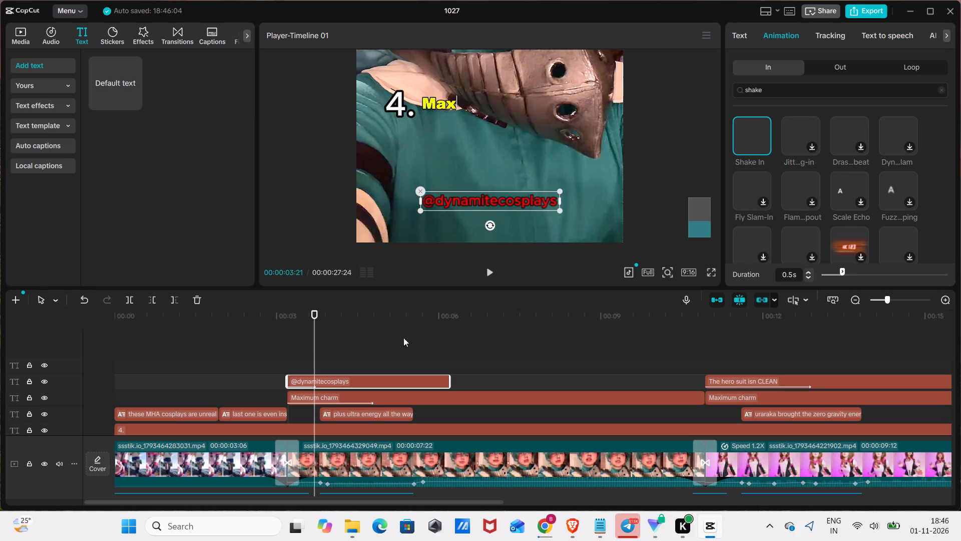
Add a default text at the very start of the timeline and replace its wording with "zyxcos".
{"action": "left_click_drag", "start_coordinate": [318, 317], "coordinate": [206, 340]}
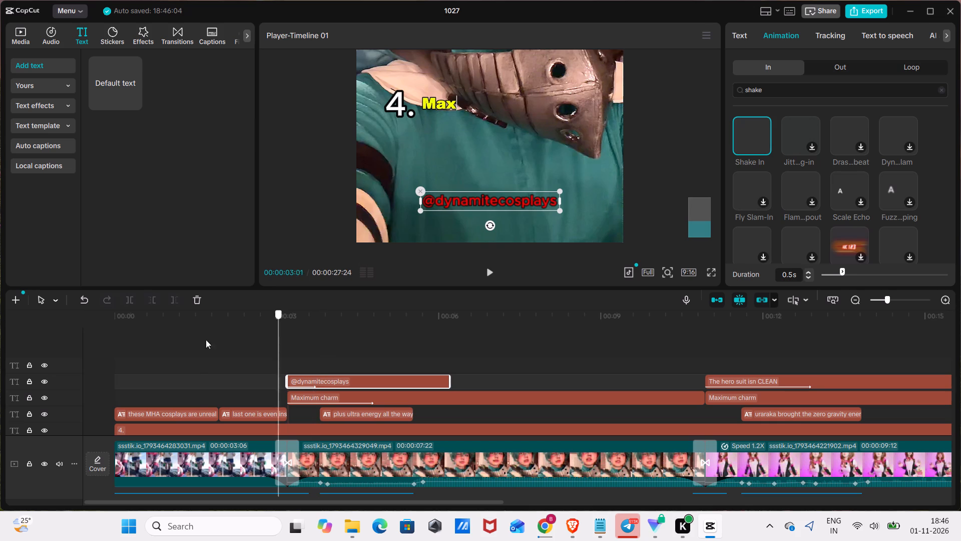
{"action": "left_click_drag", "start_coordinate": [206, 340], "coordinate": [0, 410]}
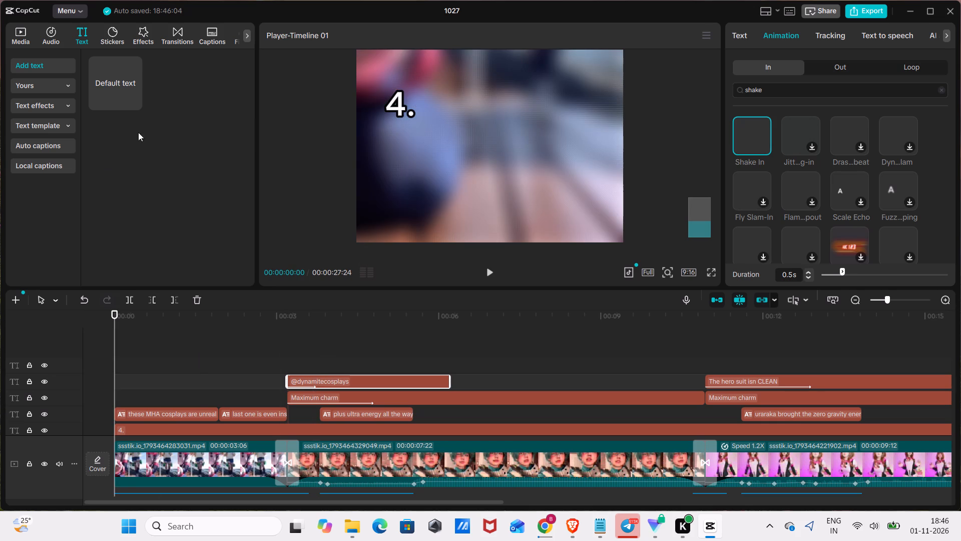
{"action": "left_click", "coordinate": [134, 103]}
{"action": "left_click", "coordinate": [805, 100]}
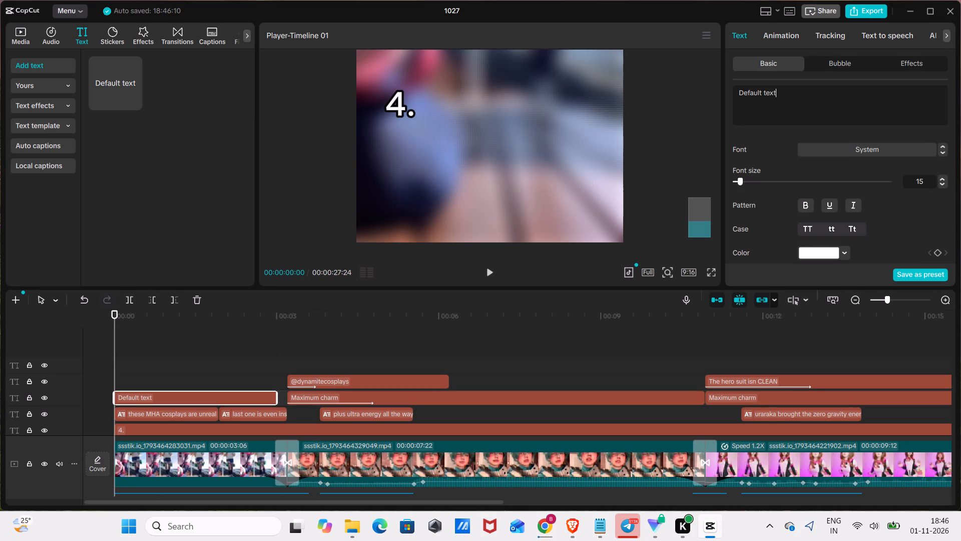
{"action": "key", "text": "BackSpace"}
{"action": "key", "text": "BackSpace"}
{"action": "key", "text": "BackSpace"}
{"action": "key", "text": "BackSpace"}
{"action": "key", "text": "BackSpace"}
{"action": "key", "text": "BackSpace"}
{"action": "key", "text": "BackSpace"}
{"action": "key", "text": "BackSpace"}
{"action": "key", "text": "BackSpace"}
{"action": "key", "text": "BackSpace"}
{"action": "key", "text": "BackSpace"}
{"action": "key", "text": "BackSpace"}
{"action": "key", "text": "BackSpace"}
{"action": "key", "text": "BackSpace"}
{"action": "key", "text": "BackSpace"}
{"action": "key", "text": "BackSpace"}
{"action": "key", "text": "BackSpace"}
{"action": "key", "text": "BackSpace"}
{"action": "key", "text": "BackSpace"}
{"action": "key", "text": "BackSpace"}
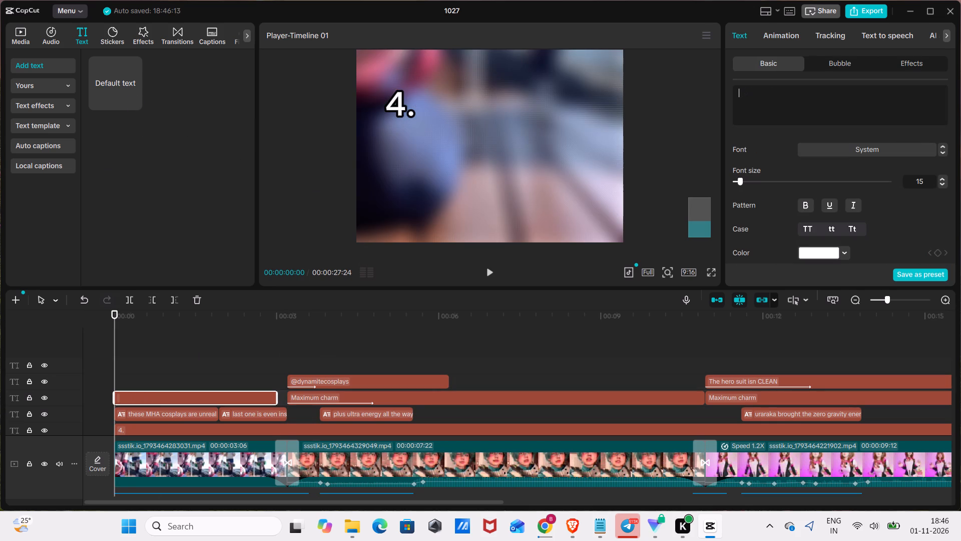
{"action": "key", "text": "z"}
{"action": "type", "text": "yxcoss"}
{"action": "key", "text": "BackSpace"}
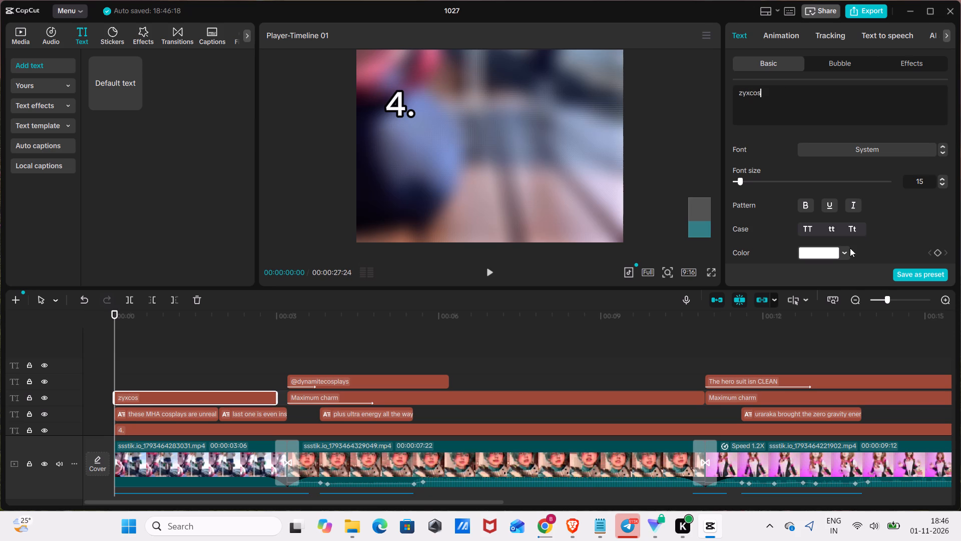
Enable a black stroke on the "zyxcos" text and colour its letters grey (808080).
{"action": "scroll", "coordinate": [849, 232], "scroll_direction": "down", "scroll_amount": 7}
{"action": "scroll", "coordinate": [791, 227], "scroll_direction": "down", "scroll_amount": 2}
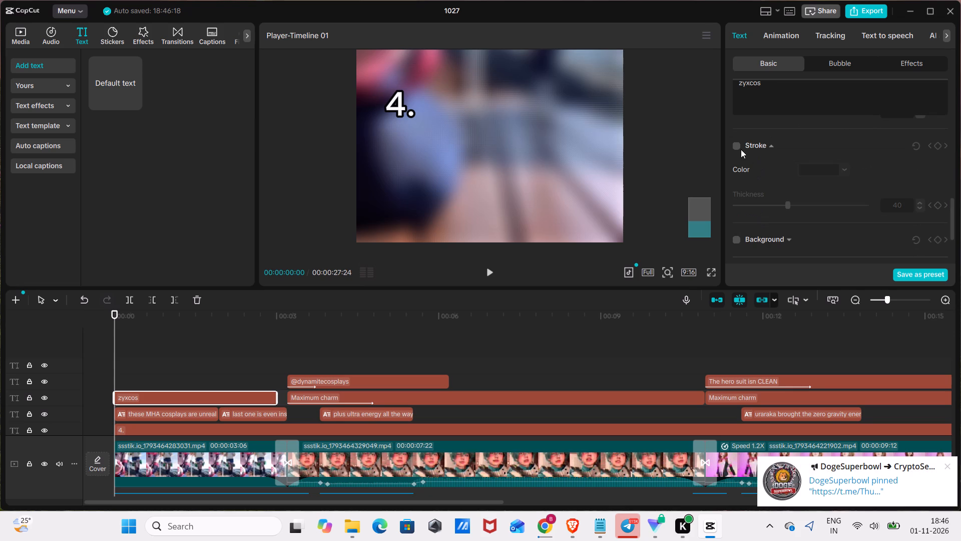
{"action": "left_click", "coordinate": [739, 149]}
{"action": "scroll", "coordinate": [794, 184], "scroll_direction": "up", "scroll_amount": 9}
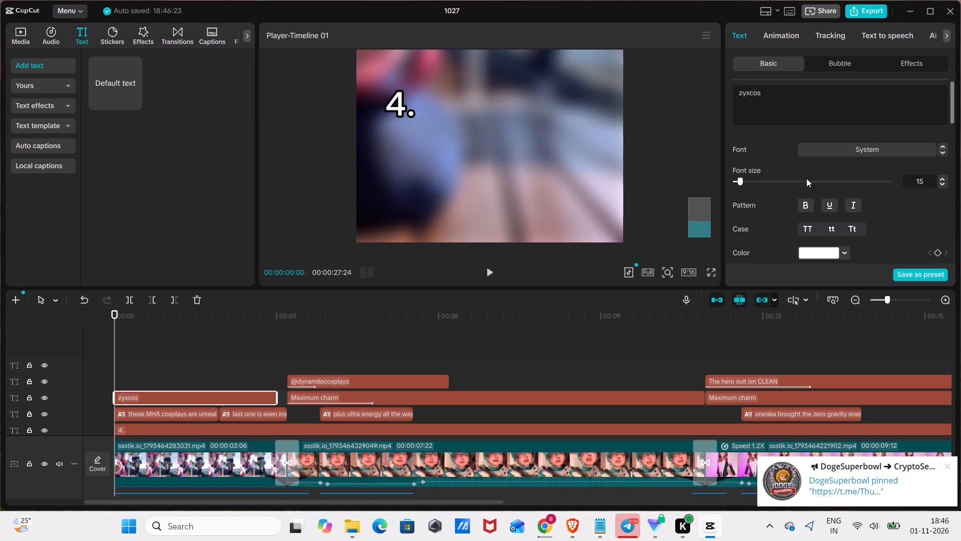
{"action": "left_click", "coordinate": [844, 253]}
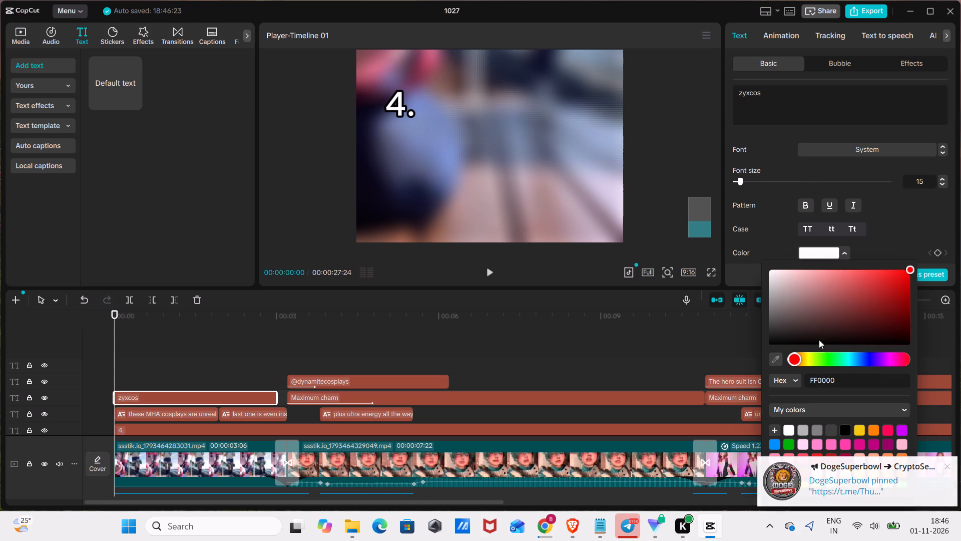
{"action": "left_click", "coordinate": [808, 431]}
{"action": "scroll", "coordinate": [536, 179], "scroll_direction": "up", "scroll_amount": 3}
{"action": "left_click", "coordinate": [816, 431]}
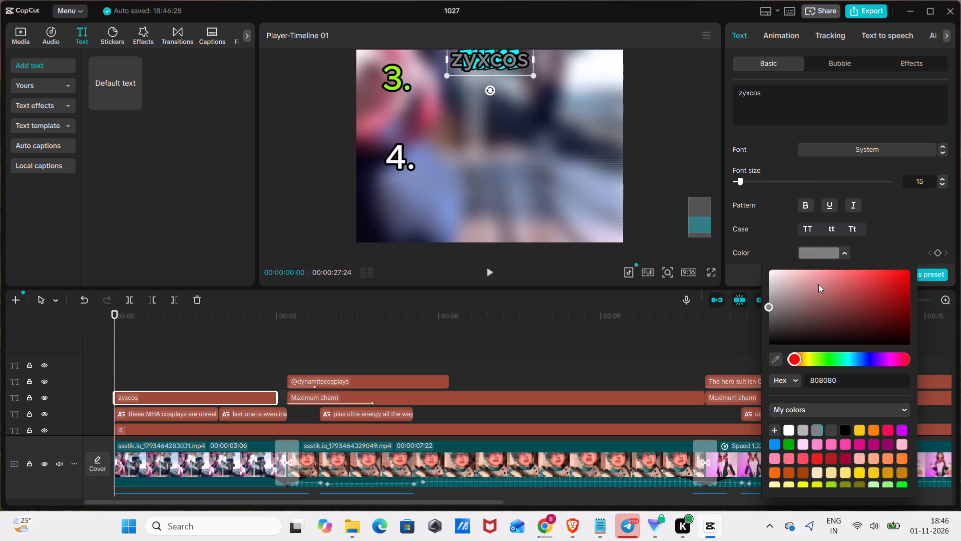
Change the font of the "zyxcos" text to Rubik-Bold.
{"action": "scroll", "coordinate": [806, 146], "scroll_direction": "up", "scroll_amount": 4}
{"action": "left_click", "coordinate": [897, 150]}
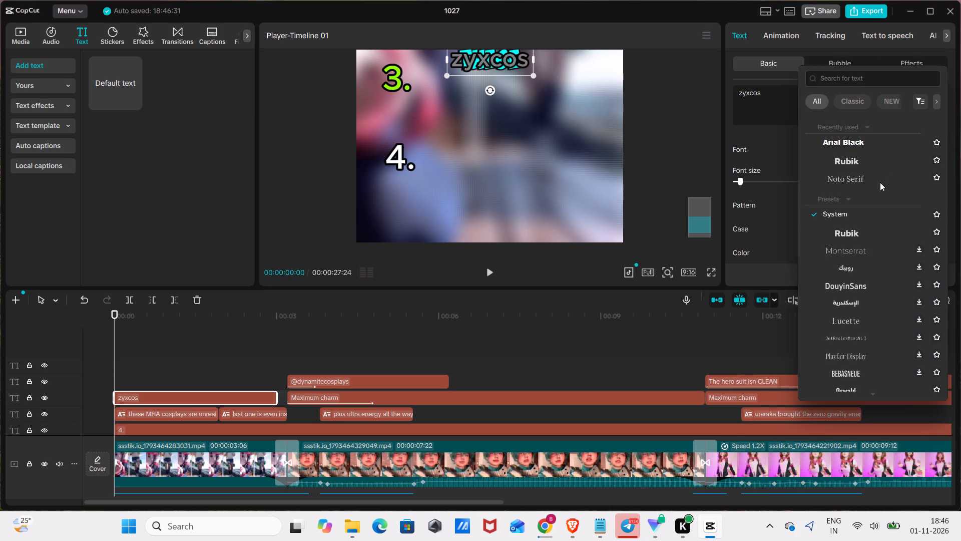
{"action": "left_click", "coordinate": [876, 154]}
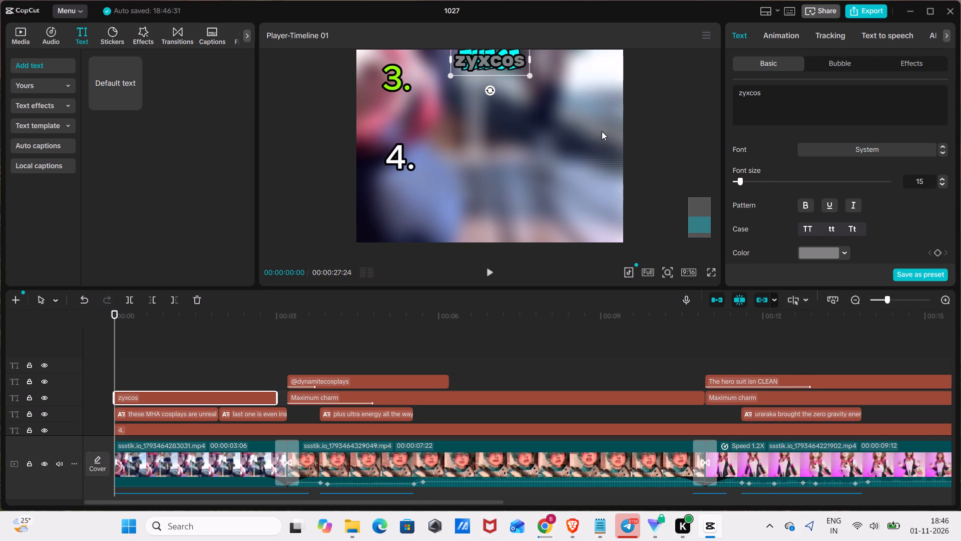
{"action": "left_click_drag", "start_coordinate": [503, 62], "coordinate": [502, 141]}
{"action": "scroll", "coordinate": [502, 141], "scroll_direction": "down", "scroll_amount": 4}
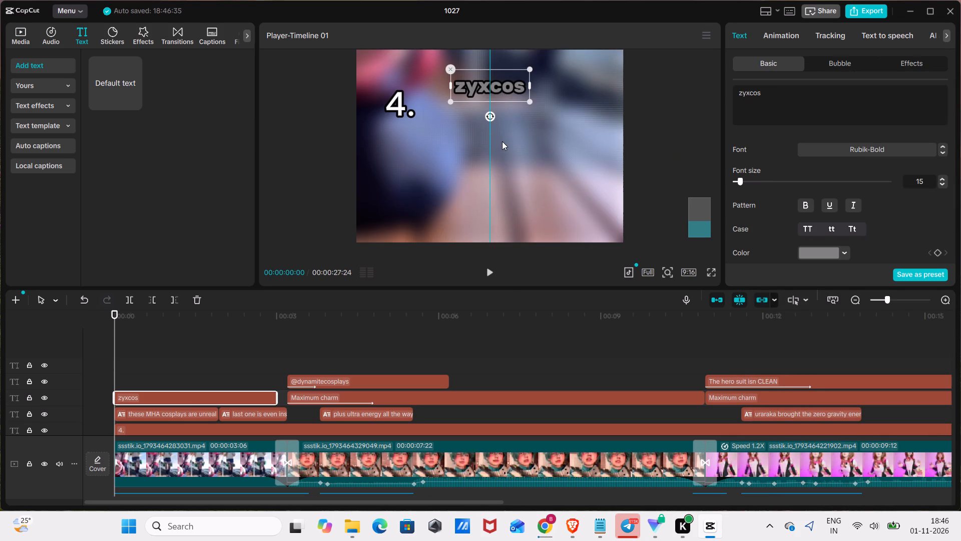
{"action": "left_click_drag", "start_coordinate": [502, 141], "coordinate": [511, 192]}
{"action": "scroll", "coordinate": [502, 141], "scroll_direction": "down", "scroll_amount": 2}
{"action": "scroll", "coordinate": [512, 193], "scroll_direction": "down", "scroll_amount": 2}
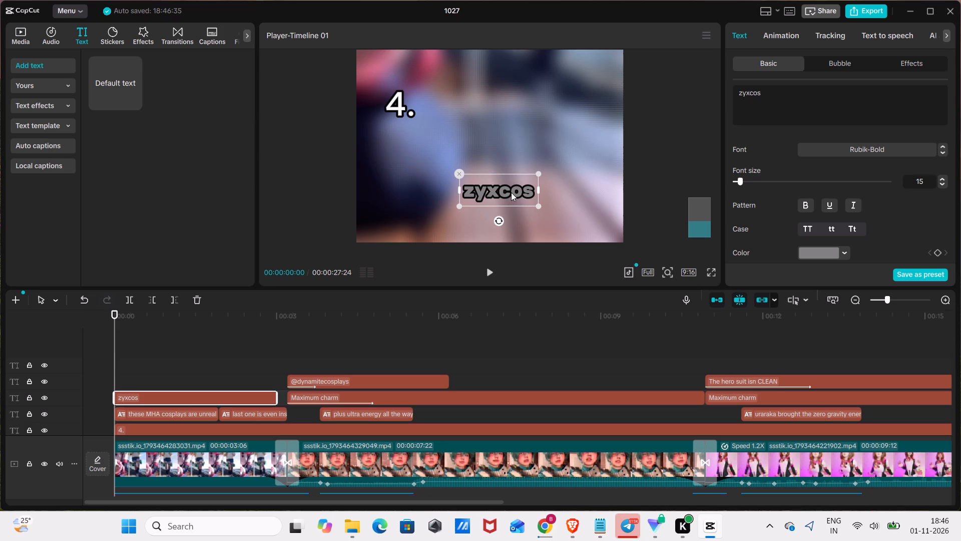
{"action": "left_click_drag", "start_coordinate": [511, 192], "coordinate": [500, 191]}
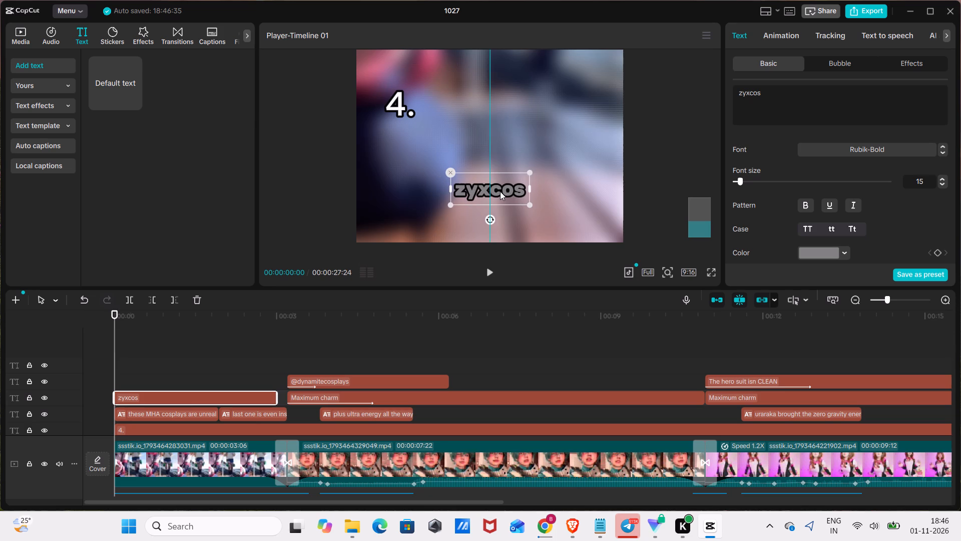
{"action": "left_click_drag", "start_coordinate": [500, 191], "coordinate": [501, 191]}
{"action": "left_click_drag", "start_coordinate": [486, 186], "coordinate": [486, 185]}
{"action": "left_click_drag", "start_coordinate": [486, 185], "coordinate": [488, 172]}
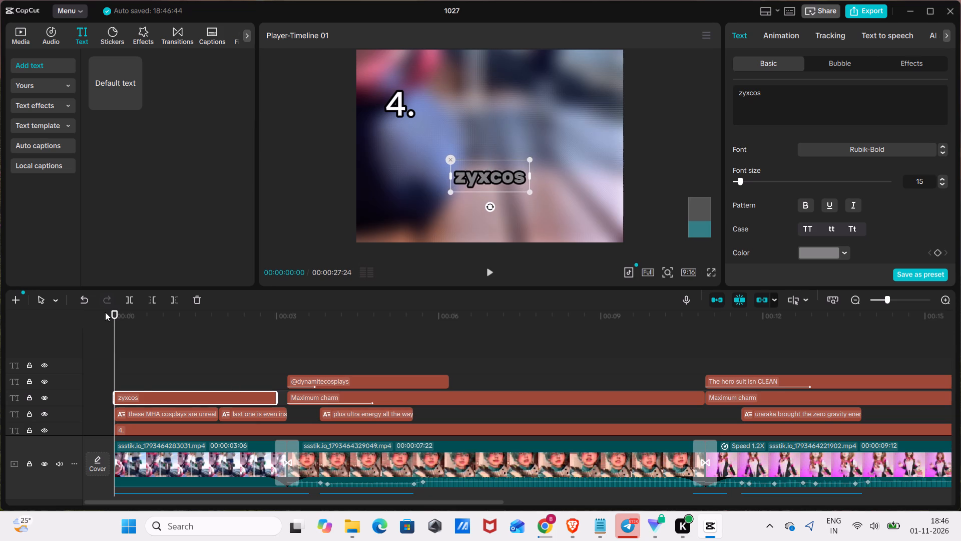
Move the "zyxcos" text to its own track above the other texts and extend it to the end of the video.
{"action": "left_click_drag", "start_coordinate": [205, 404], "coordinate": [209, 367]}
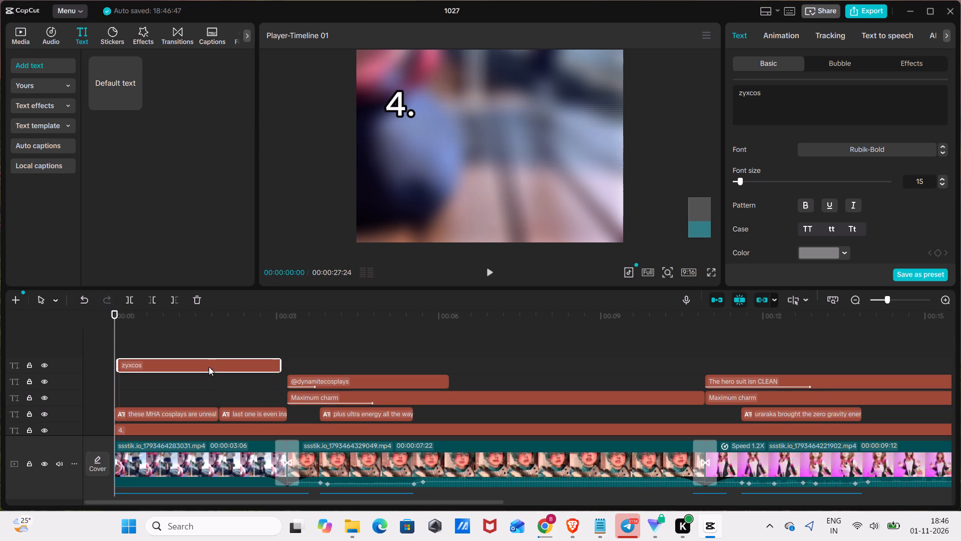
{"action": "left_click_drag", "start_coordinate": [280, 360], "coordinate": [456, 360]}
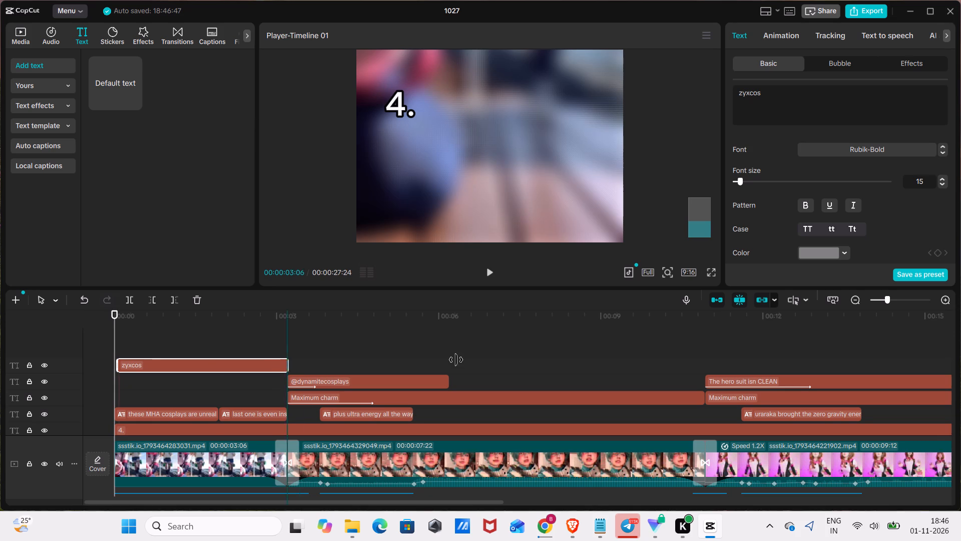
{"action": "left_click_drag", "start_coordinate": [456, 360], "coordinate": [929, 402]}
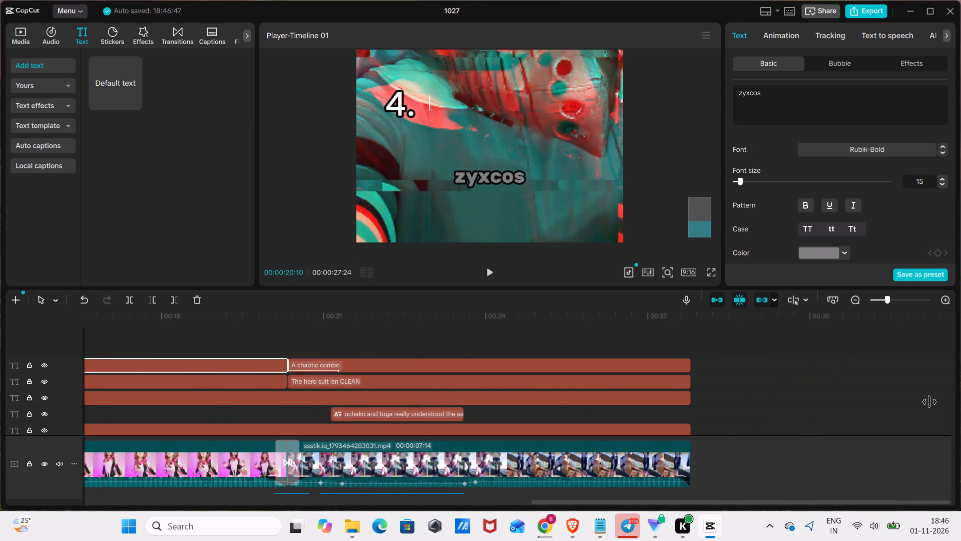
{"action": "left_click_drag", "start_coordinate": [929, 402], "coordinate": [703, 403]}
{"action": "left_click_drag", "start_coordinate": [195, 364], "coordinate": [195, 363]}
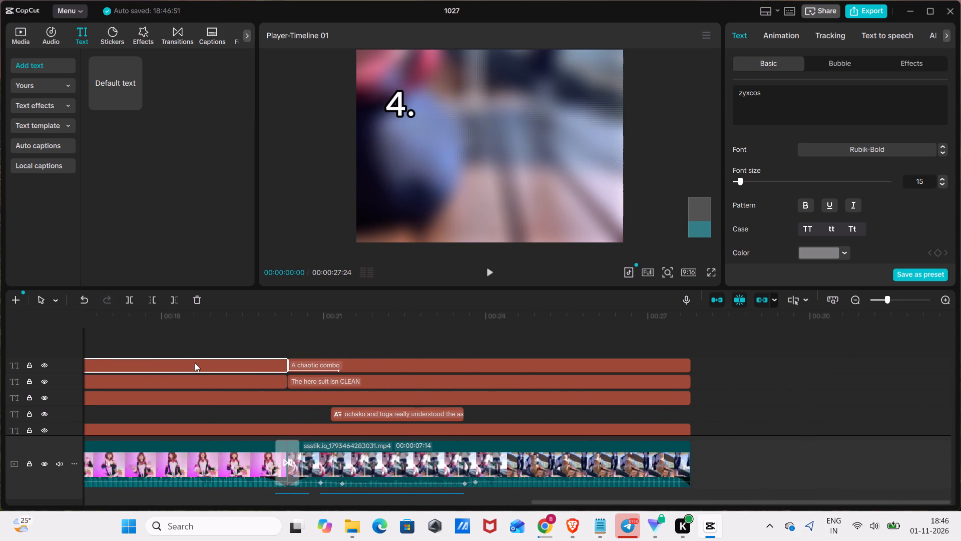
{"action": "left_click_drag", "start_coordinate": [195, 363], "coordinate": [197, 347]}
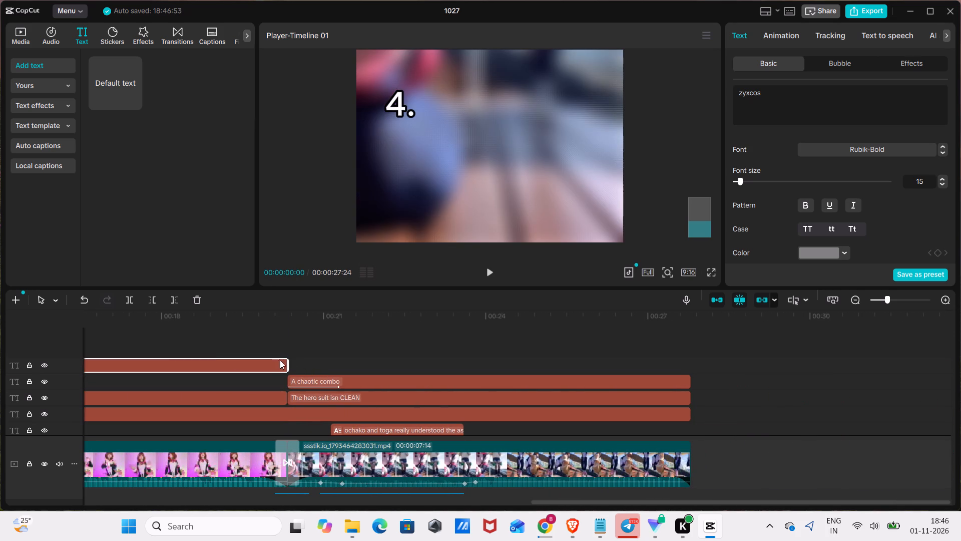
{"action": "left_click_drag", "start_coordinate": [290, 363], "coordinate": [686, 403]}
{"action": "left_click", "coordinate": [675, 354]}
{"action": "left_click_drag", "start_coordinate": [669, 338], "coordinate": [0, 425]}
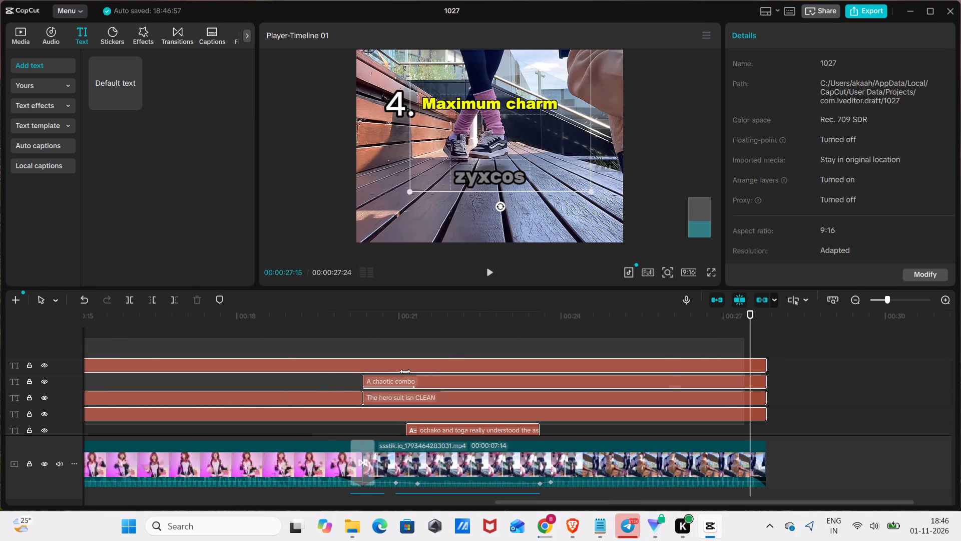
{"action": "left_click_drag", "start_coordinate": [751, 328], "coordinate": [0, 474]}
{"action": "left_click", "coordinate": [332, 323]}
{"action": "left_click_drag", "start_coordinate": [332, 322], "coordinate": [282, 332]}
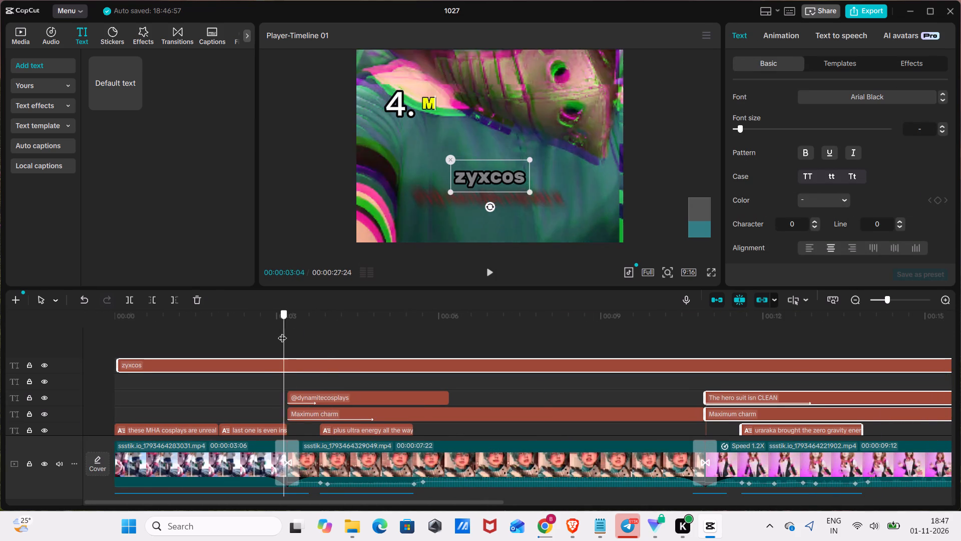
{"action": "left_click_drag", "start_coordinate": [282, 332], "coordinate": [290, 333]}
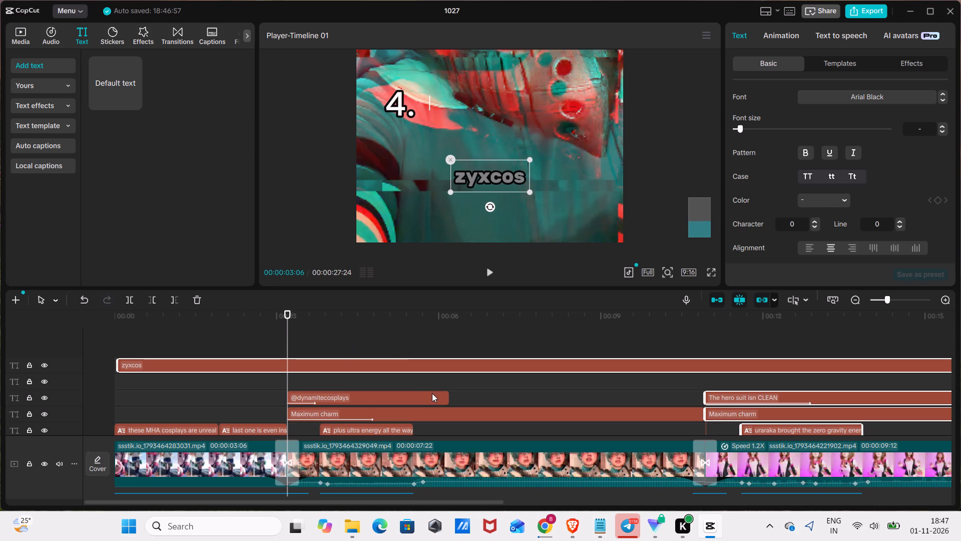
{"action": "left_click", "coordinate": [433, 393]}
{"action": "left_click_drag", "start_coordinate": [451, 396], "coordinate": [653, 395]}
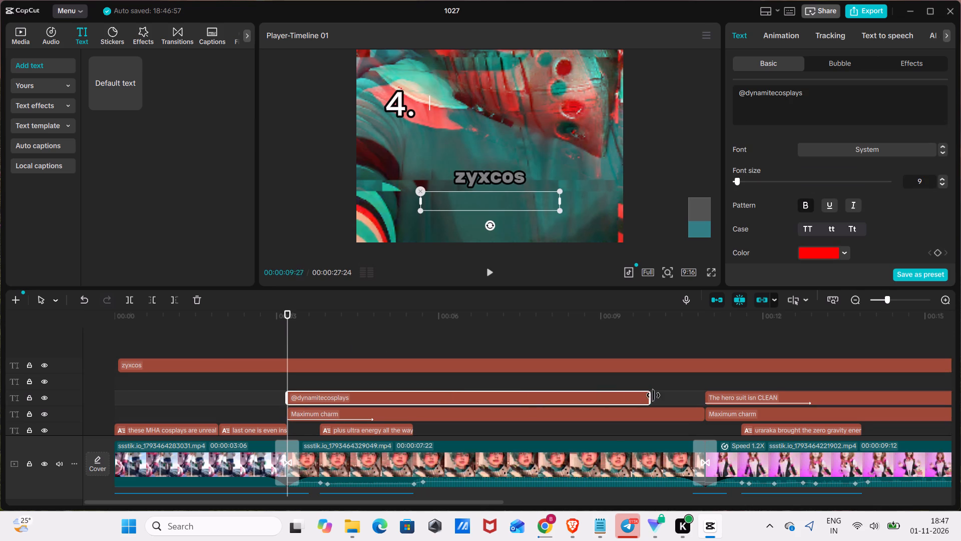
{"action": "left_click_drag", "start_coordinate": [653, 395], "coordinate": [691, 392]}
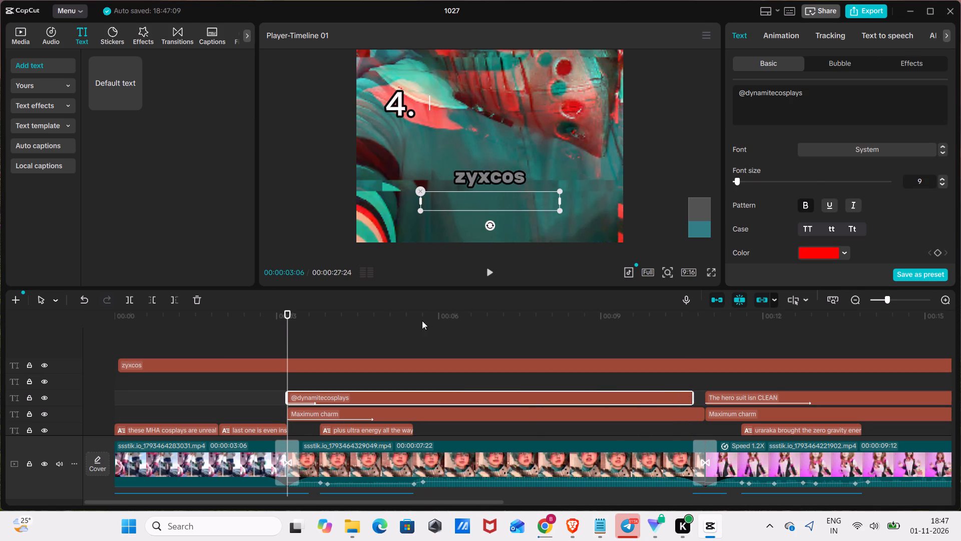
{"action": "left_click", "coordinate": [427, 342]}
{"action": "left_click_drag", "start_coordinate": [428, 342], "coordinate": [446, 352]}
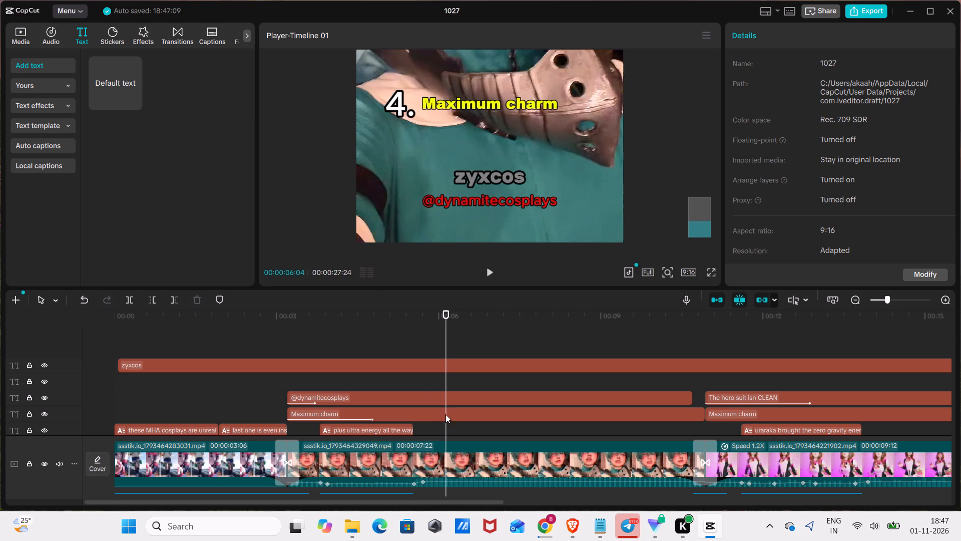
{"action": "left_click", "coordinate": [458, 399]}
{"action": "key", "text": "ctrl+c"}
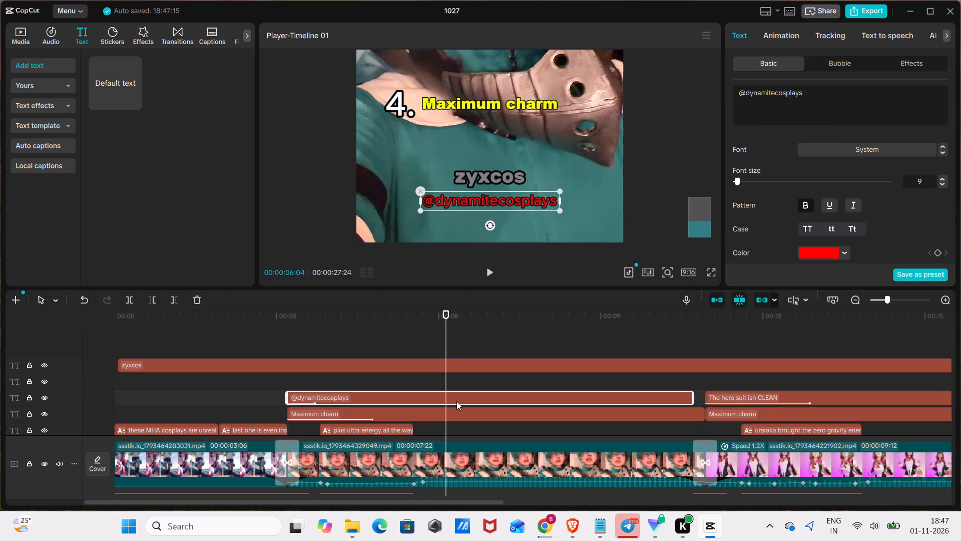
{"action": "left_click_drag", "start_coordinate": [447, 314], "coordinate": [736, 395]}
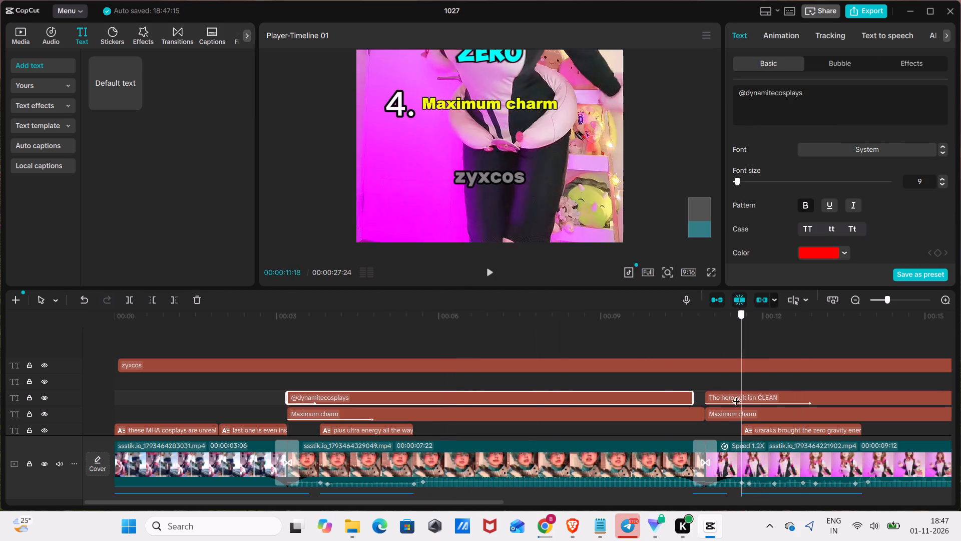
{"action": "left_click_drag", "start_coordinate": [736, 395], "coordinate": [717, 409]}
{"action": "key", "text": "ctrl+v"}
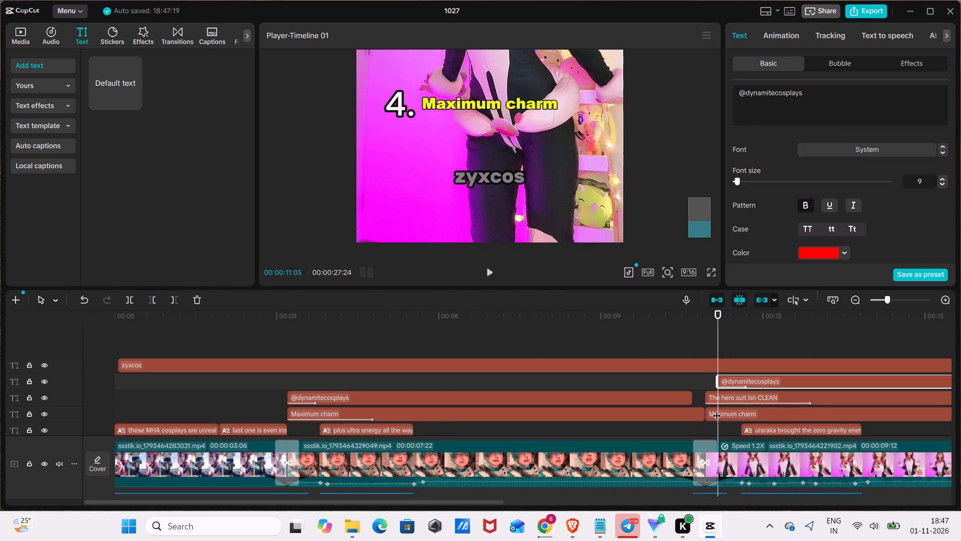
{"action": "left_click_drag", "start_coordinate": [721, 325], "coordinate": [906, 354]}
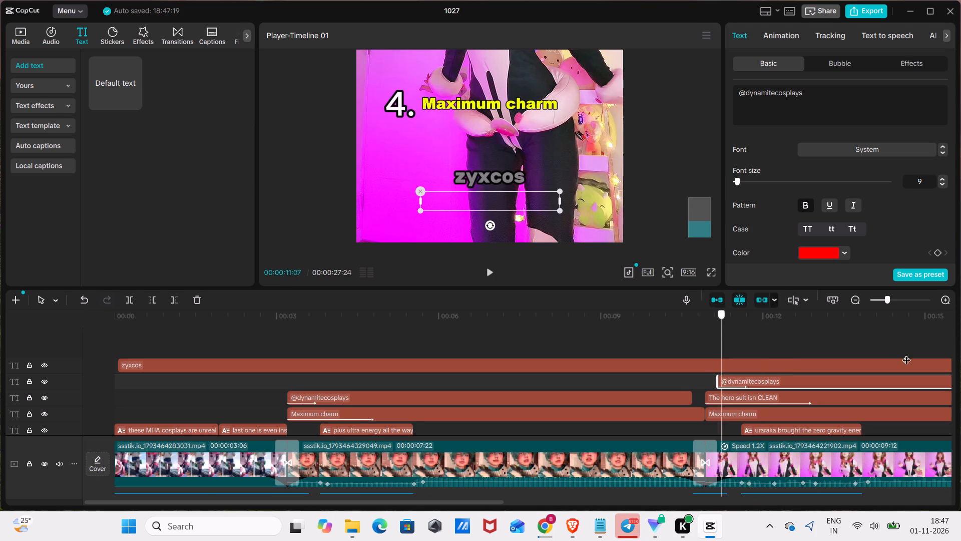
{"action": "left_click_drag", "start_coordinate": [906, 354], "coordinate": [957, 398]}
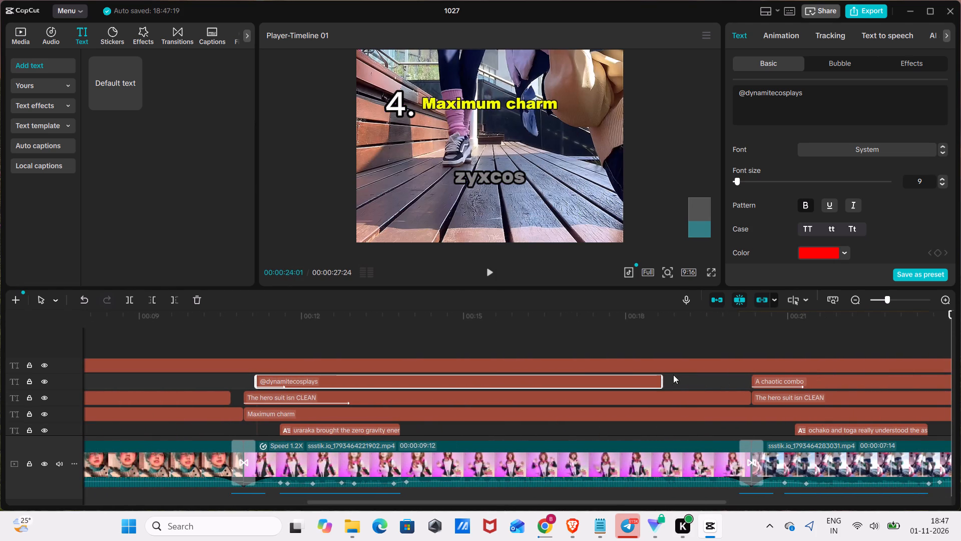
{"action": "left_click_drag", "start_coordinate": [666, 380], "coordinate": [705, 388]}
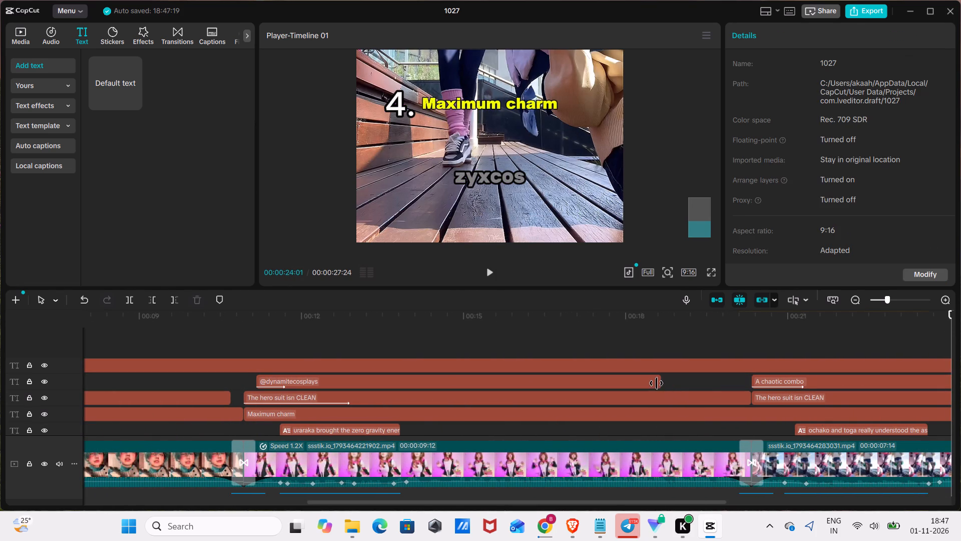
{"action": "left_click", "coordinate": [656, 383]}
{"action": "left_click_drag", "start_coordinate": [663, 380], "coordinate": [740, 394]}
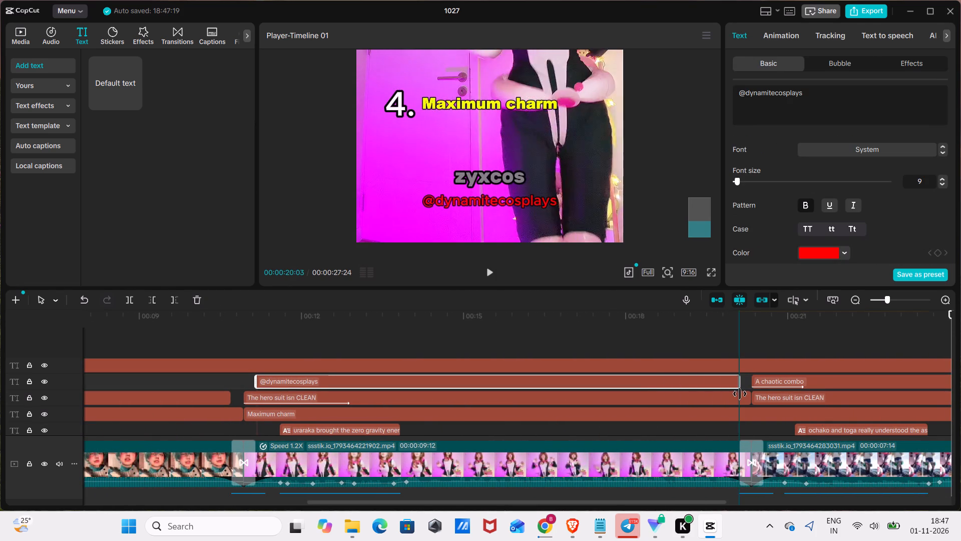
{"action": "left_click_drag", "start_coordinate": [740, 394], "coordinate": [740, 394]}
{"action": "left_click", "coordinate": [844, 97]}
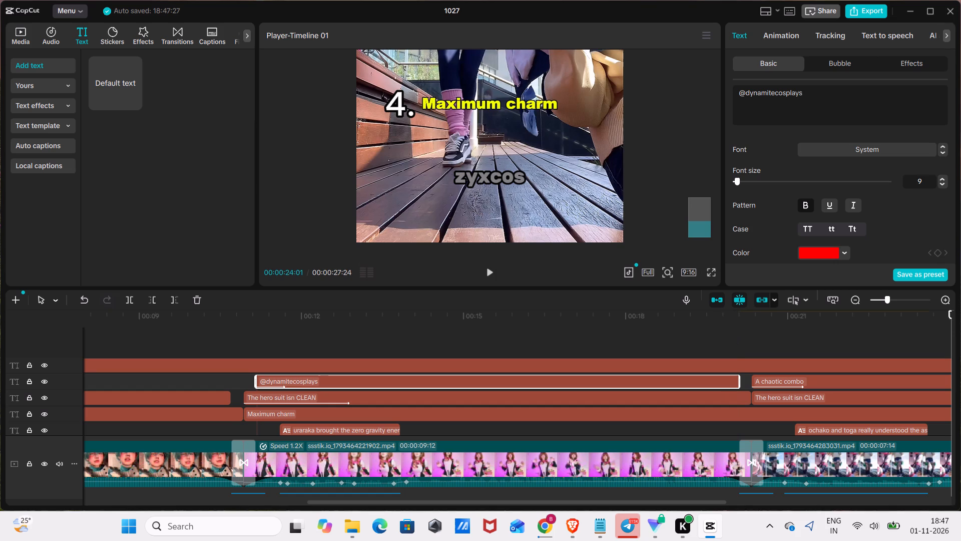
{"action": "key", "text": "BackSpace"}
{"action": "key", "text": "BackSpace"}
{"action": "key", "text": "BackSpace"}
{"action": "key", "text": "BackSpace"}
{"action": "key", "text": "BackSpace"}
{"action": "key", "text": "BackSpace"}
{"action": "key", "text": "BackSpace"}
{"action": "key", "text": "BackSpace"}
{"action": "key", "text": "BackSpace"}
{"action": "key", "text": "BackSpace"}
{"action": "key", "text": "BackSpace"}
{"action": "key", "text": "BackSpace"}
{"action": "key", "text": "BackSpace"}
{"action": "key", "text": "BackSpace"}
{"action": "key", "text": "BackSpace"}
{"action": "key", "text": "BackSpace"}
{"action": "key", "text": "BackSpace"}
{"action": "key", "text": "BackSpace"}
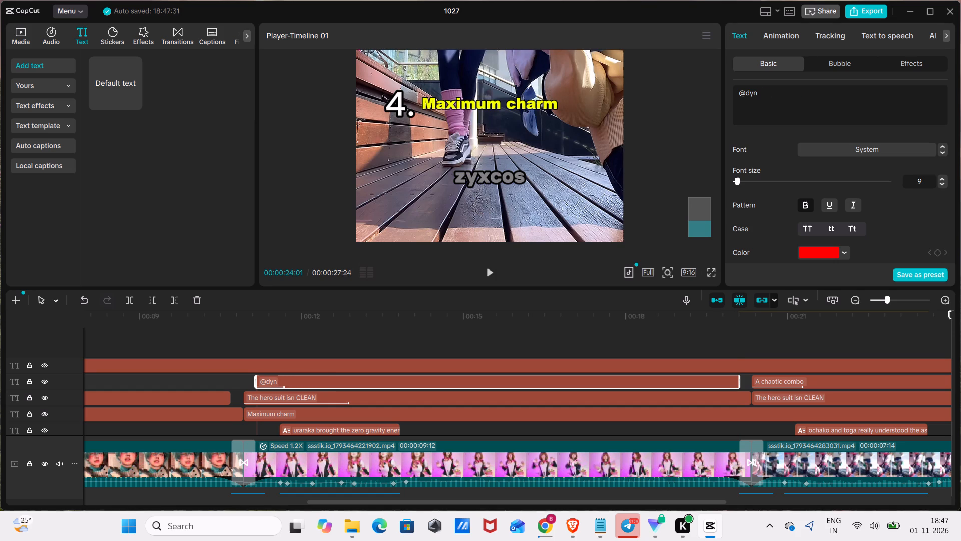
{"action": "key", "text": "BackSpace"}
{"action": "key", "text": "BackSpace"}
{"action": "type", "text": "sis"}
{"action": "type", "text": "hu"}
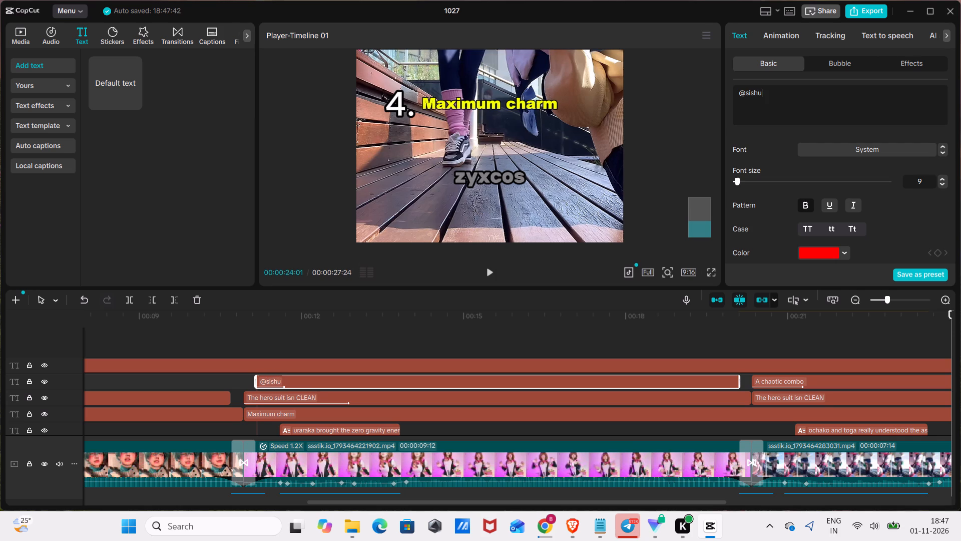
{"action": "type", "text": "mii"}
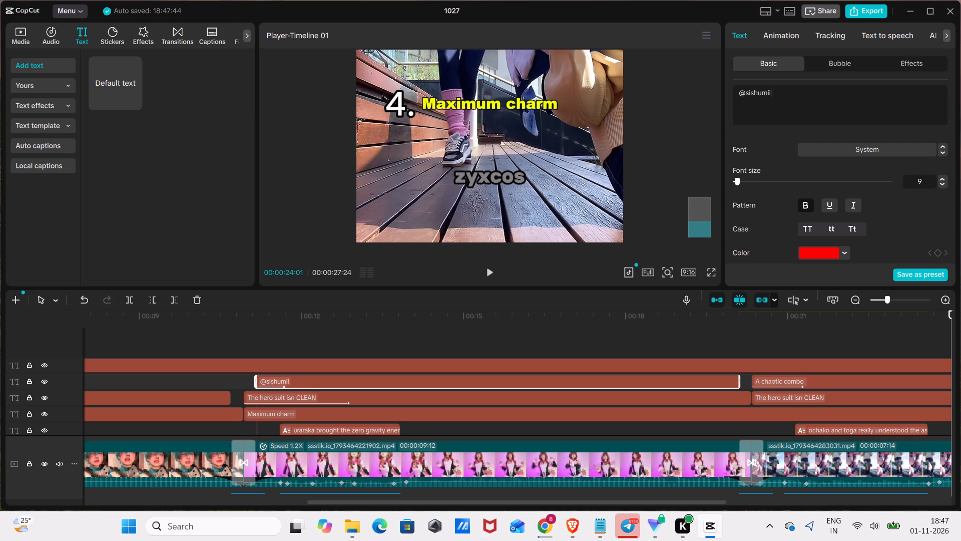
{"action": "left_click", "coordinate": [493, 338]}
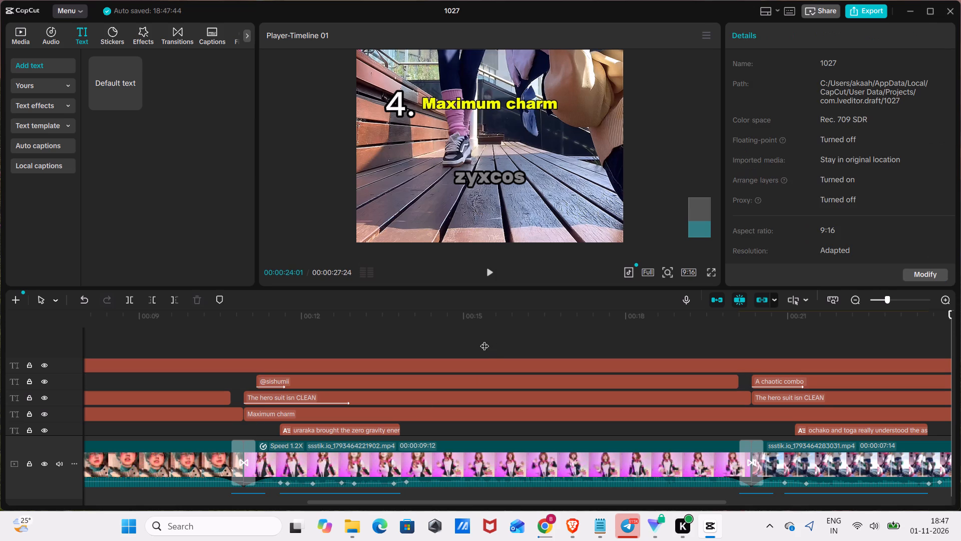
{"action": "left_click_drag", "start_coordinate": [484, 340], "coordinate": [454, 345]}
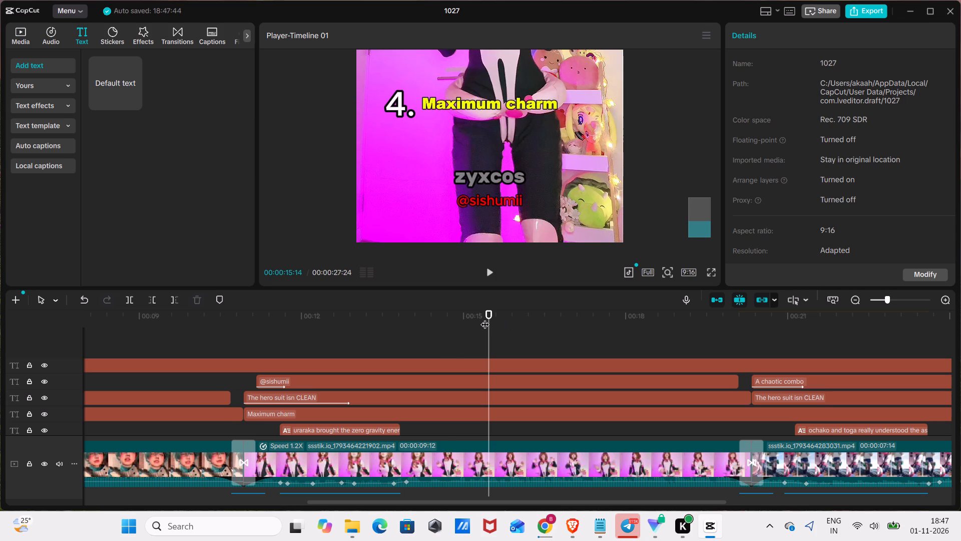
{"action": "left_click_drag", "start_coordinate": [490, 317], "coordinate": [960, 468]}
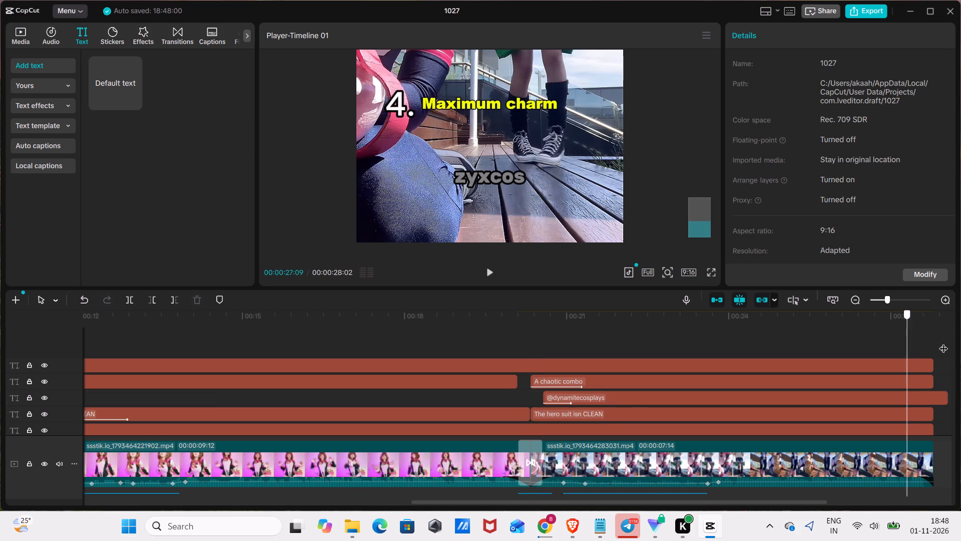
{"action": "left_click_drag", "start_coordinate": [943, 342], "coordinate": [955, 343]}
{"action": "left_click", "coordinate": [842, 396]}
{"action": "left_click_drag", "start_coordinate": [842, 397], "coordinate": [830, 400]}
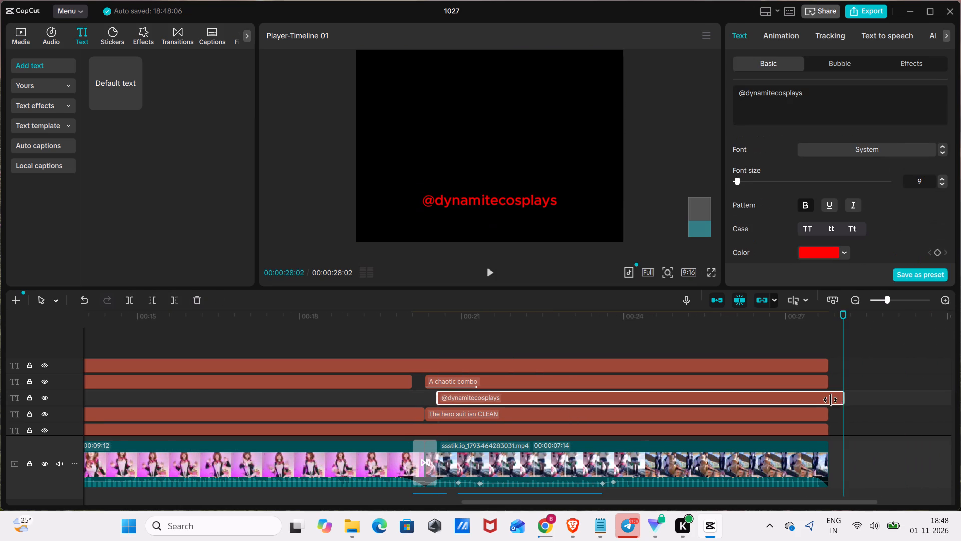
{"action": "left_click_drag", "start_coordinate": [830, 400], "coordinate": [829, 400]}
{"action": "left_click", "coordinate": [719, 334]}
{"action": "left_click_drag", "start_coordinate": [715, 336], "coordinate": [617, 349]}
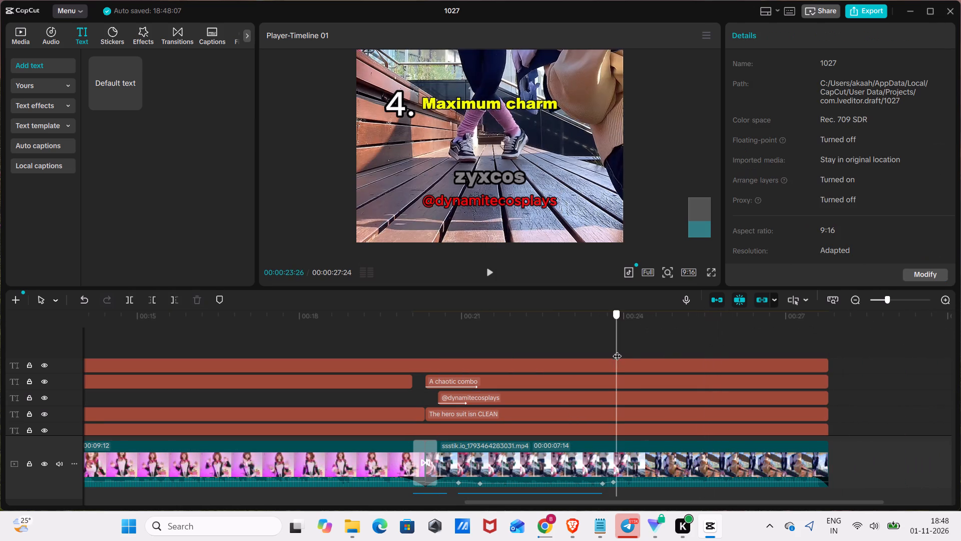
{"action": "left_click", "coordinate": [558, 398]}
{"action": "left_click", "coordinate": [554, 393]}
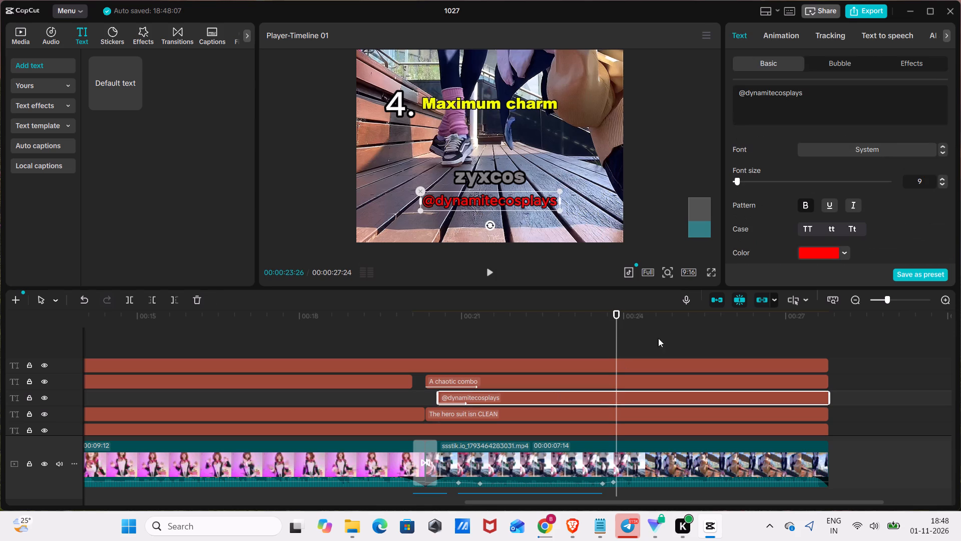
{"action": "left_click", "coordinate": [840, 99]}
{"action": "key", "text": "BackSpace"}
{"action": "key", "text": "BackSpace"}
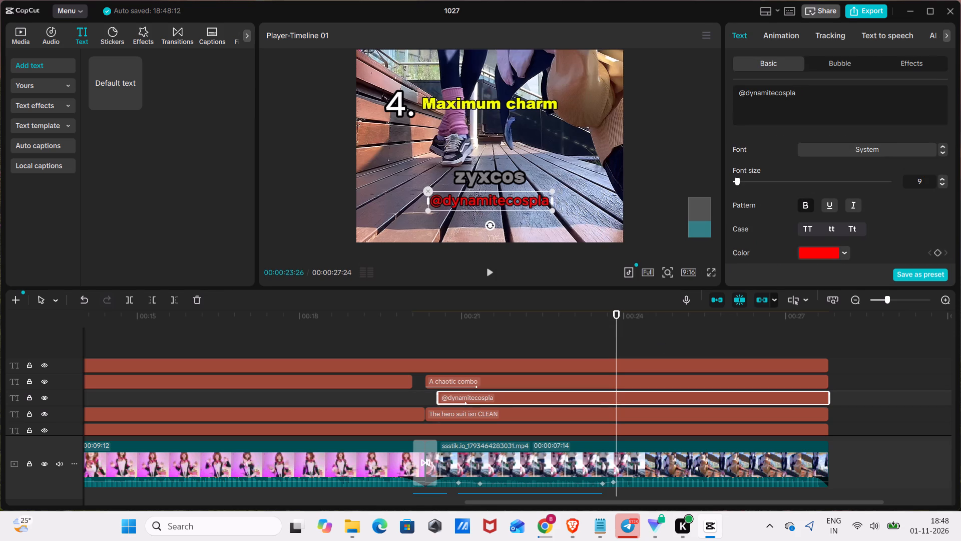
{"action": "key", "text": "BackSpace"}
{"action": "key", "text": "BackSpace"}
{"action": "key", "text": "BackSpace"}
{"action": "key", "text": "BackSpace"}
{"action": "key", "text": "BackSpace"}
{"action": "key", "text": "BackSpace"}
{"action": "key", "text": "BackSpace"}
{"action": "key", "text": "BackSpace"}
{"action": "key", "text": "BackSpace"}
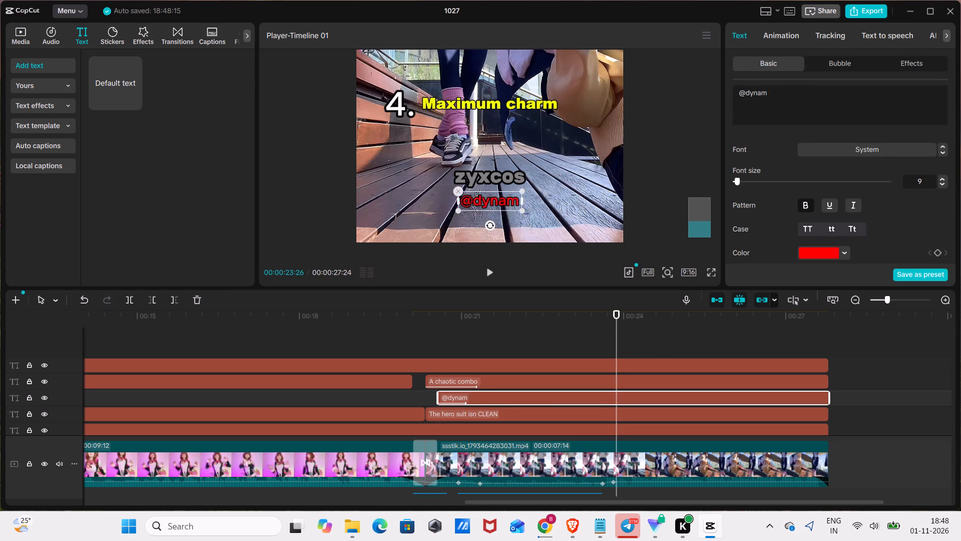
{"action": "key", "text": "BackSpace"}
{"action": "key", "text": "BackSpace"}
{"action": "key", "text": "BackSpace"}
{"action": "key", "text": "BackSpace"}
{"action": "key", "text": "BackSpace"}
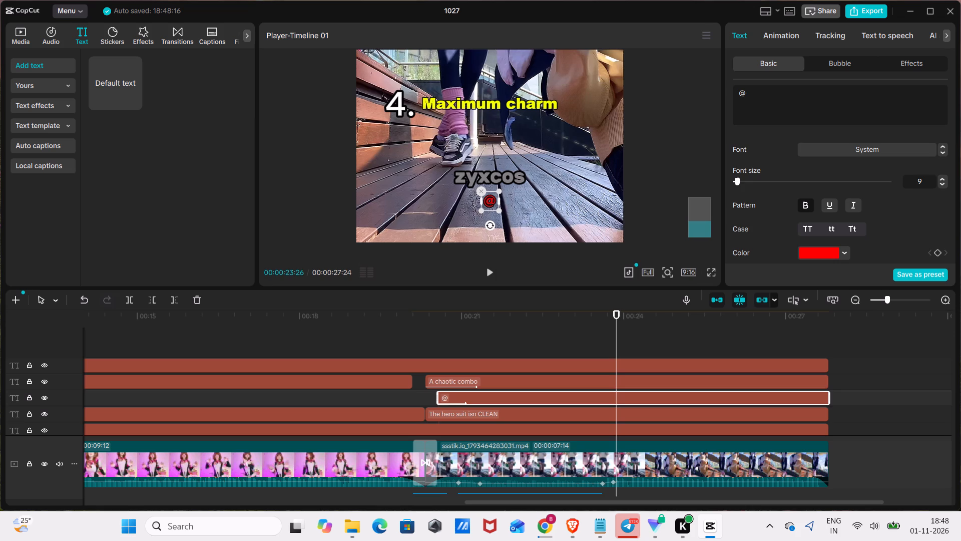
{"action": "key", "text": "shift+underscore"}
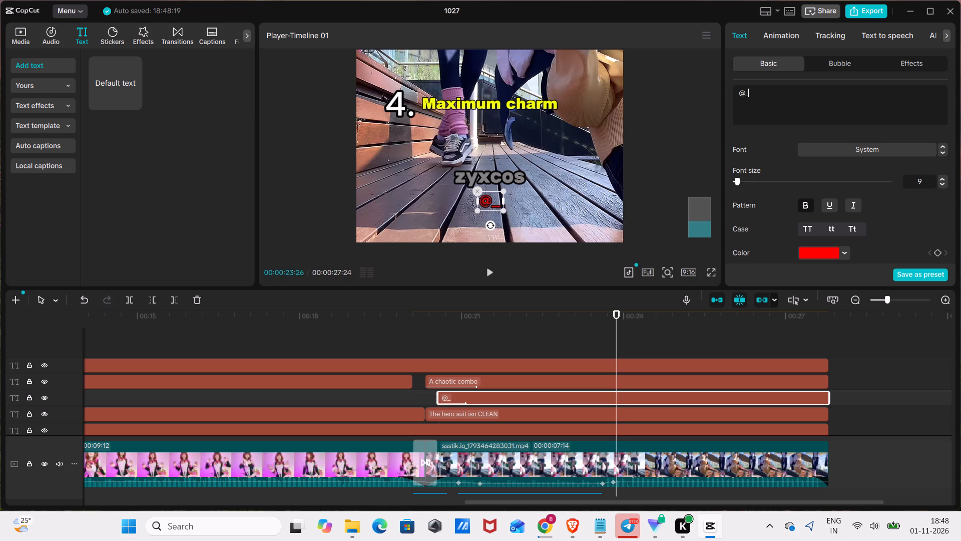
{"action": "key", "text": "period"}
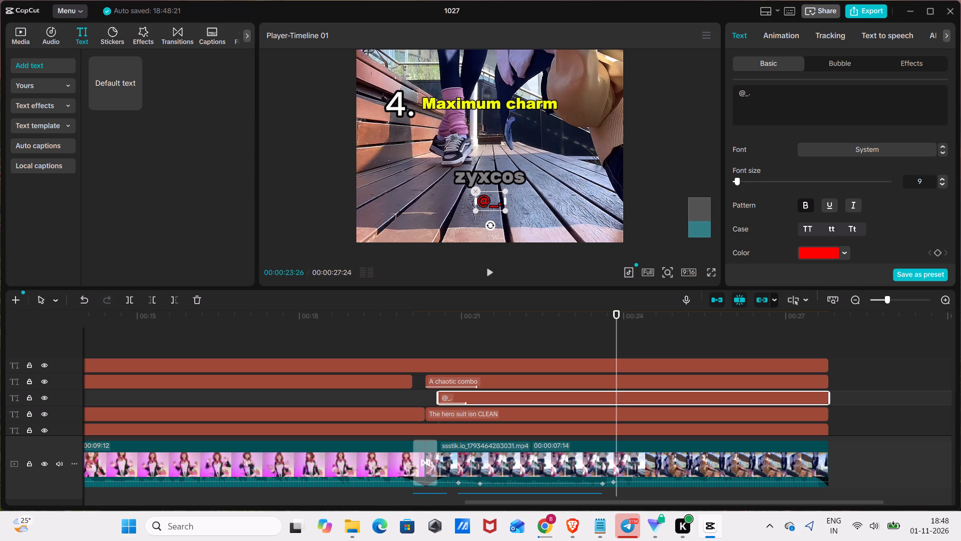
{"action": "key", "text": "shift+underscore"}
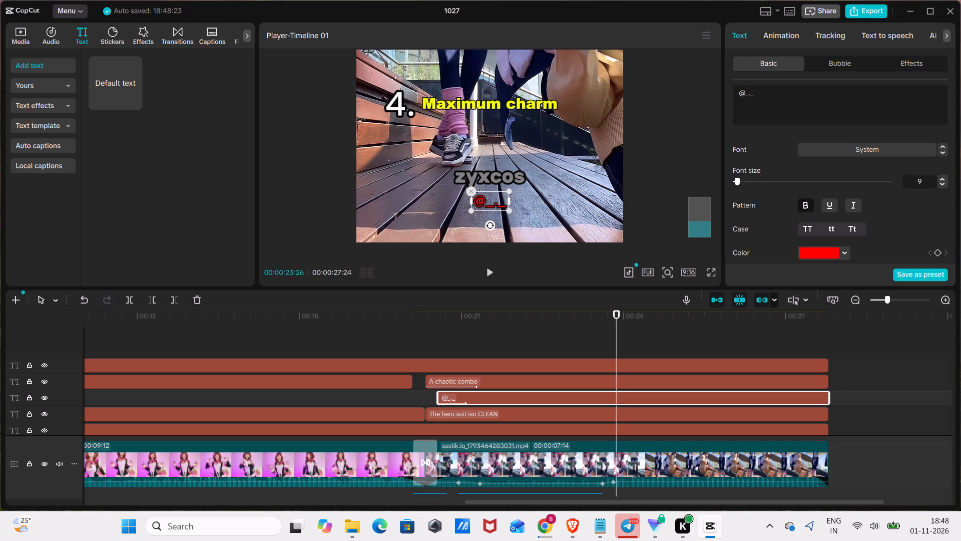
{"action": "type", "text": "mo"}
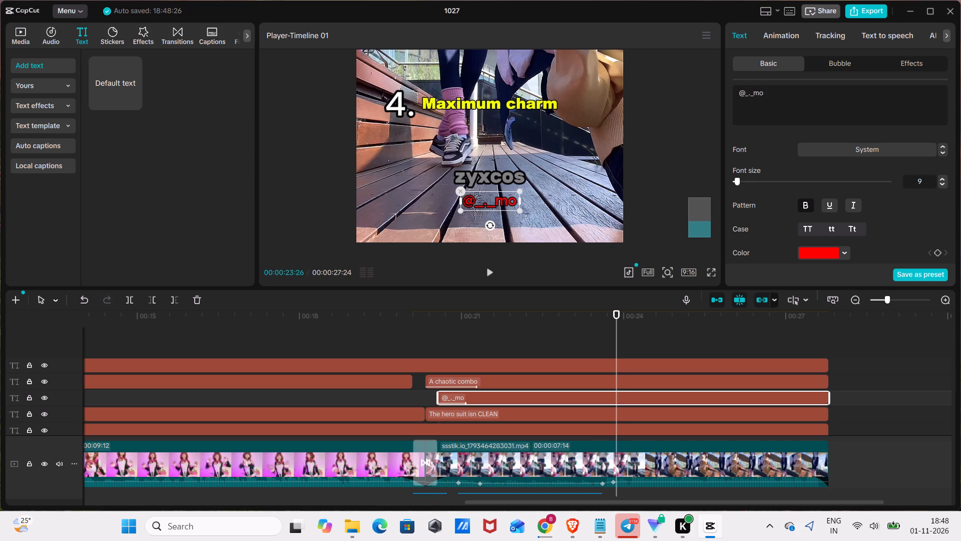
{"action": "type", "text": "on"}
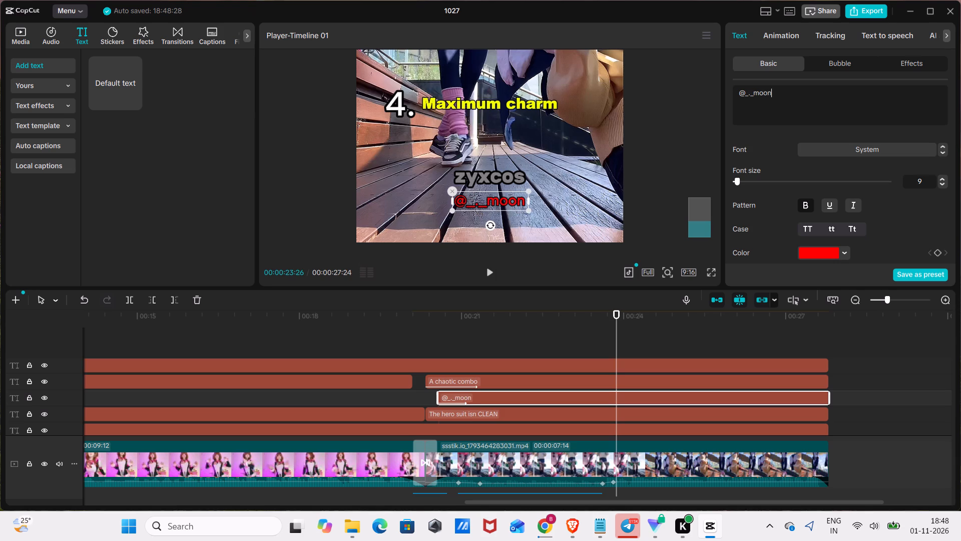
{"action": "key", "text": "s"}
{"action": "type", "text": "pi"}
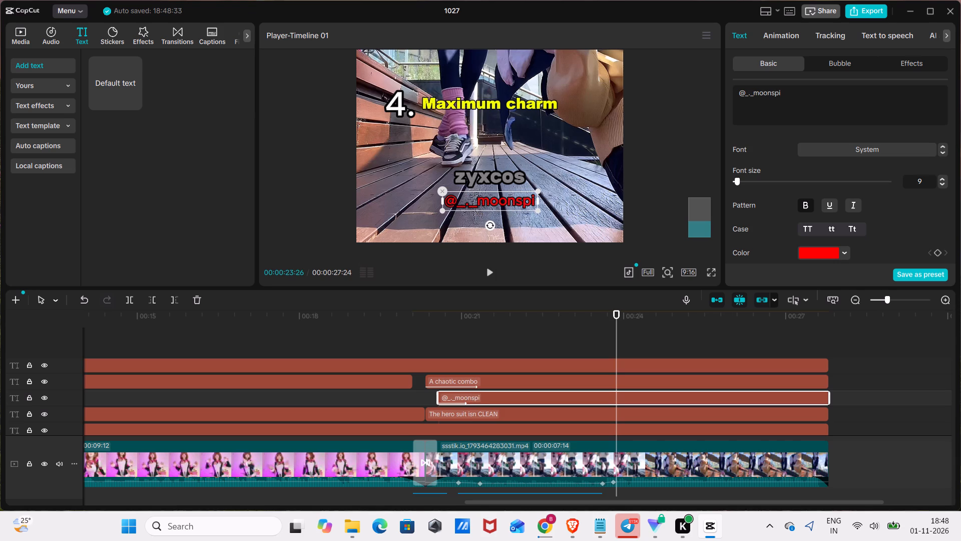
{"action": "type", "text": "der"}
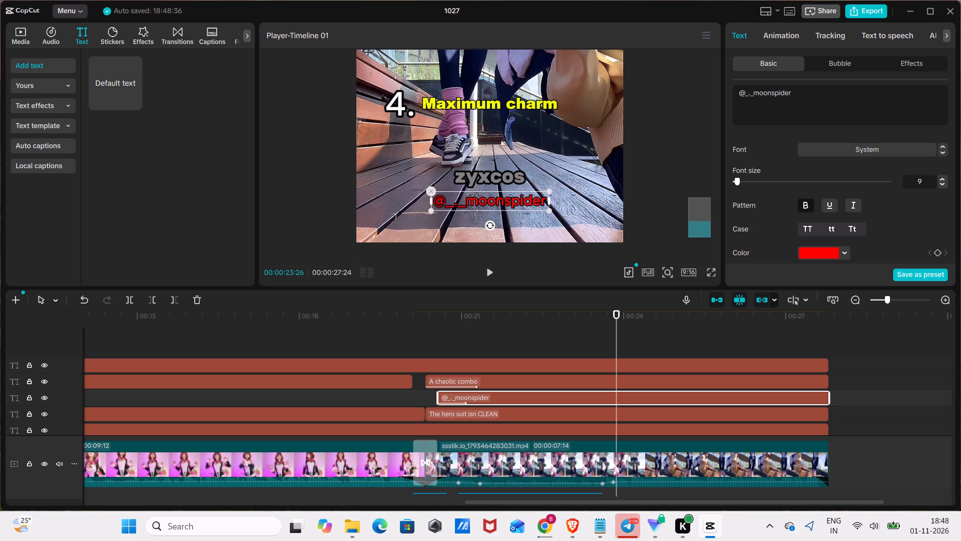
{"action": "type", "text": "_,"}
{"action": "key", "text": "BackSpace"}
{"action": "type", "text": "._"}
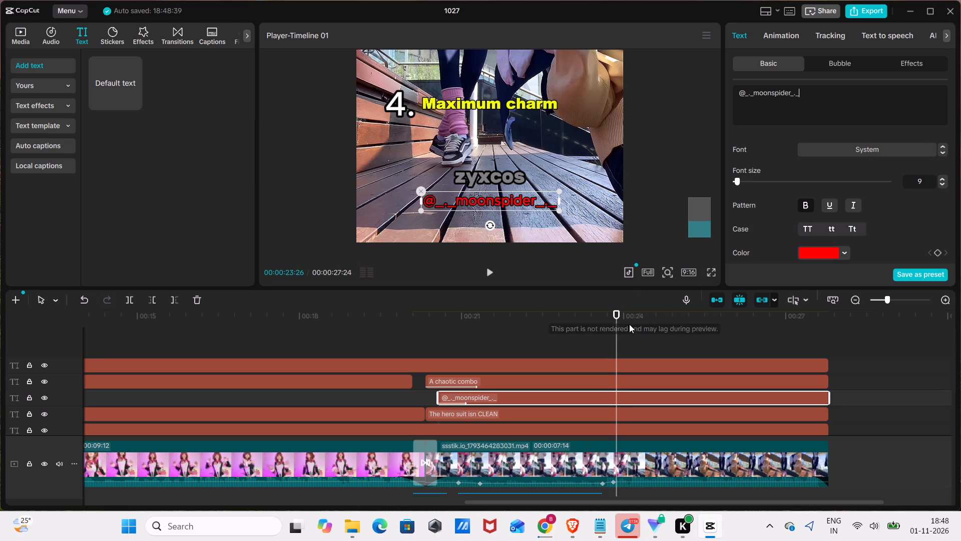
{"action": "left_click_drag", "start_coordinate": [619, 320], "coordinate": [571, 330]}
{"action": "left_click", "coordinate": [490, 201]}
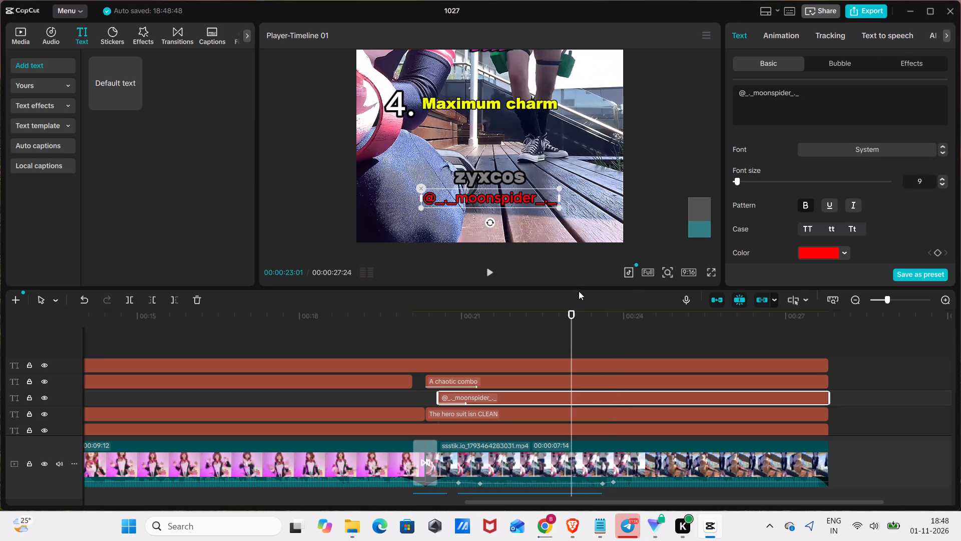
Scrub through the timeline and zoom the player preview out until the whole 9:16 frame fits.
{"action": "left_click_drag", "start_coordinate": [574, 323], "coordinate": [0, 367]}
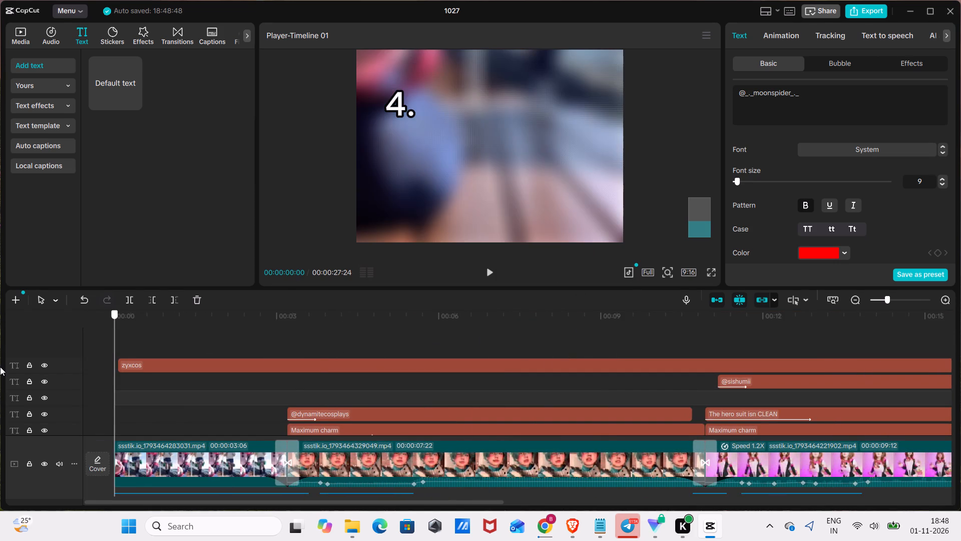
{"action": "left_click_drag", "start_coordinate": [0, 367], "coordinate": [137, 490]}
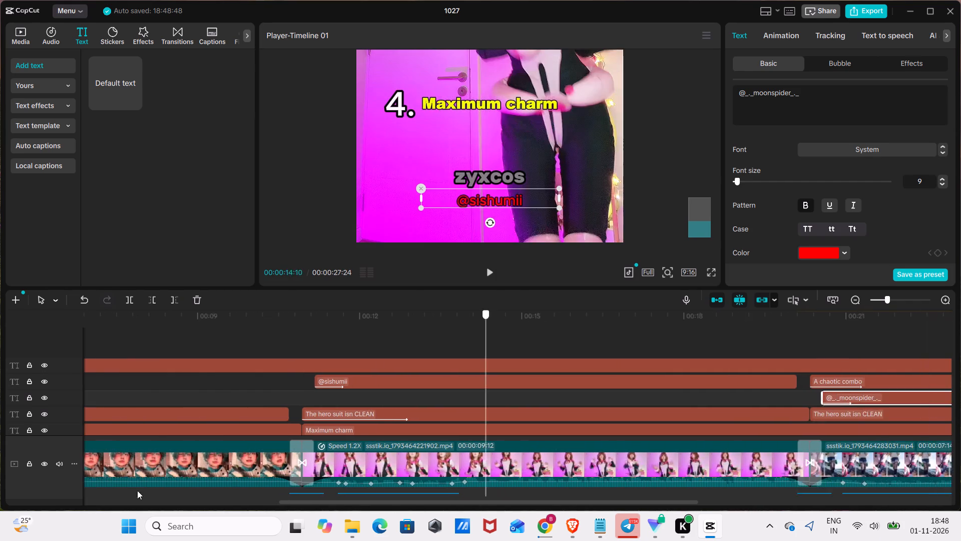
{"action": "left_click_drag", "start_coordinate": [137, 490], "coordinate": [0, 406]}
{"action": "left_click", "coordinate": [666, 269]}
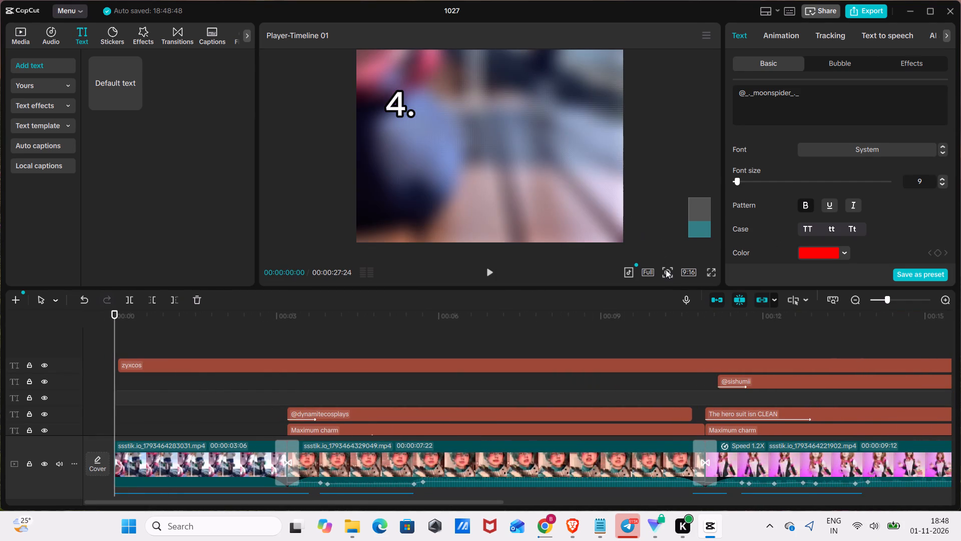
{"action": "left_click_drag", "start_coordinate": [667, 292], "coordinate": [647, 300]}
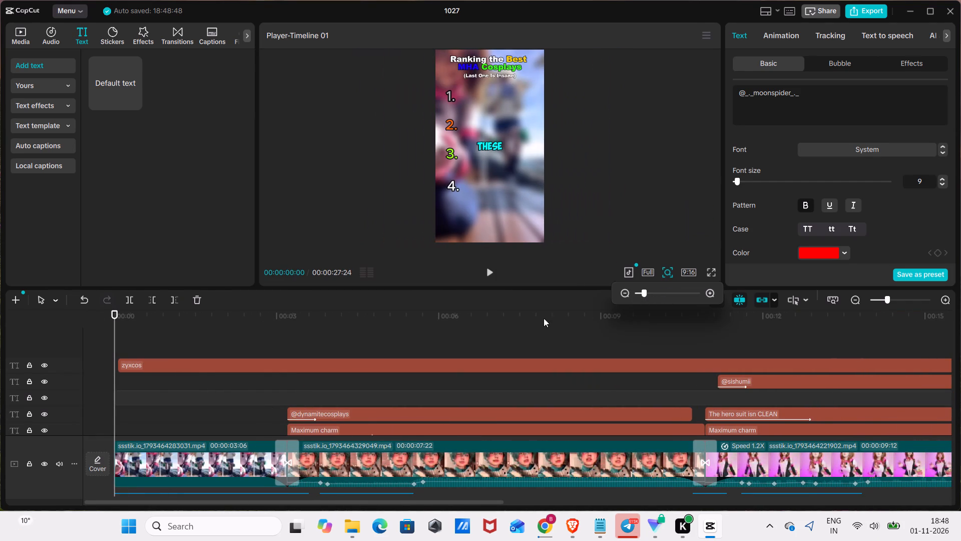
{"action": "left_click", "coordinate": [381, 333]}
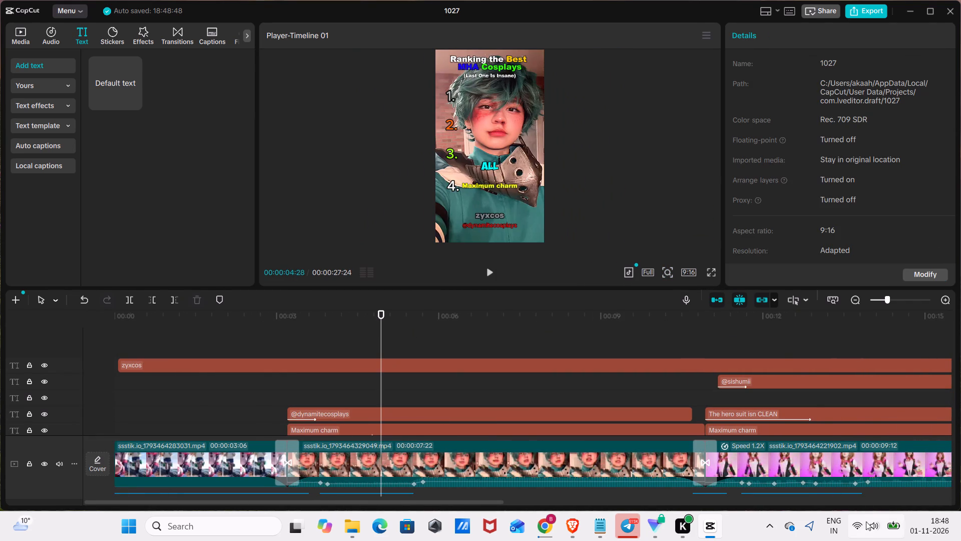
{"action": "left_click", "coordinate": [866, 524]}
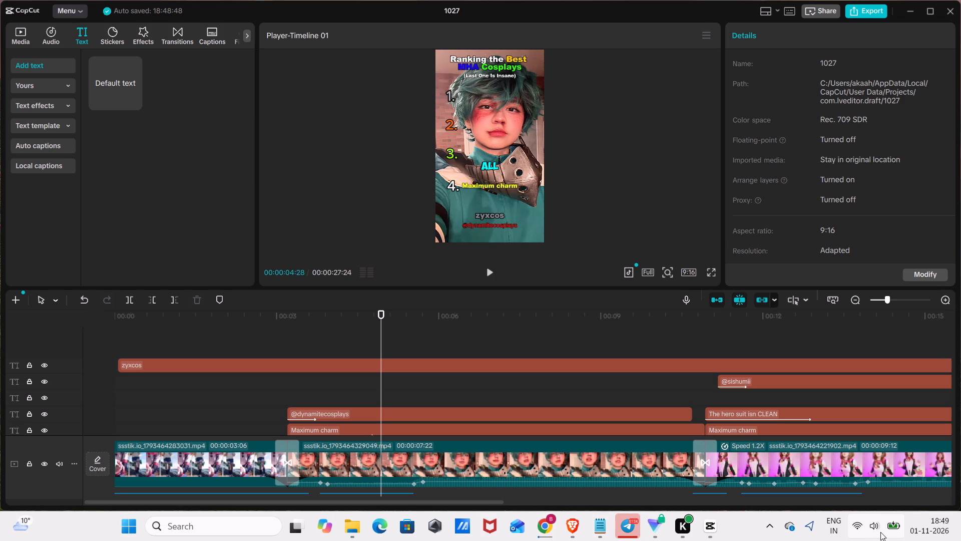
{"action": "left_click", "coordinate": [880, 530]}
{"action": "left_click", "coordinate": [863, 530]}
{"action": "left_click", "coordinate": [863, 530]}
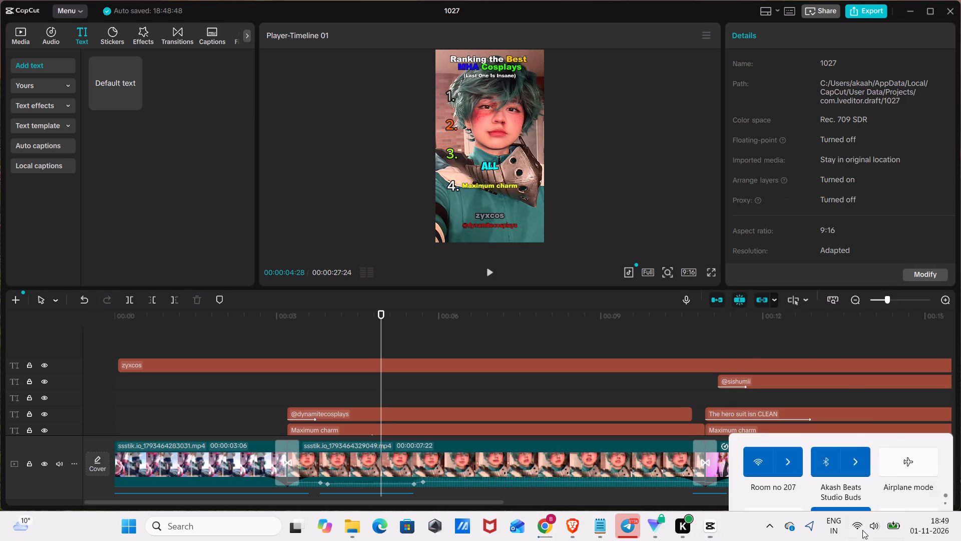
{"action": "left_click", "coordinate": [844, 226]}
Review the entire video in full screen from the beginning, checking captions, texts and transitions, and leave full screen.
{"action": "left_click", "coordinate": [709, 274]}
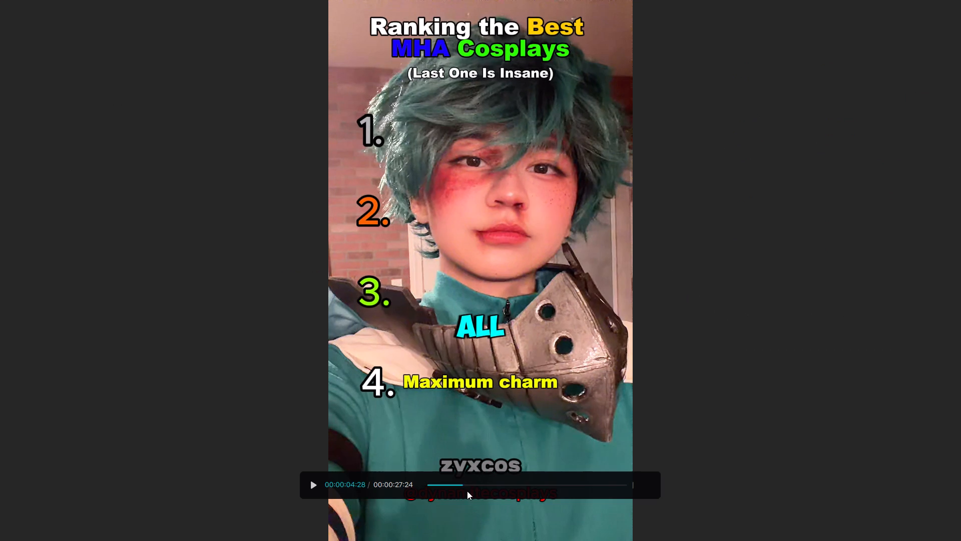
{"action": "left_click_drag", "start_coordinate": [459, 485], "coordinate": [312, 516]}
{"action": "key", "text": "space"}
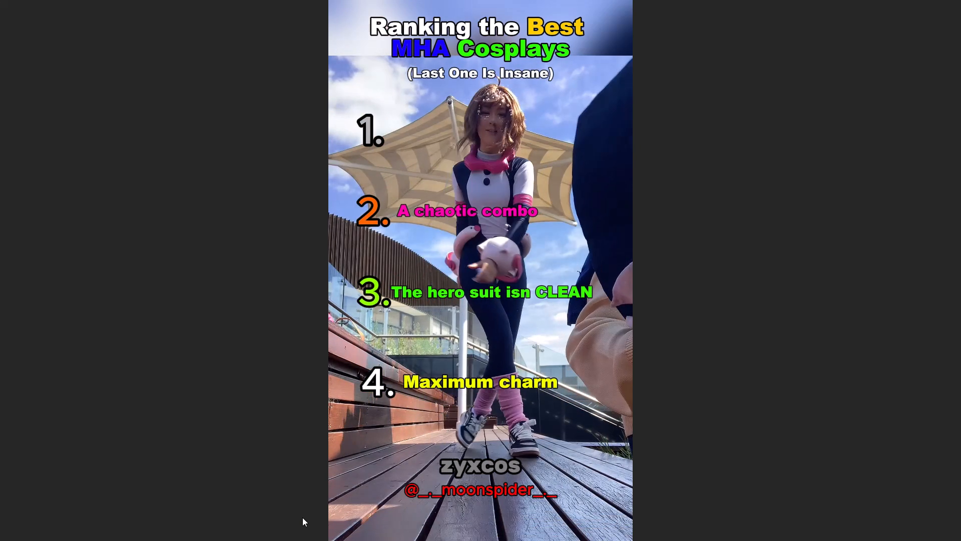
{"action": "left_click", "coordinate": [630, 490]}
{"action": "left_click", "coordinate": [643, 488]}
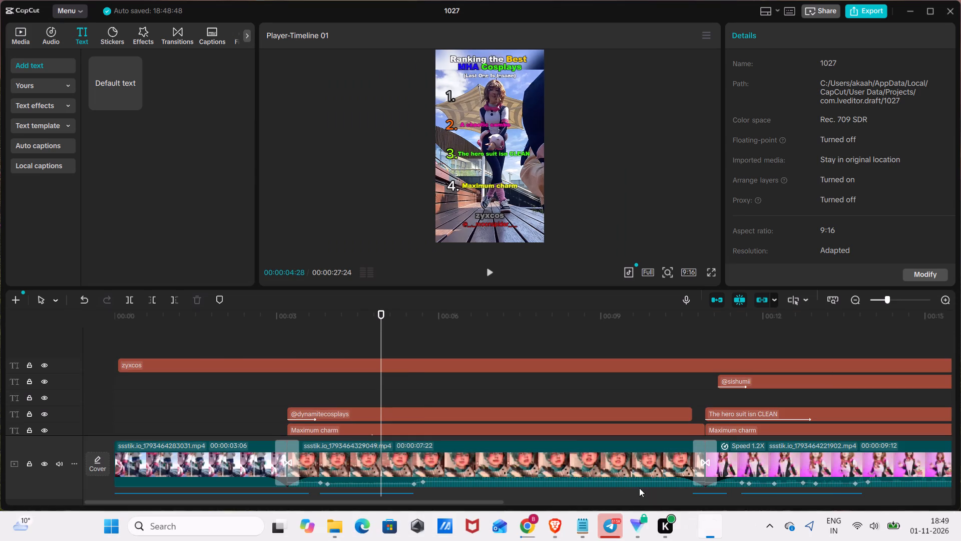
{"action": "left_click", "coordinate": [551, 395]}
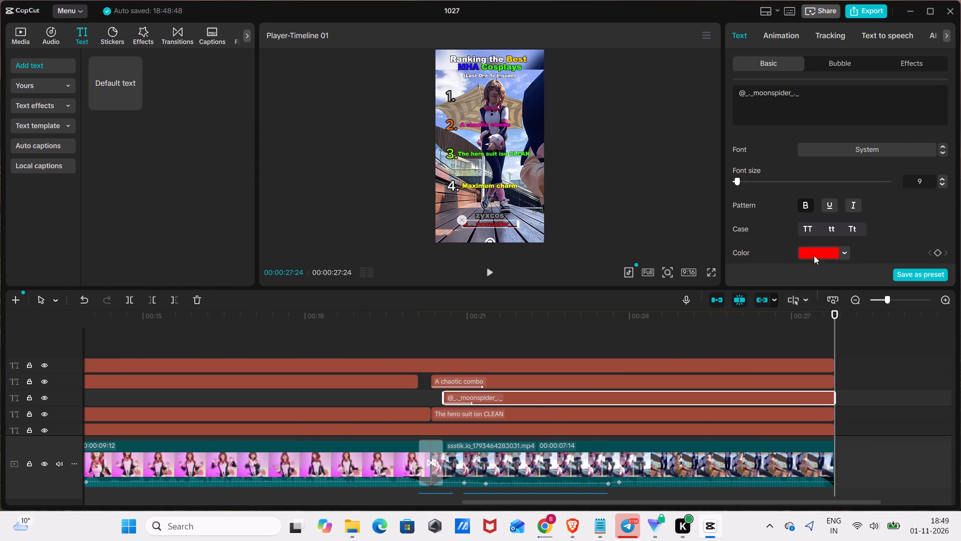
{"action": "left_click", "coordinate": [786, 30]}
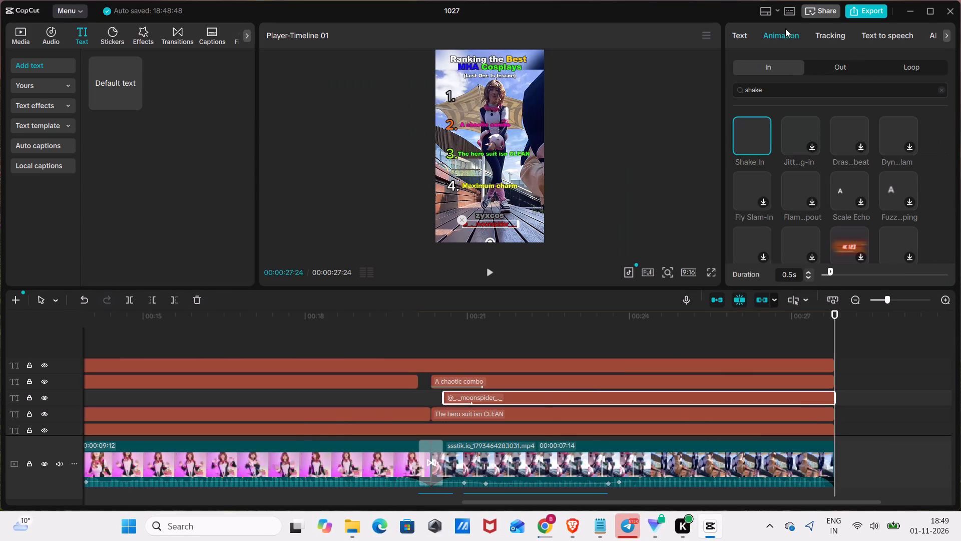
{"action": "scroll", "coordinate": [755, 138], "scroll_direction": "up", "scroll_amount": 4}
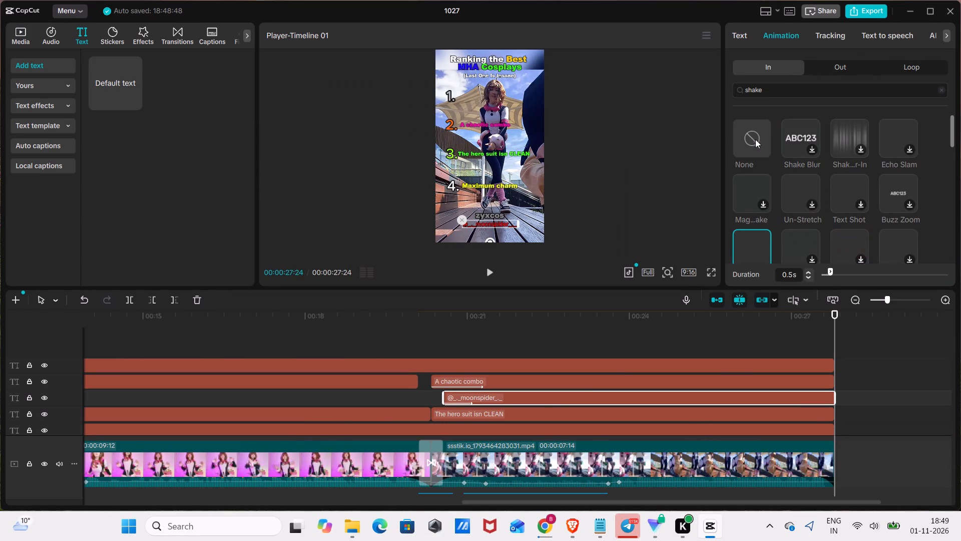
{"action": "scroll", "coordinate": [755, 139], "scroll_direction": "up", "scroll_amount": 3}
{"action": "left_click", "coordinate": [755, 139]}
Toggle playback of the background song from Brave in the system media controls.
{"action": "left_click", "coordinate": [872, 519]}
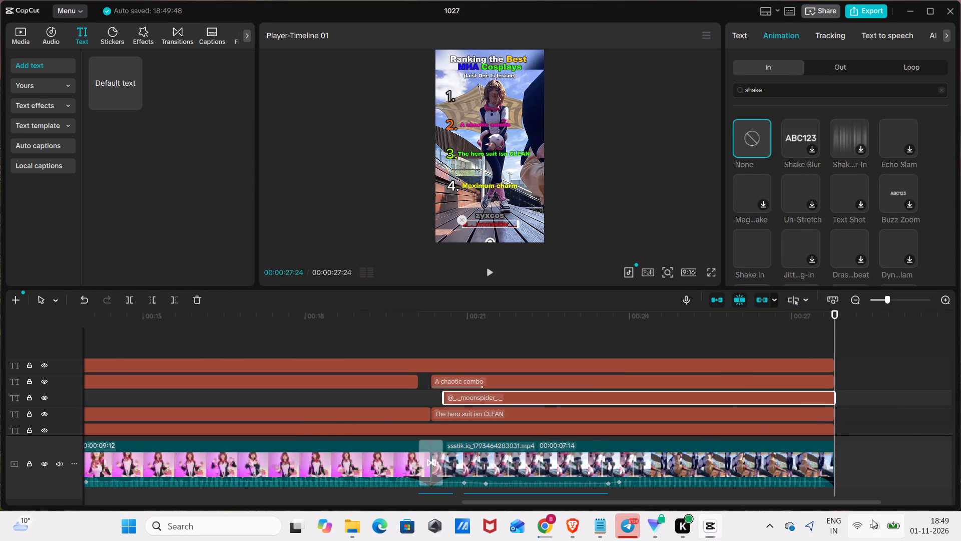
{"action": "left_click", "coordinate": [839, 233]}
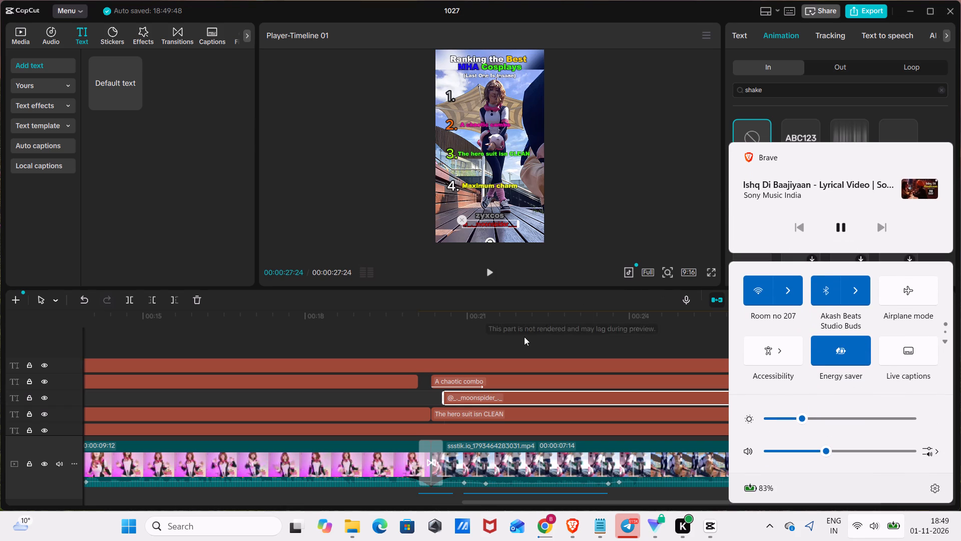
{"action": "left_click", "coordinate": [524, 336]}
{"action": "left_click_drag", "start_coordinate": [524, 335], "coordinate": [38, 383]}
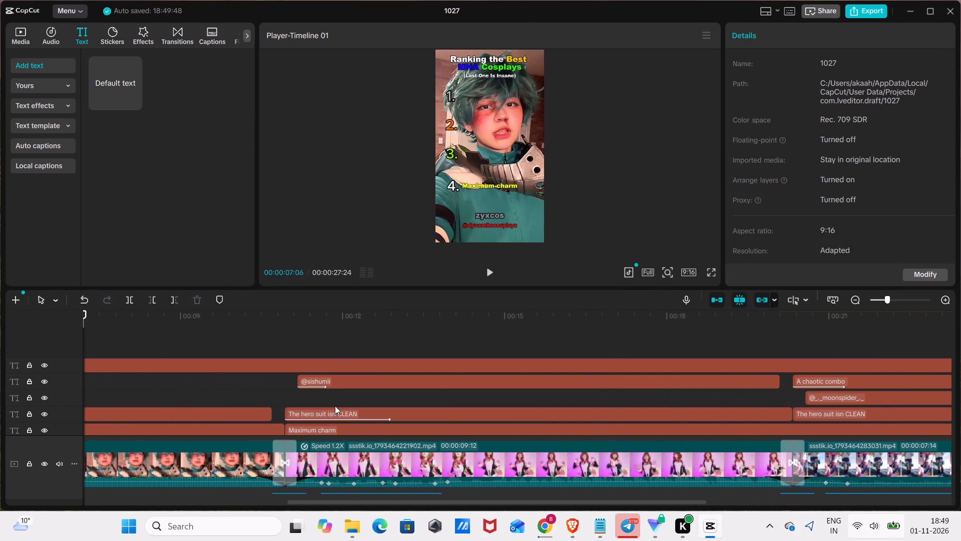
{"action": "left_click", "coordinate": [362, 379]}
{"action": "left_click", "coordinate": [789, 27]}
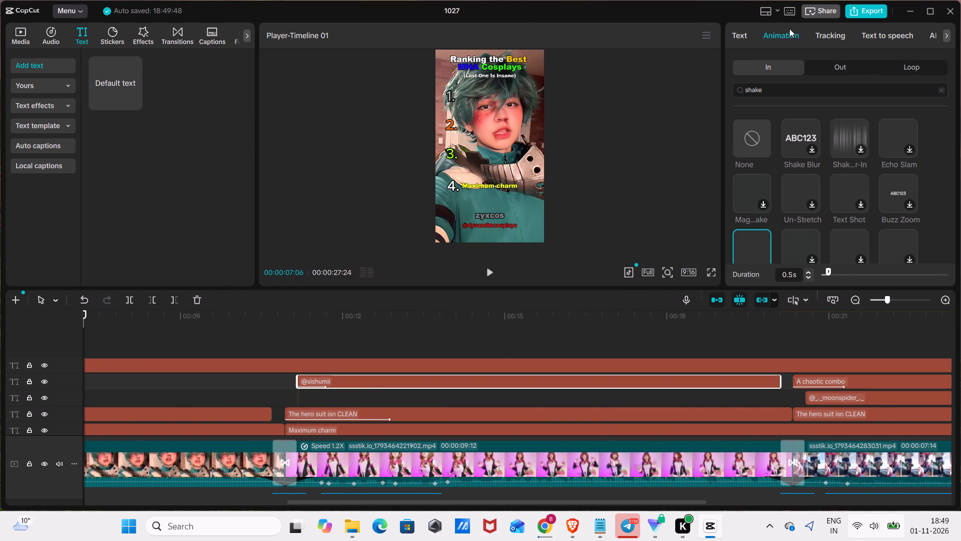
{"action": "left_click", "coordinate": [752, 143]}
{"action": "left_click", "coordinate": [371, 341]}
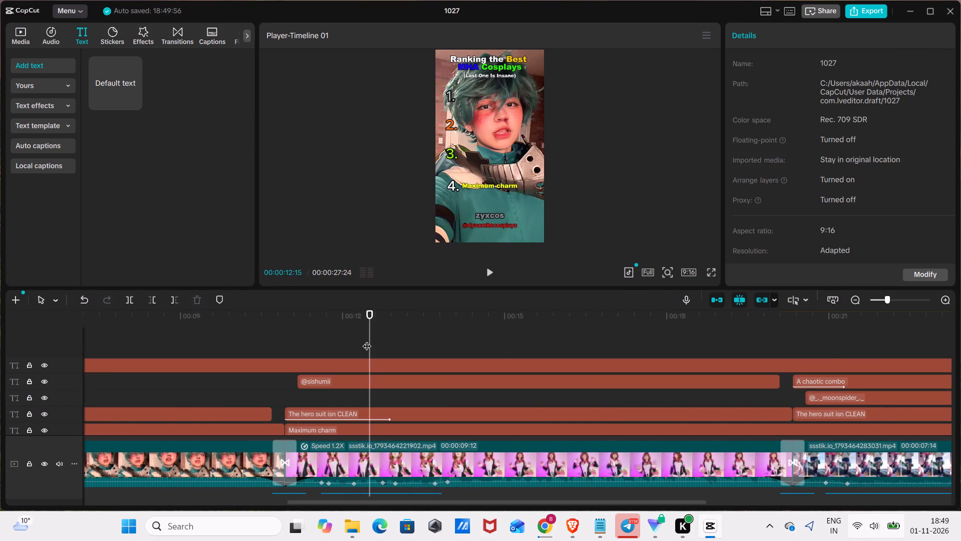
{"action": "left_click_drag", "start_coordinate": [367, 339], "coordinate": [0, 362]}
{"action": "left_click", "coordinate": [325, 409]}
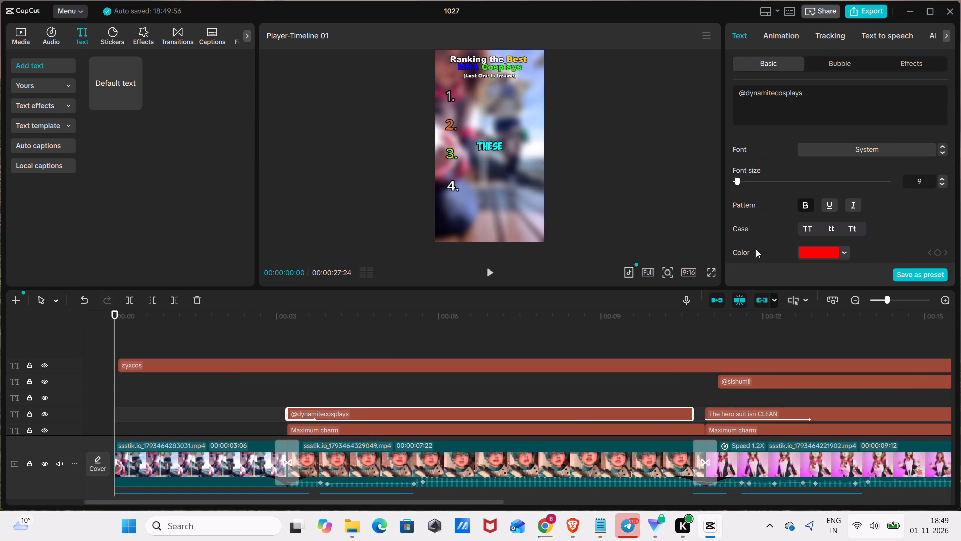
{"action": "left_click", "coordinate": [796, 34]}
{"action": "left_click", "coordinate": [750, 137]}
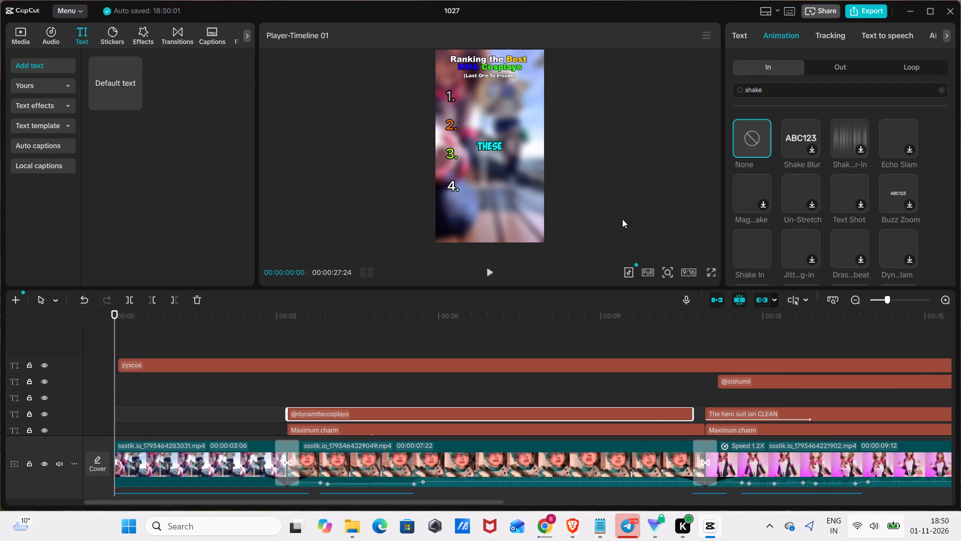
{"action": "left_click", "coordinate": [366, 328]}
{"action": "left_click_drag", "start_coordinate": [364, 327], "coordinate": [275, 343]}
{"action": "key", "text": "space"}
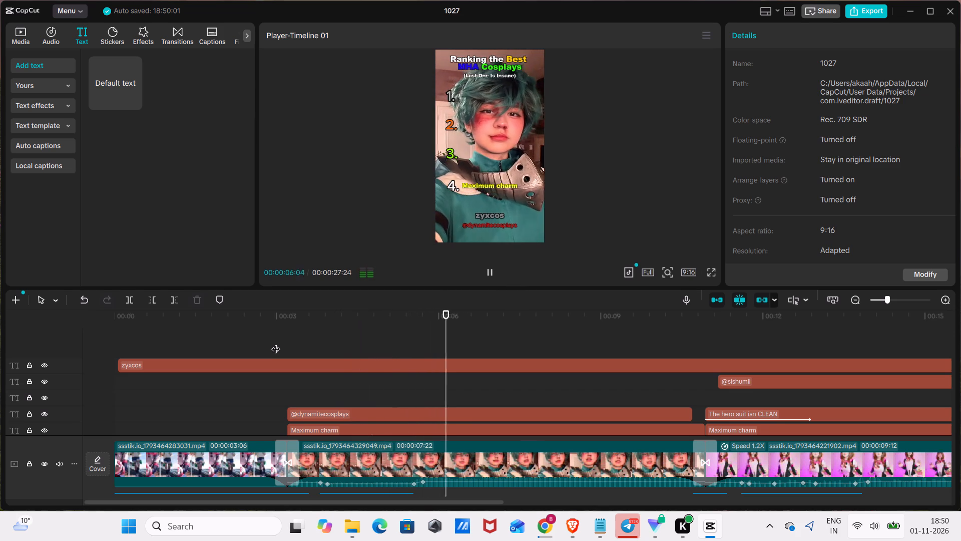
With the playhead at about 00:00:05:26, search the sound effects for "wow anime" and audition several results.
{"action": "left_click", "coordinate": [459, 335]}
{"action": "left_click_drag", "start_coordinate": [461, 333], "coordinate": [431, 350]}
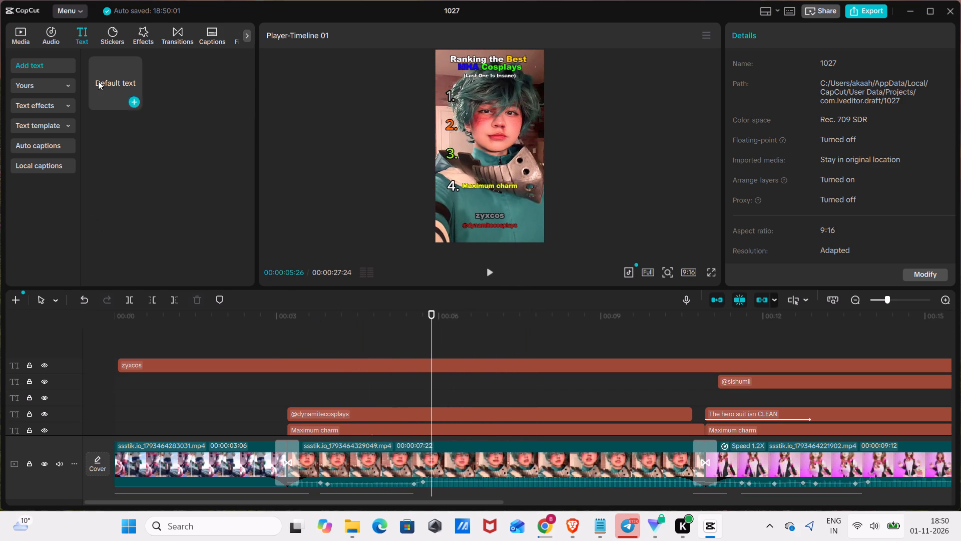
{"action": "left_click", "coordinate": [59, 44]}
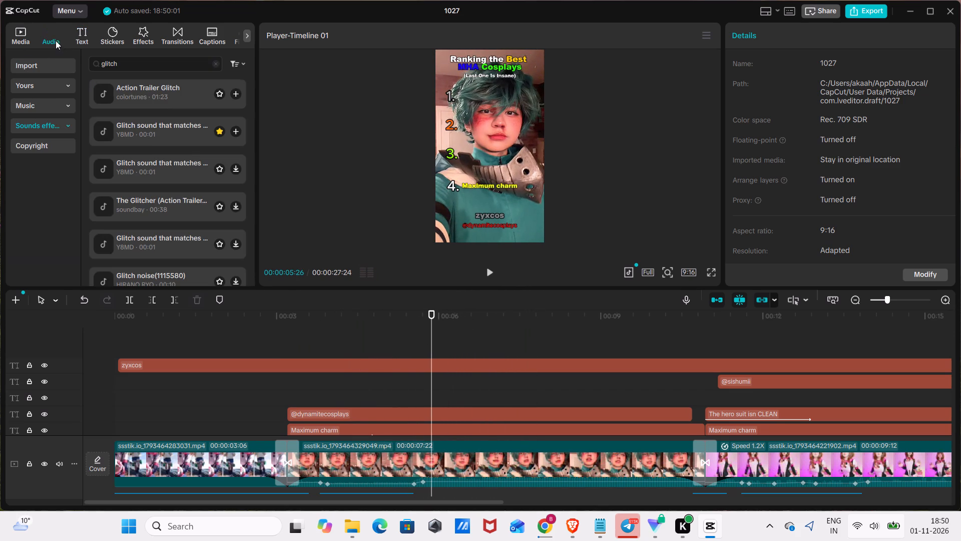
{"action": "left_click", "coordinate": [59, 124]}
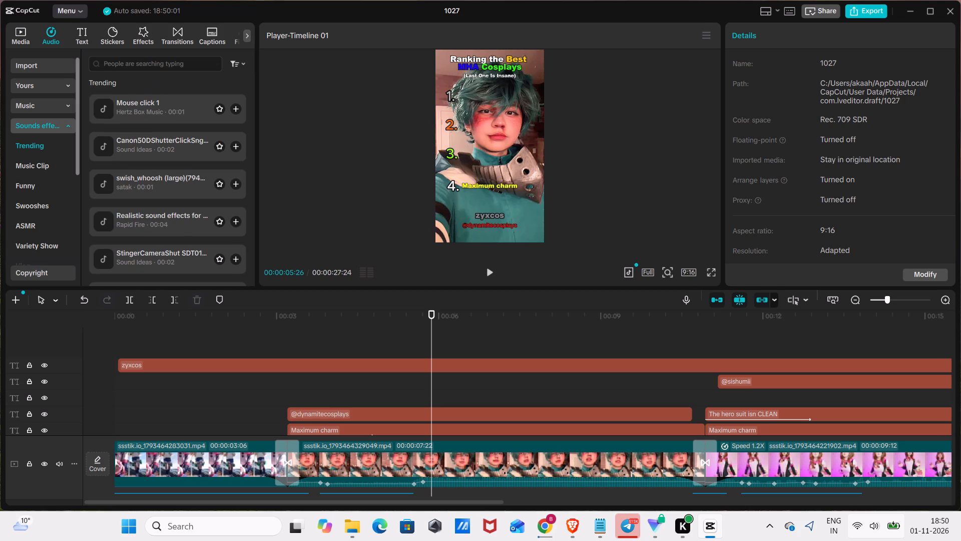
{"action": "left_click", "coordinate": [164, 66]}
{"action": "type", "text": "wow"}
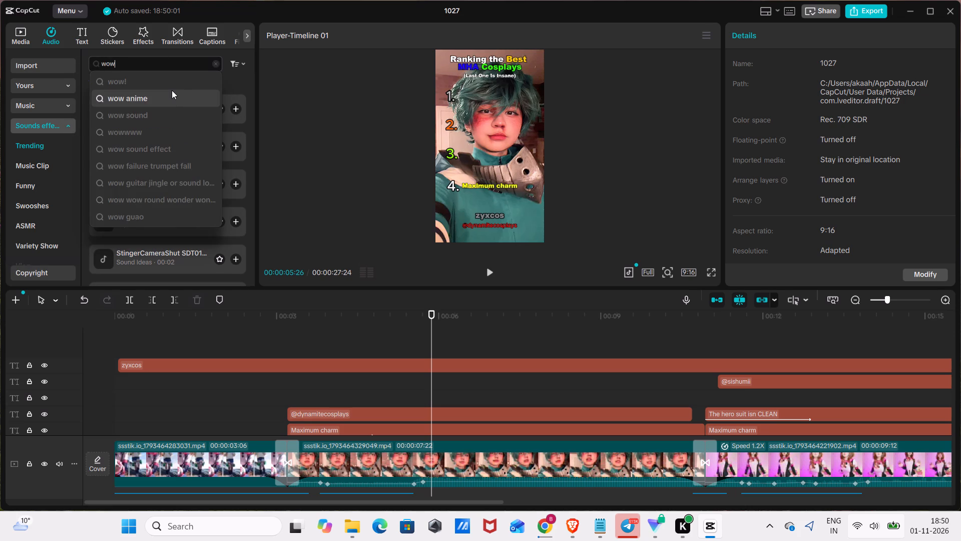
{"action": "left_click", "coordinate": [172, 90]}
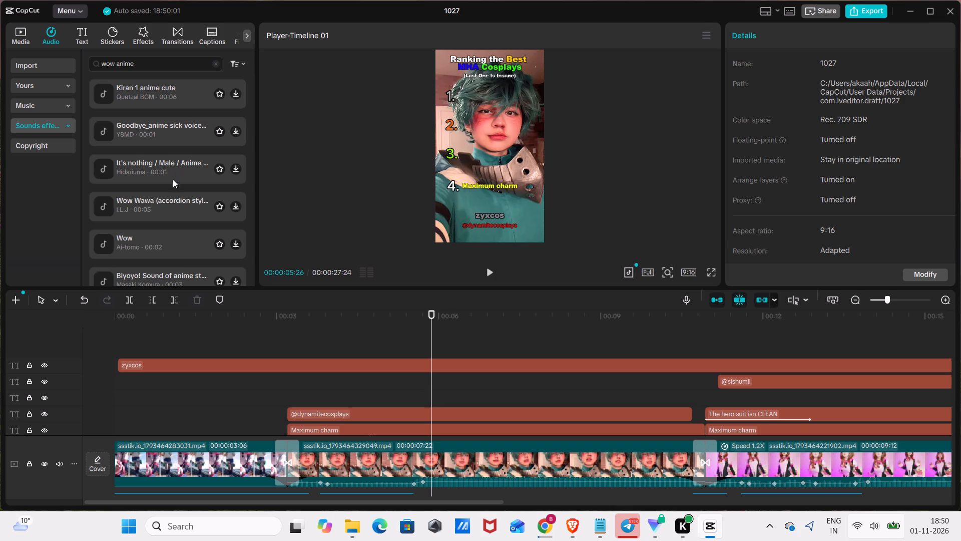
{"action": "left_click", "coordinate": [174, 203]}
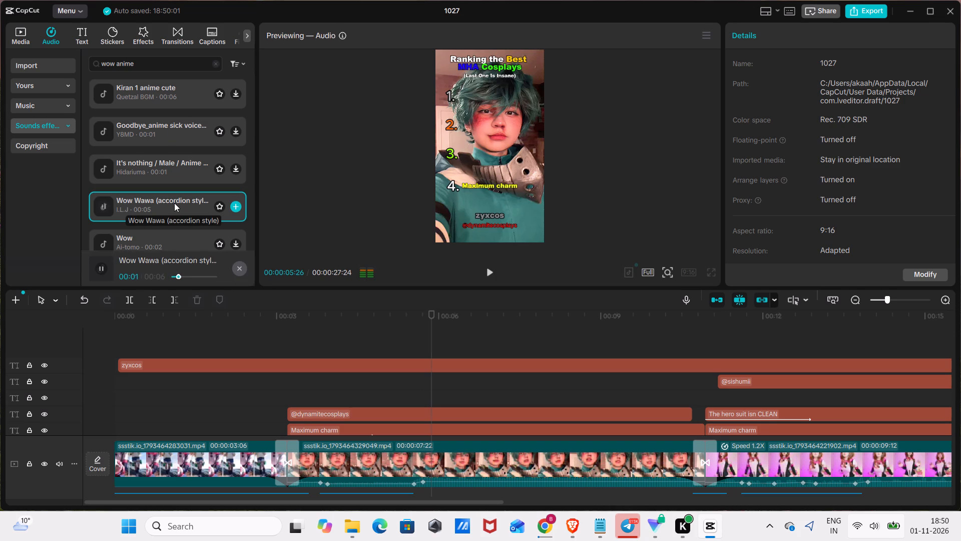
{"action": "left_click", "coordinate": [176, 236]}
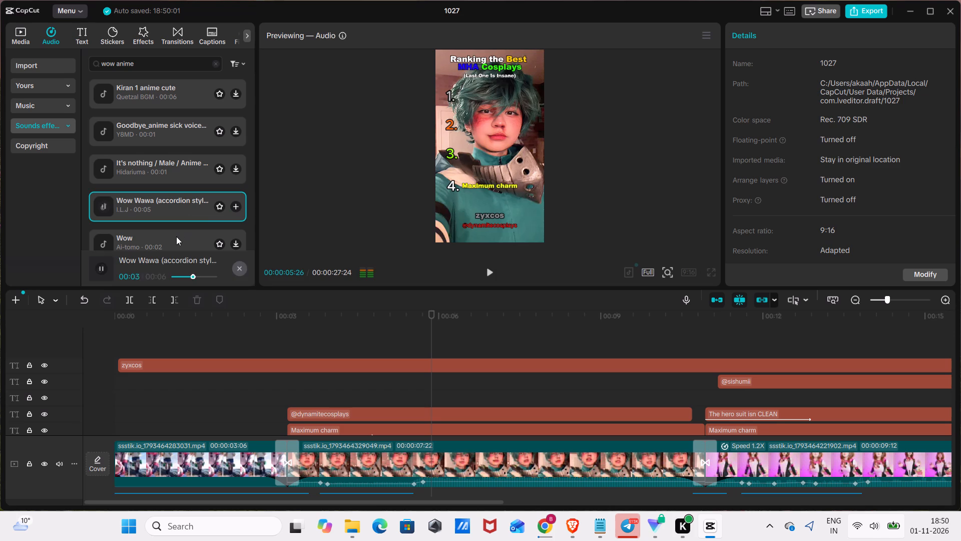
{"action": "scroll", "coordinate": [176, 236], "scroll_direction": "down", "scroll_amount": 1}
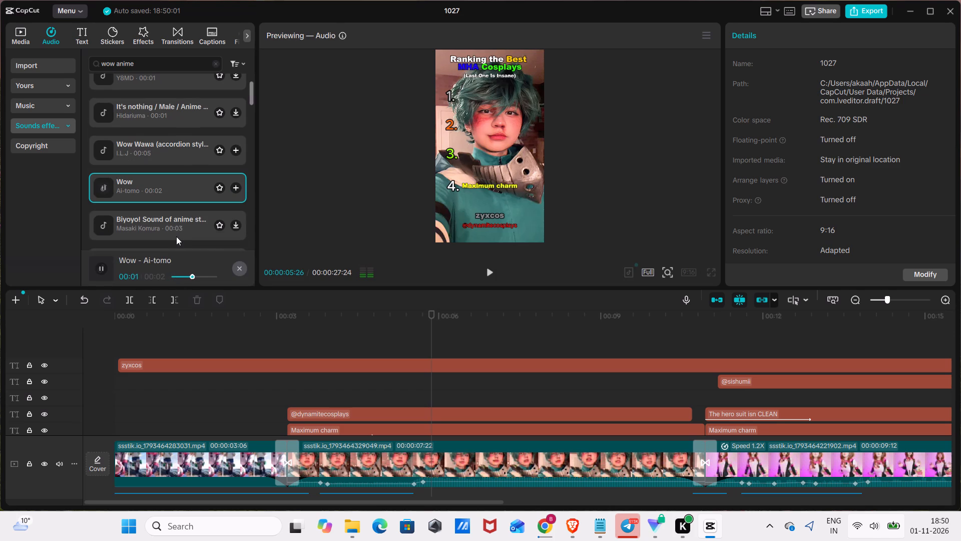
{"action": "left_click", "coordinate": [184, 184]}
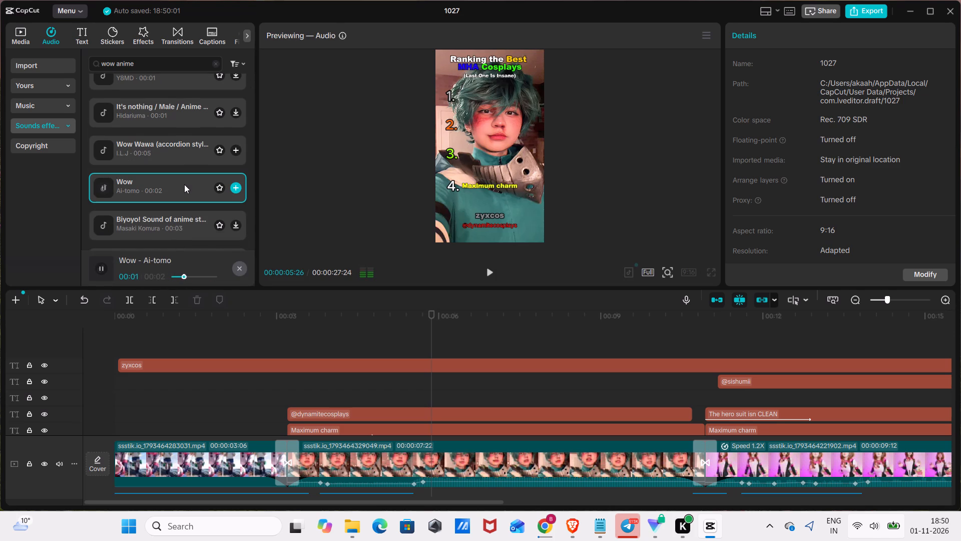
{"action": "scroll", "coordinate": [184, 184], "scroll_direction": "up", "scroll_amount": 6}
{"action": "left_click", "coordinate": [187, 99]}
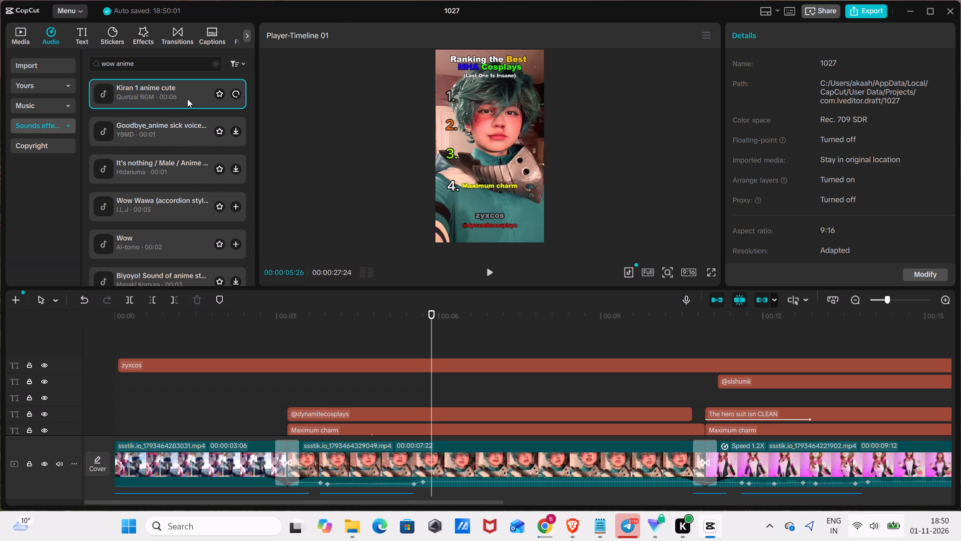
{"action": "left_click", "coordinate": [174, 132]}
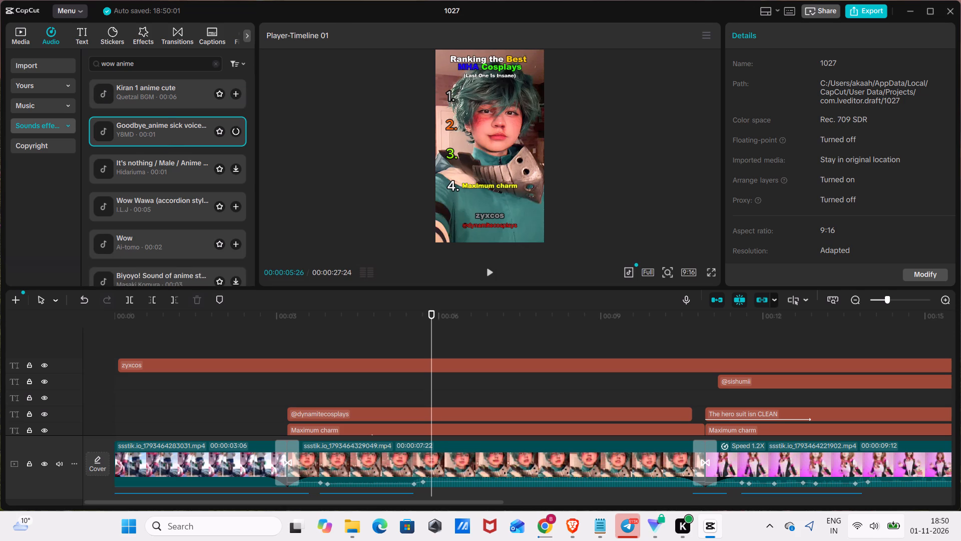
Search the sound effects for "wow", audition results and add "Wow ♡ (Enchanted)" to the timeline at 00:00:05:26.
{"action": "left_click", "coordinate": [169, 63]}
{"action": "key", "text": "BackSpace"}
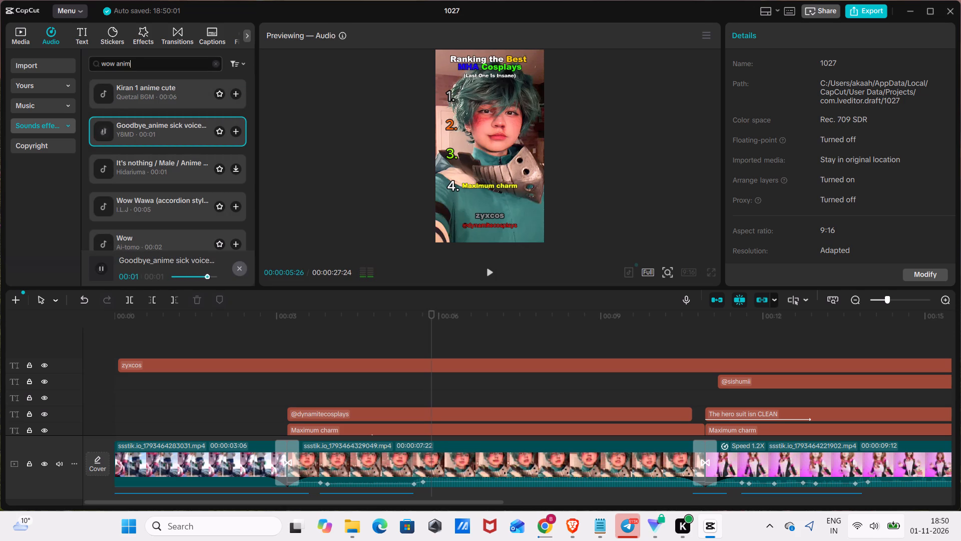
{"action": "key", "text": "BackSpace"}
{"action": "key", "text": "BackSpace"}
{"action": "key", "text": "BackSpace"}
{"action": "key", "text": "BackSpace"}
{"action": "key", "text": "Return"}
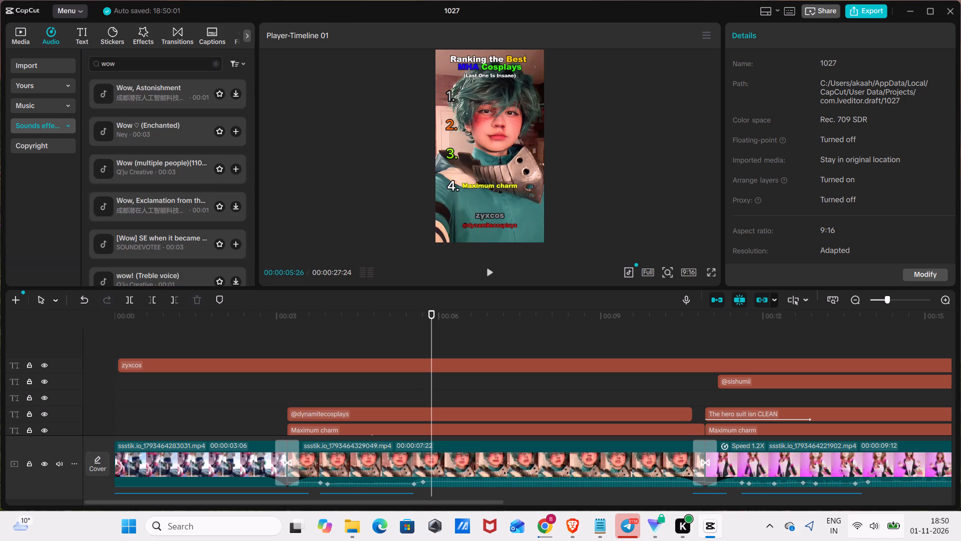
{"action": "left_click", "coordinate": [164, 96]}
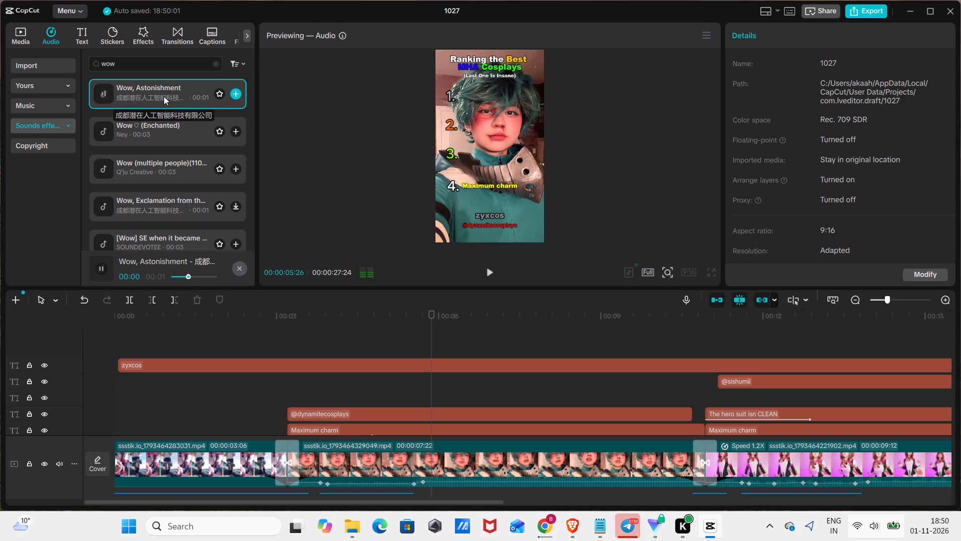
{"action": "left_click", "coordinate": [164, 127]}
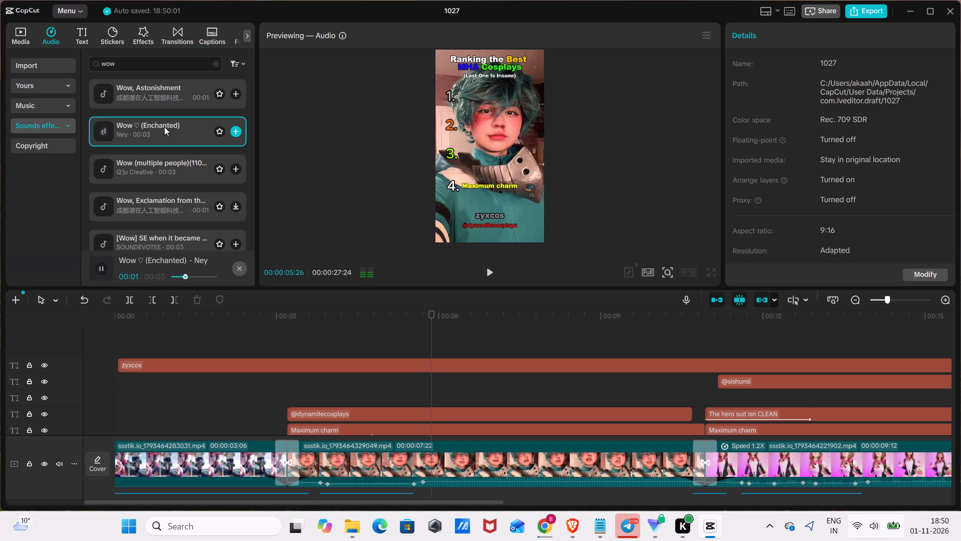
{"action": "left_click", "coordinate": [244, 136]}
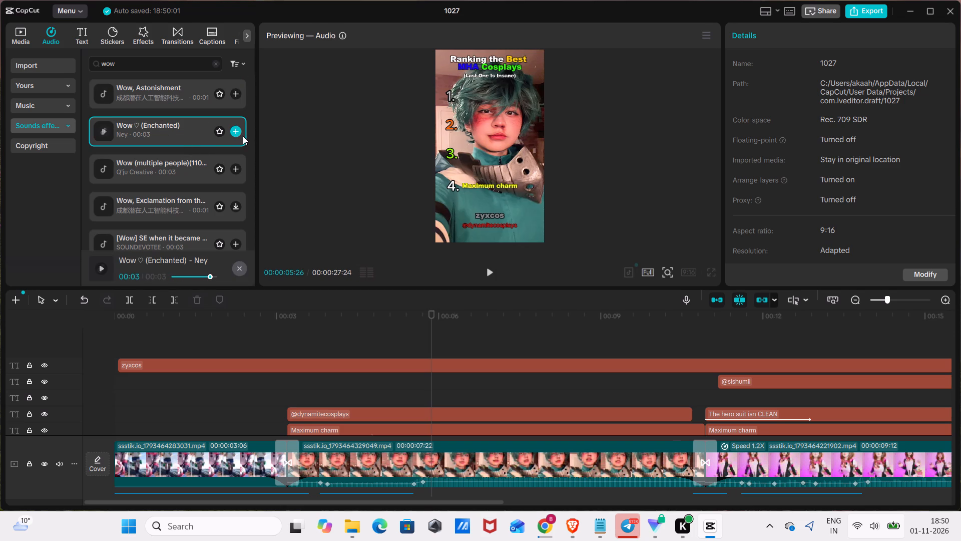
{"action": "left_click", "coordinate": [236, 131]}
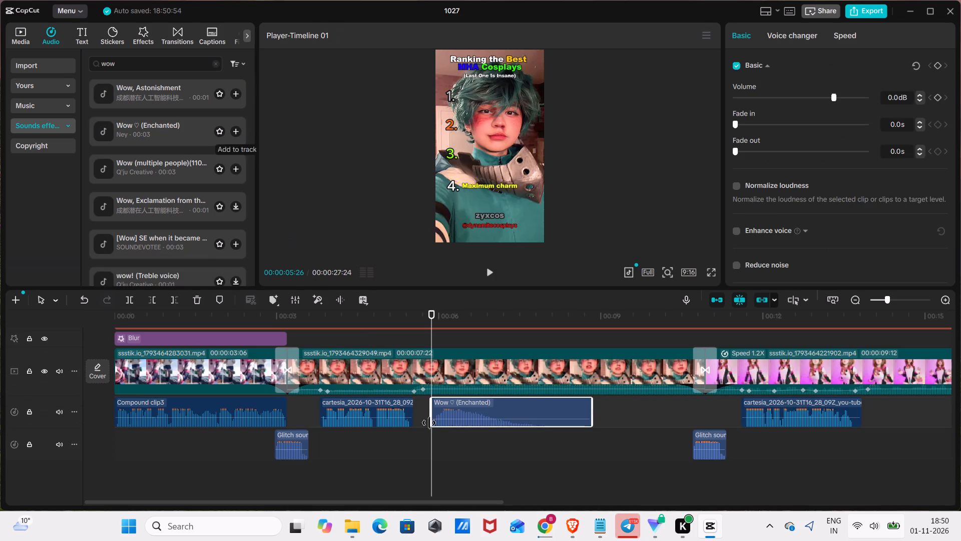
Raise the "Wow ♡ (Enchanted)" sound's volume to 4.7 dB and play the section to check it.
{"action": "left_click_drag", "start_coordinate": [833, 100], "coordinate": [839, 102]}
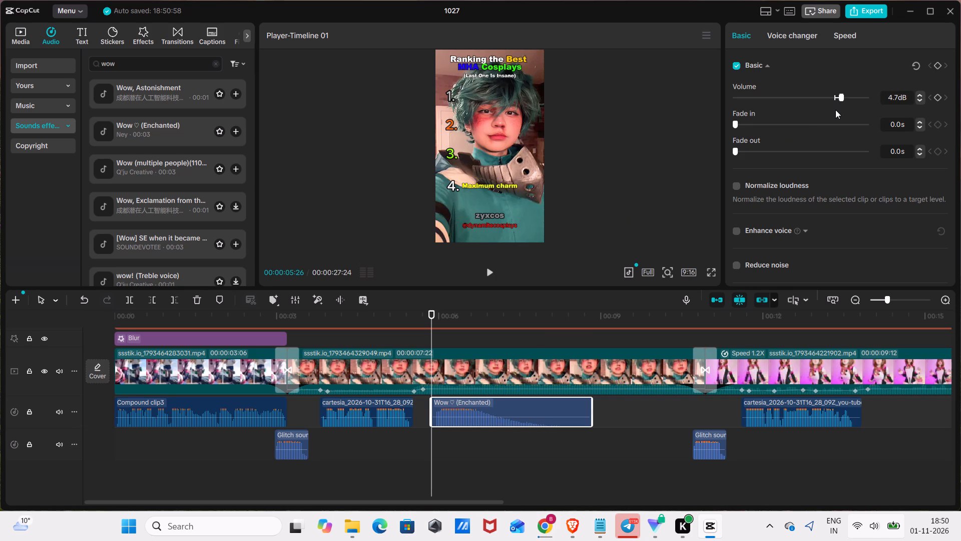
{"action": "key", "text": "space"}
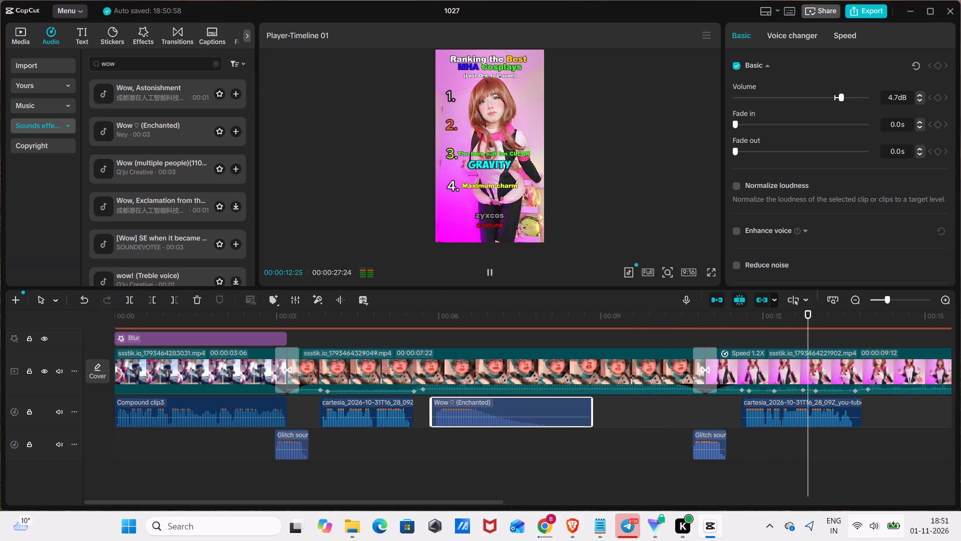
With the playhead at 00:00:17:03, search the sound effects for "anime" and audition the first four results.
{"action": "left_click", "coordinate": [213, 64]}
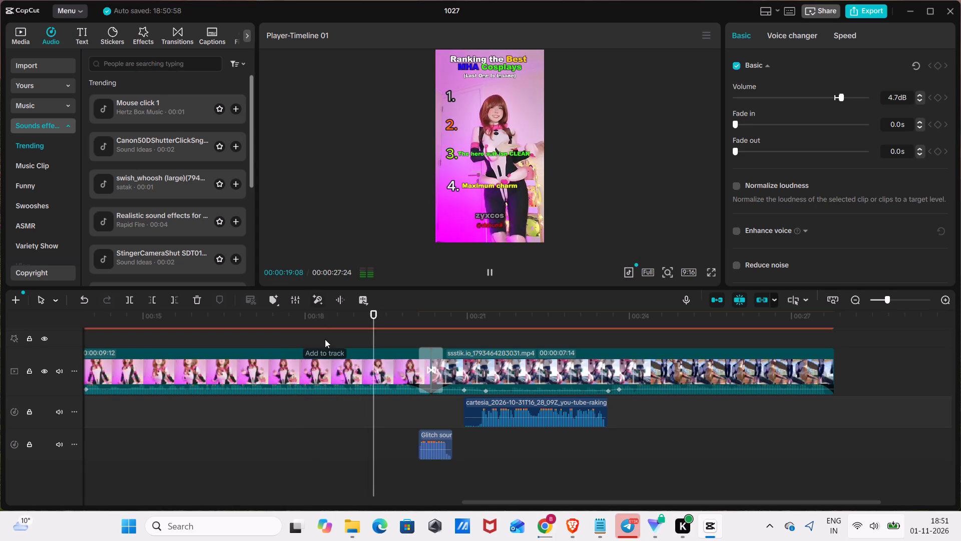
{"action": "left_click_drag", "start_coordinate": [405, 318], "coordinate": [256, 336]}
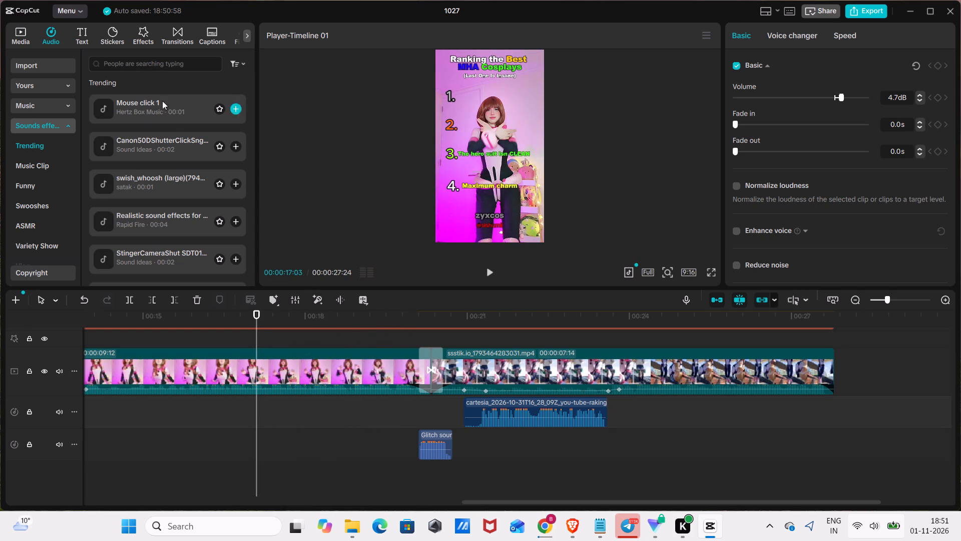
{"action": "left_click", "coordinate": [181, 65]}
{"action": "type", "text": "anime"}
{"action": "key", "text": "Return"}
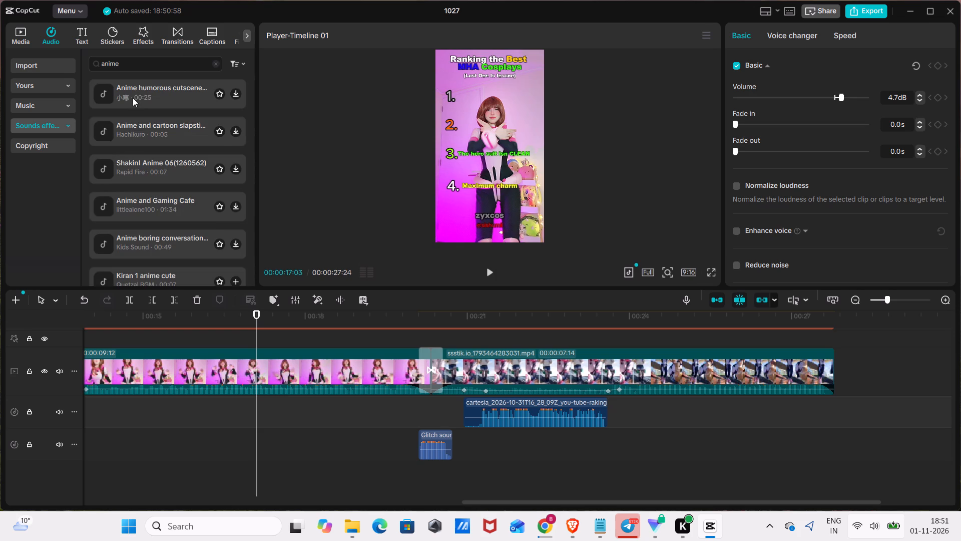
{"action": "left_click", "coordinate": [142, 94]}
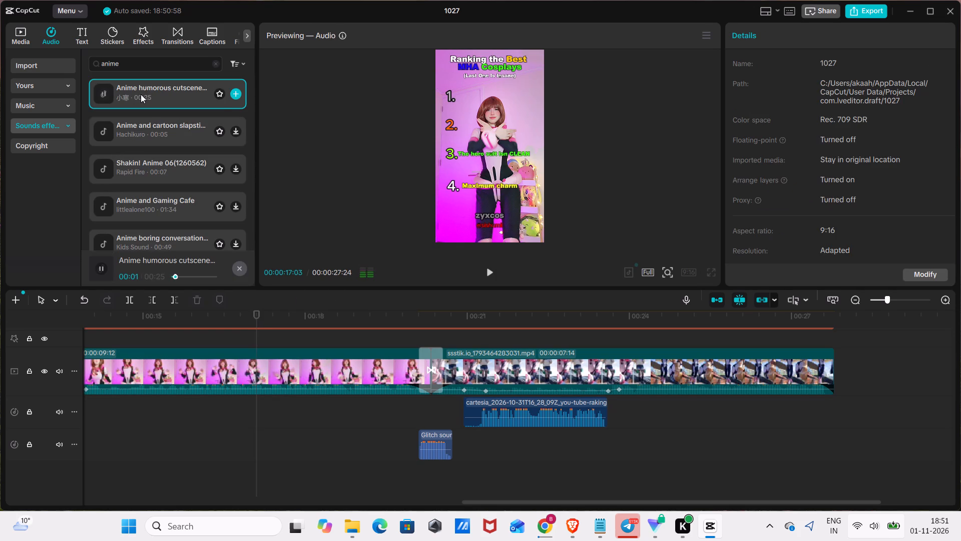
{"action": "left_click", "coordinate": [154, 129]}
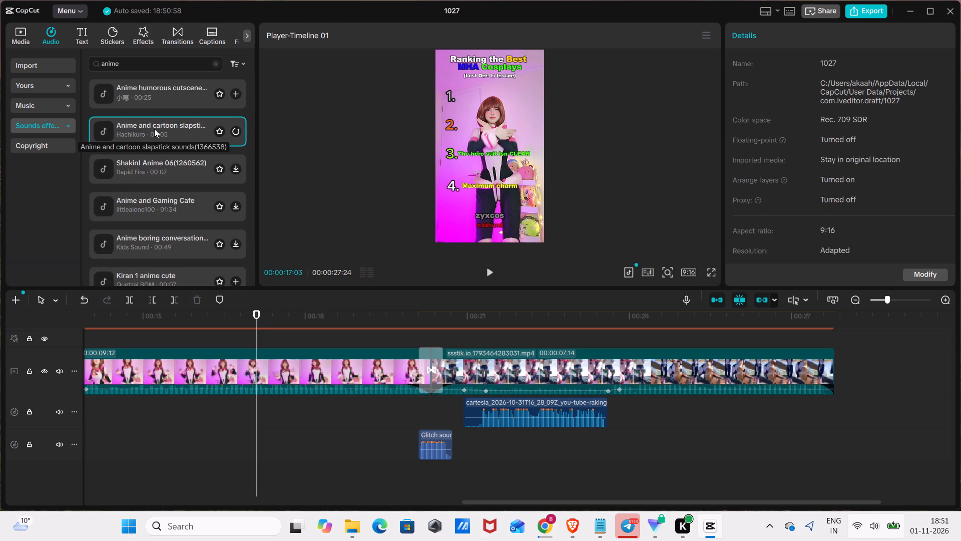
{"action": "left_click", "coordinate": [164, 161]}
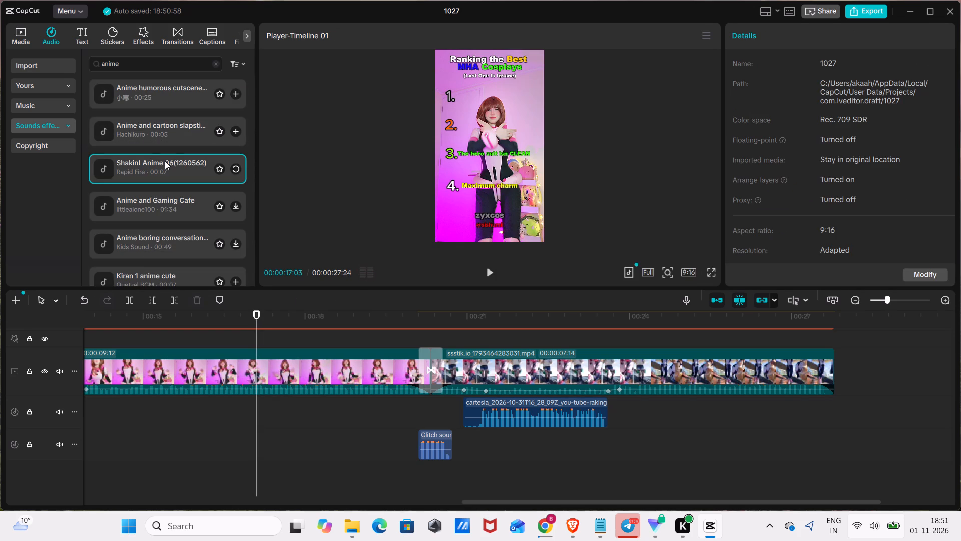
{"action": "left_click", "coordinate": [170, 201]}
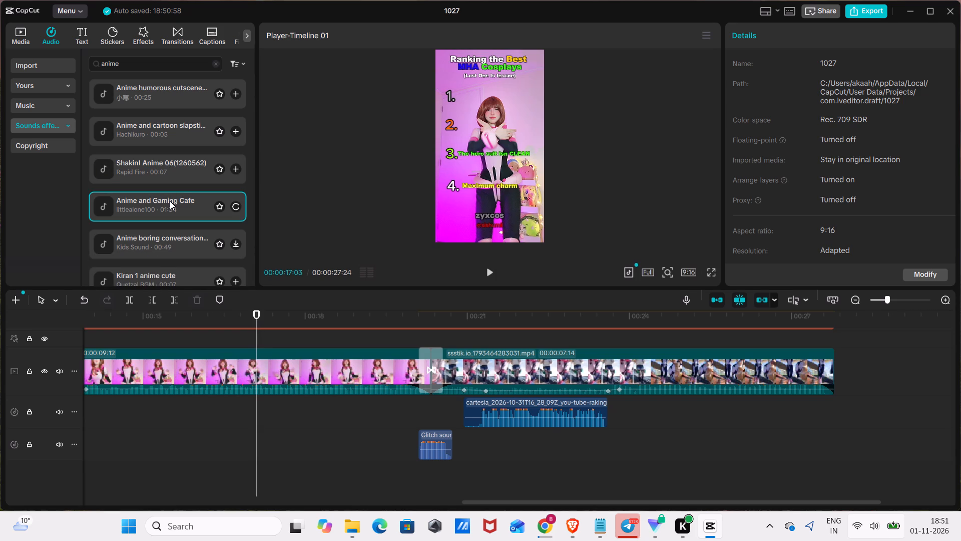
Return the playhead to the timeline start, search the sound effects for "wow anime" and audition results through "Wow (multiple people)".
{"action": "left_click", "coordinate": [254, 315]}
{"action": "left_click_drag", "start_coordinate": [254, 314], "coordinate": [171, 329]}
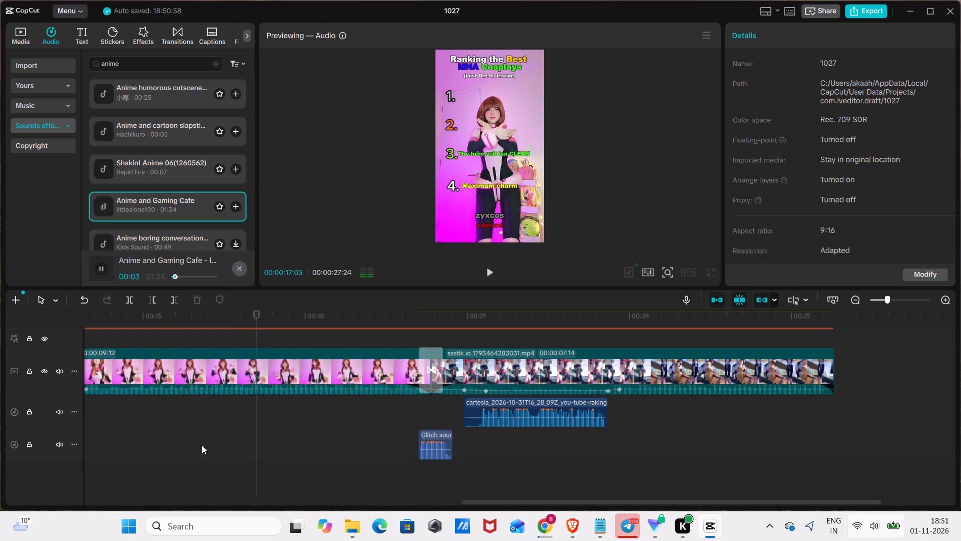
{"action": "left_click", "coordinate": [201, 446]}
{"action": "left_click_drag", "start_coordinate": [198, 441], "coordinate": [0, 446]}
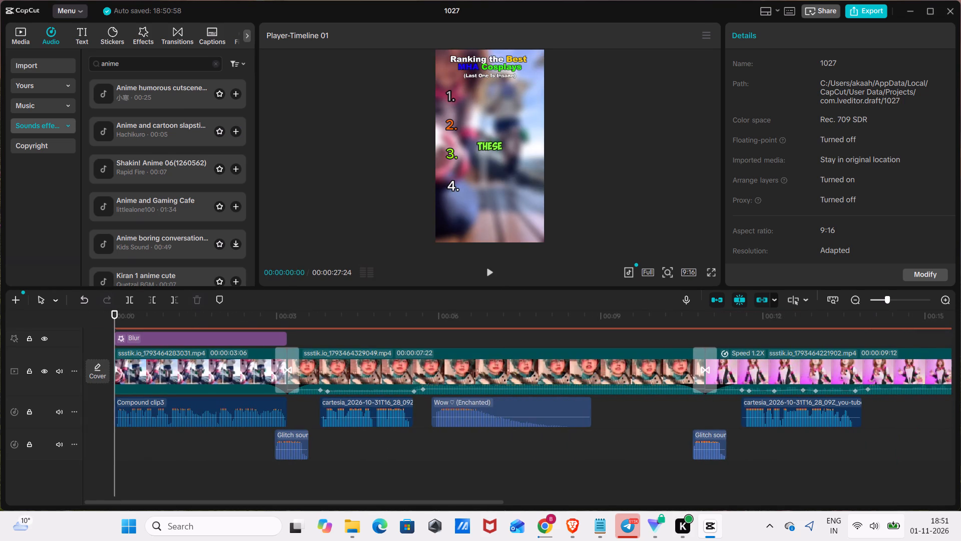
{"action": "left_click", "coordinate": [152, 66]}
{"action": "key", "text": "Left"}
{"action": "key", "text": "Left"}
{"action": "key", "text": "Left"}
{"action": "key", "text": "Left"}
{"action": "key", "text": "Left"}
{"action": "key", "text": "Left"}
{"action": "key", "text": "Left"}
{"action": "key", "text": "Left"}
{"action": "key", "text": "Left"}
{"action": "key", "text": "Left"}
{"action": "key", "text": "Left"}
{"action": "key", "text": "Left"}
{"action": "key", "text": "Left"}
{"action": "key", "text": "Left"}
{"action": "key", "text": "Left"}
{"action": "key", "text": "Left"}
{"action": "key", "text": "Left"}
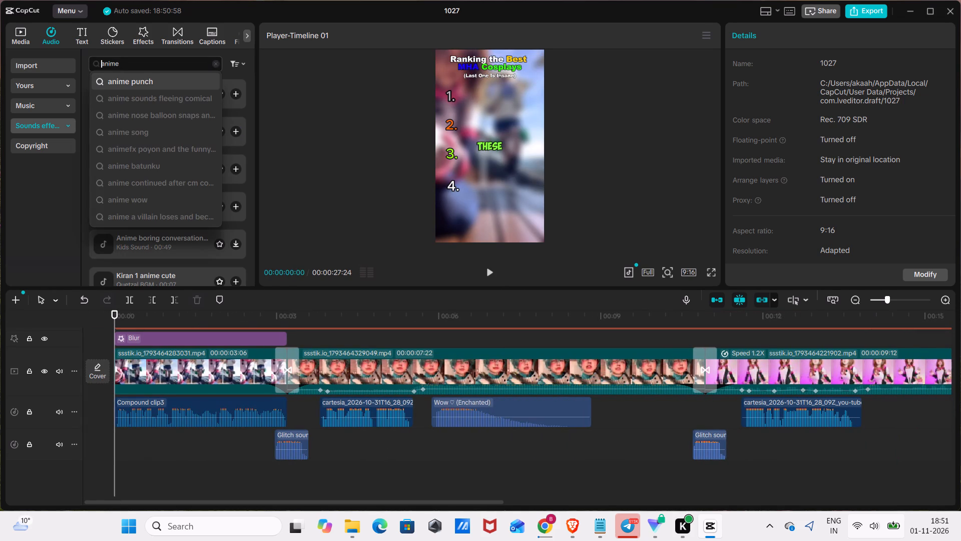
{"action": "type", "text": "wow"}
{"action": "key", "text": "space"}
{"action": "key", "text": "Return"}
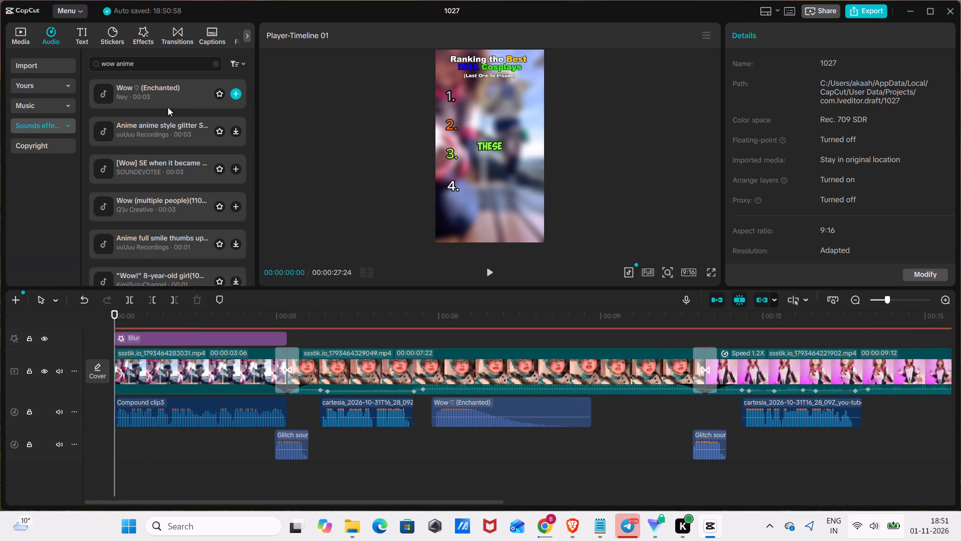
{"action": "left_click", "coordinate": [183, 97]}
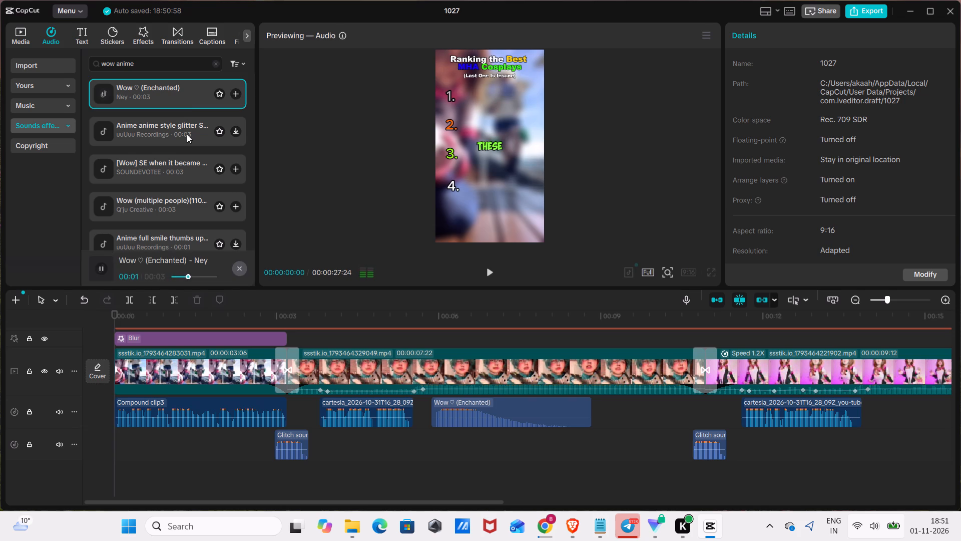
{"action": "left_click", "coordinate": [187, 134]}
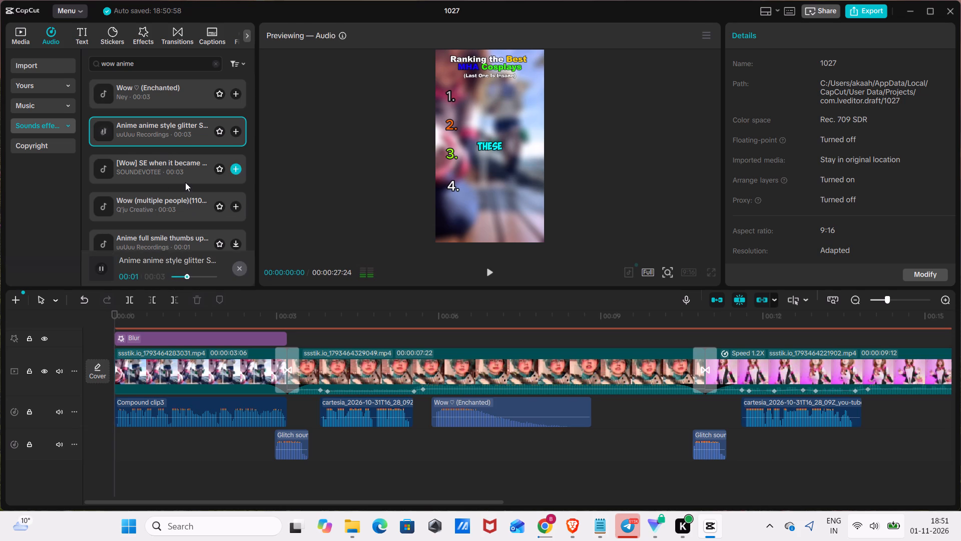
{"action": "scroll", "coordinate": [187, 186], "scroll_direction": "down", "scroll_amount": 2}
{"action": "scroll", "coordinate": [187, 186], "scroll_direction": "up", "scroll_amount": 3}
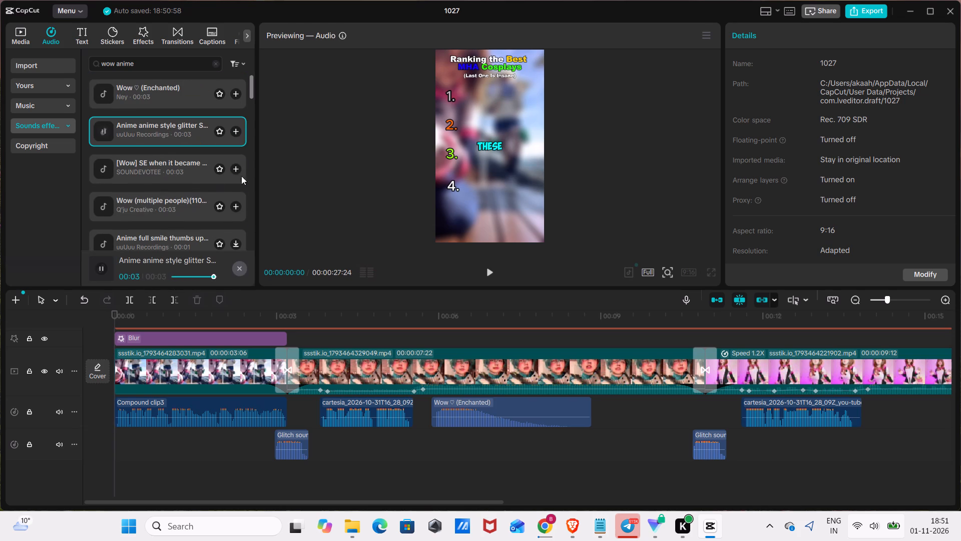
{"action": "left_click", "coordinate": [186, 168]}
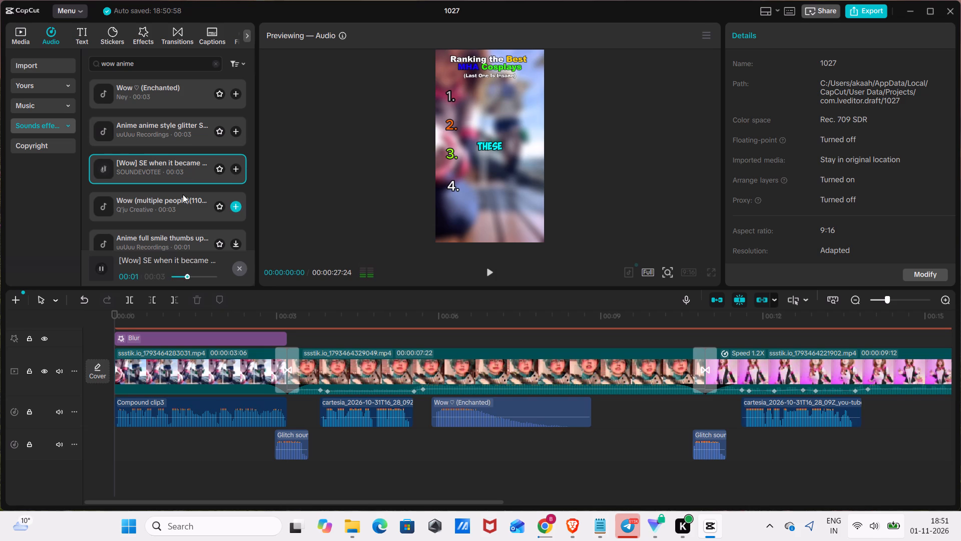
{"action": "left_click", "coordinate": [183, 199]}
{"action": "scroll", "coordinate": [184, 203], "scroll_direction": "down", "scroll_amount": 1}
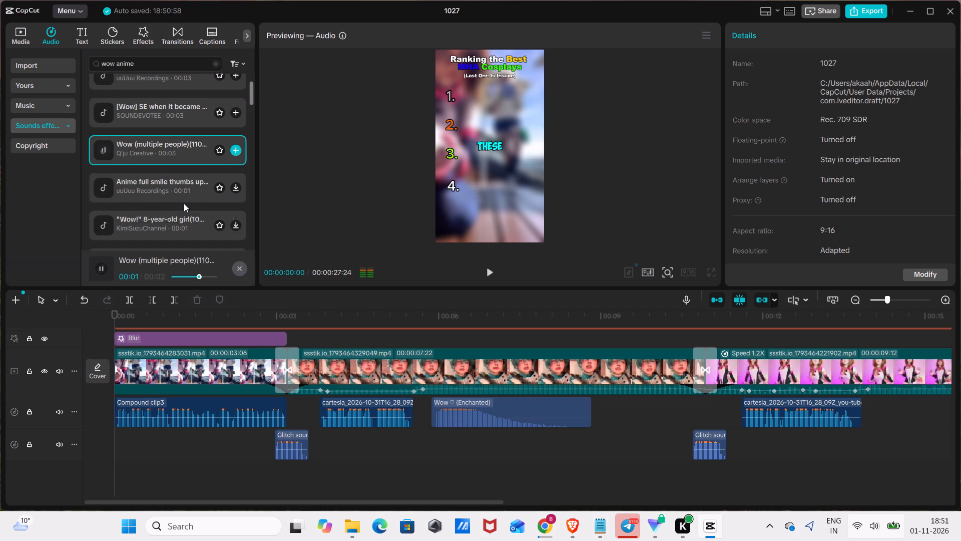
Audition the "Anime full smile thumbs up" sound, browse the remaining "wow anime" results, and leave the sound effects library for the audio import page.
{"action": "left_click", "coordinate": [172, 186]}
{"action": "scroll", "coordinate": [172, 186], "scroll_direction": "down", "scroll_amount": 6}
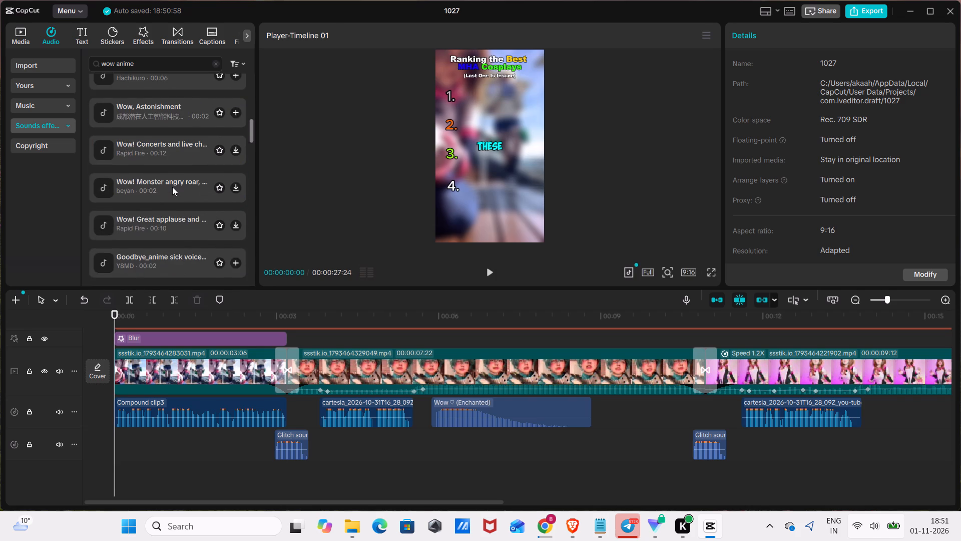
{"action": "scroll", "coordinate": [172, 187], "scroll_direction": "up", "scroll_amount": 9}
{"action": "left_click_drag", "start_coordinate": [172, 178], "coordinate": [174, 166]}
{"action": "left_click", "coordinate": [171, 167]}
{"action": "left_click", "coordinate": [65, 58]}
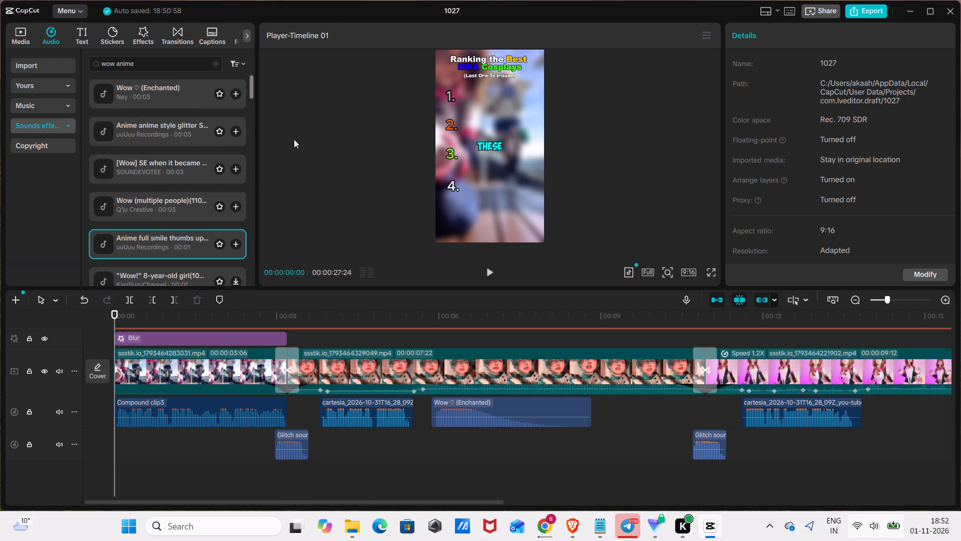
{"action": "left_click", "coordinate": [47, 68]}
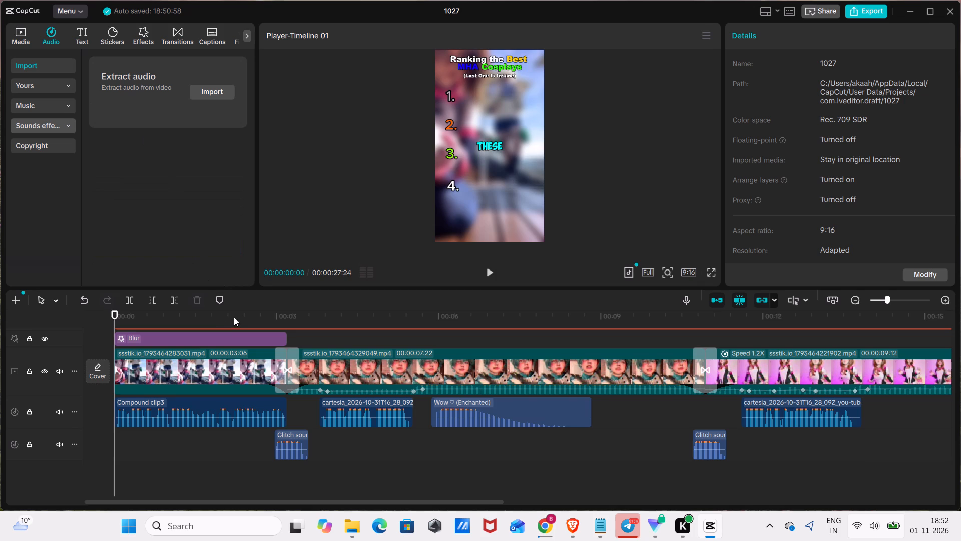
Position the playhead at 00:00:14:03 in the pink-background clip and search the video effects for "camera shake".
{"action": "left_click", "coordinate": [234, 317]}
{"action": "left_click_drag", "start_coordinate": [233, 317], "coordinate": [832, 527]}
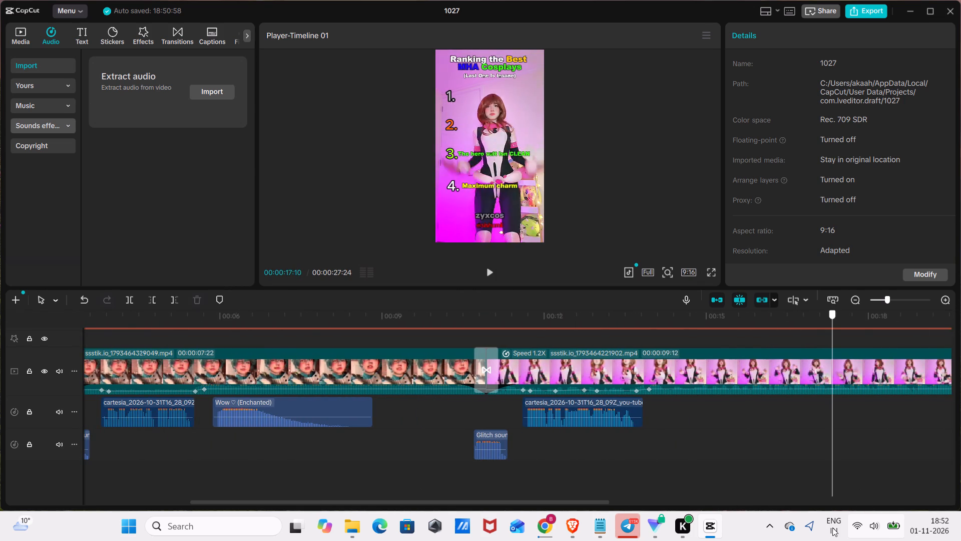
{"action": "left_click_drag", "start_coordinate": [832, 527], "coordinate": [658, 540]}
{"action": "scroll", "coordinate": [770, 433], "scroll_direction": "up", "scroll_amount": 11}
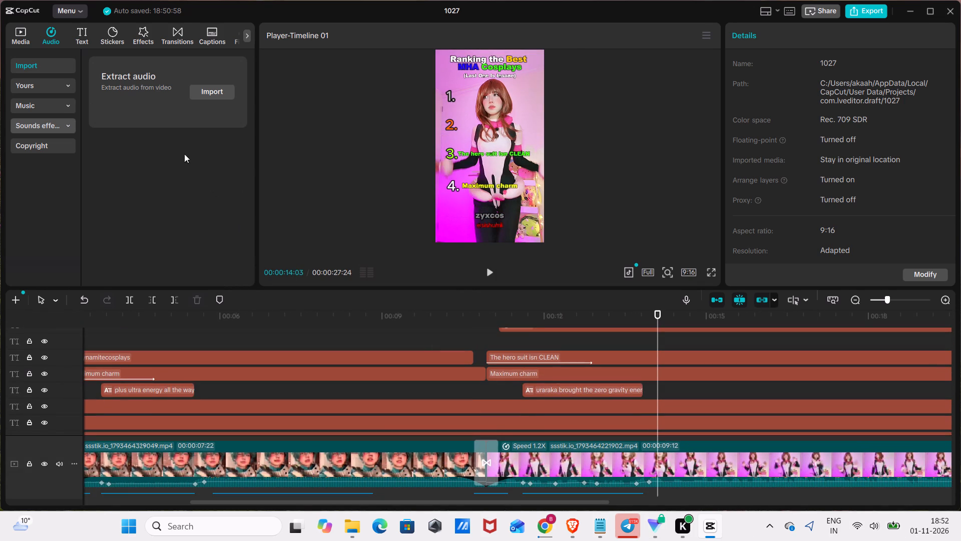
{"action": "left_click", "coordinate": [141, 38]}
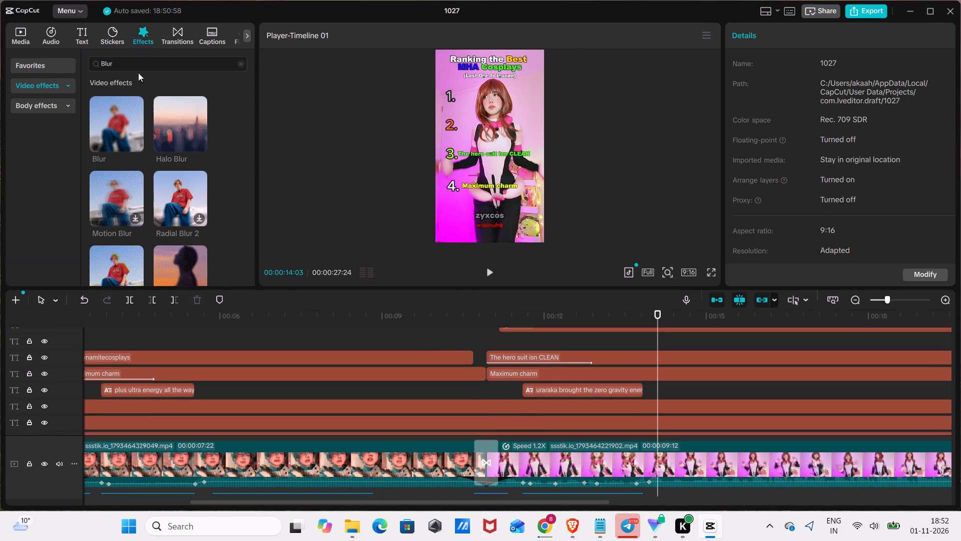
{"action": "left_click", "coordinate": [244, 62]}
{"action": "left_click", "coordinate": [238, 62]}
{"action": "left_click", "coordinate": [199, 67]}
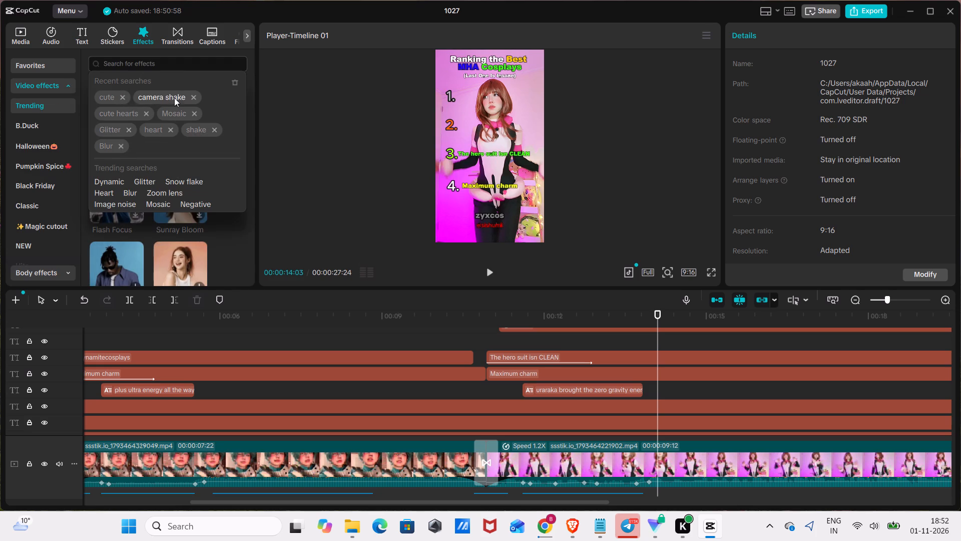
{"action": "left_click", "coordinate": [172, 97]}
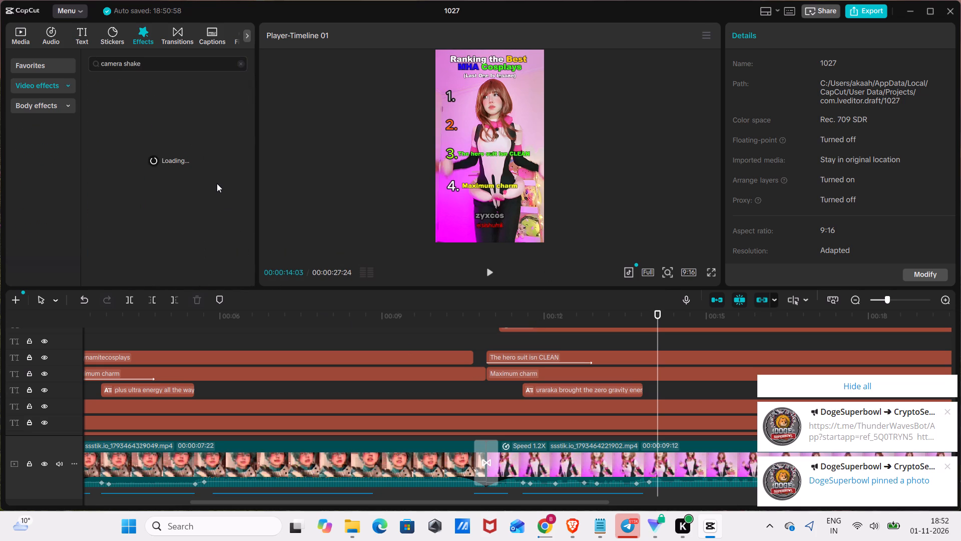
{"action": "scroll", "coordinate": [487, 322], "scroll_direction": "down", "scroll_amount": 16}
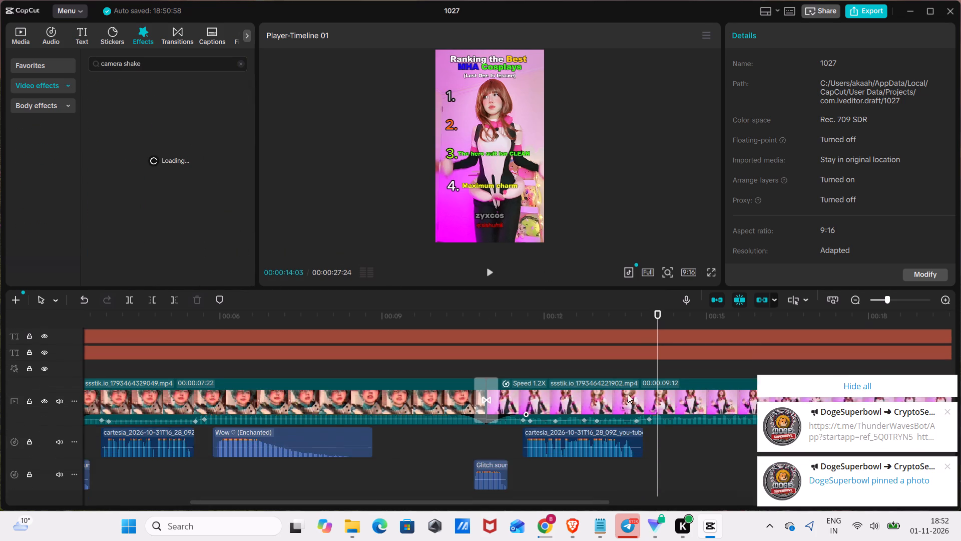
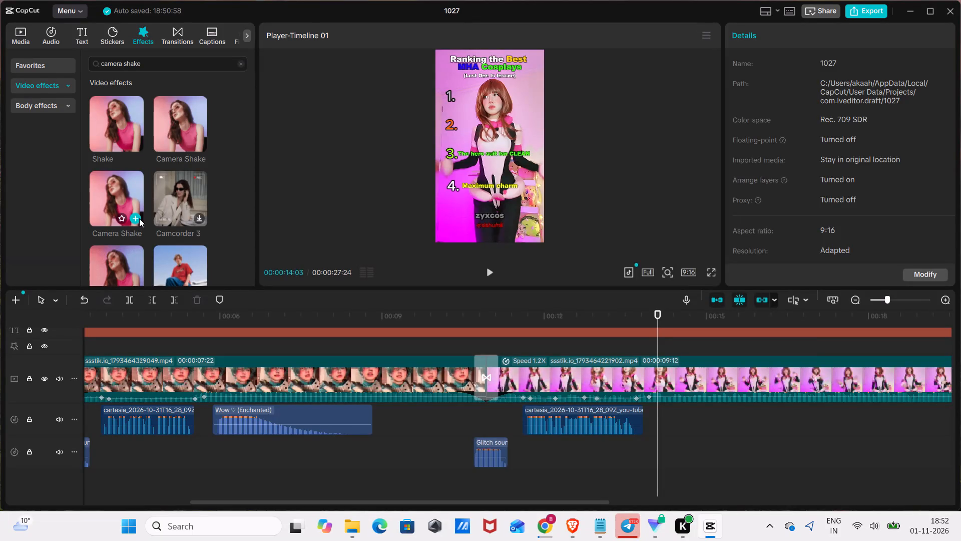
Add the second Camera Shake video effect from the search results at 00:00:14:03 and shorten its end slightly.
{"action": "left_click", "coordinate": [139, 218]}
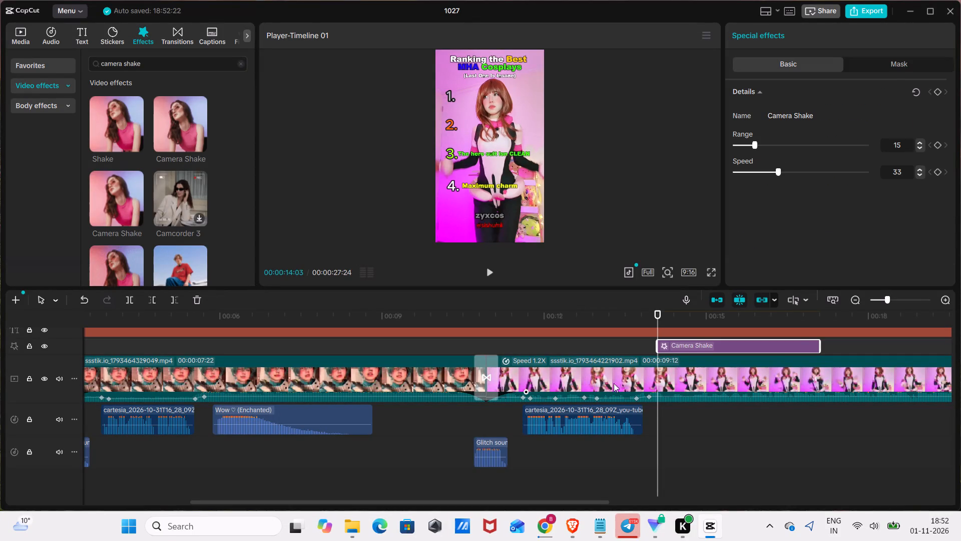
{"action": "left_click_drag", "start_coordinate": [817, 346], "coordinate": [807, 350]}
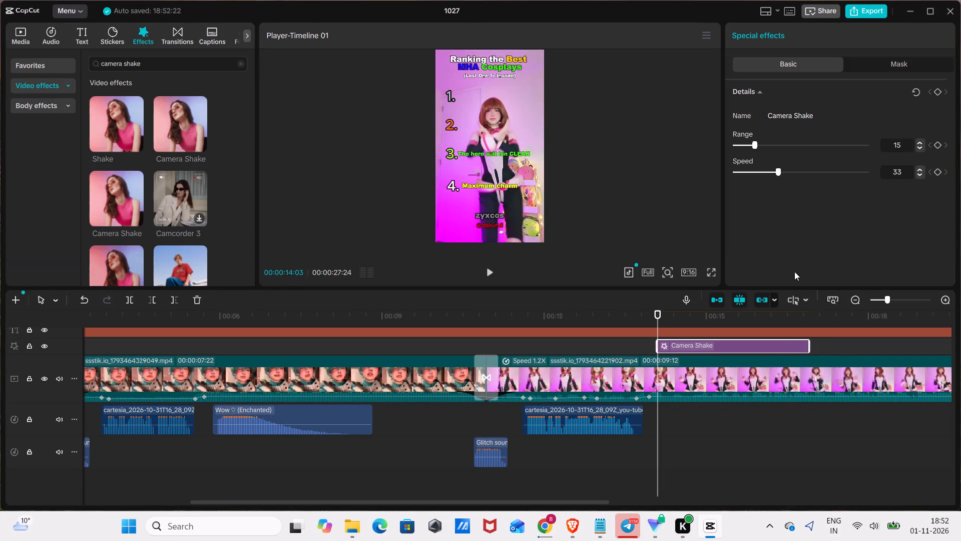
Set the Camera Shake effect's speed to 41 and range to 18, and play the video from 00:00:14:03 to check it.
{"action": "left_click", "coordinate": [789, 169]}
{"action": "left_click_drag", "start_coordinate": [753, 148], "coordinate": [756, 148]}
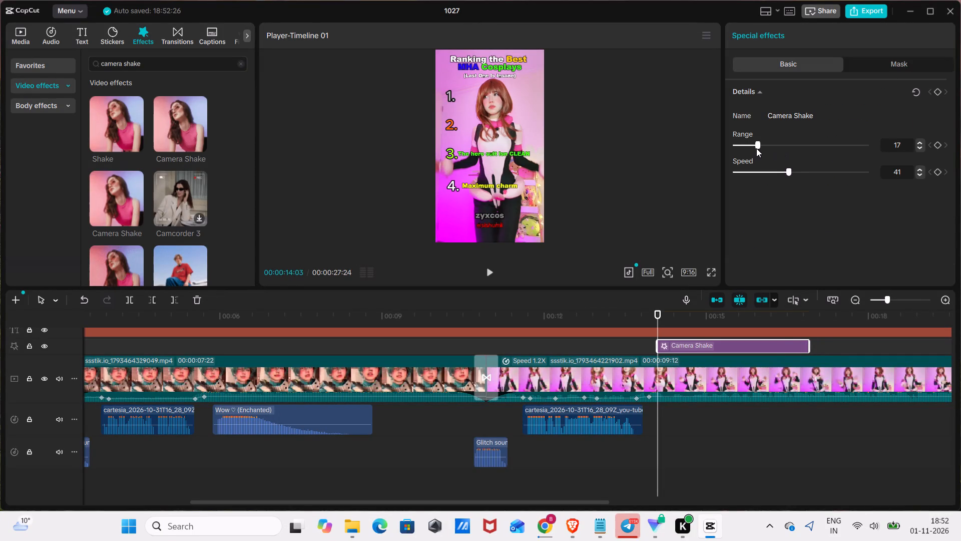
{"action": "left_click_drag", "start_coordinate": [756, 148], "coordinate": [758, 148]}
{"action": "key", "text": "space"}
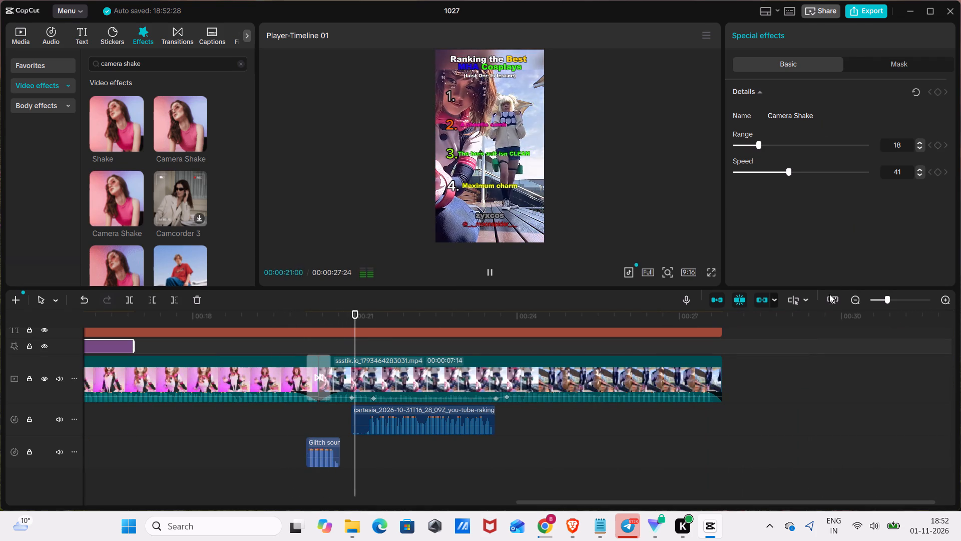
Open the export settings for the finished video.
{"action": "left_click", "coordinate": [861, 8]}
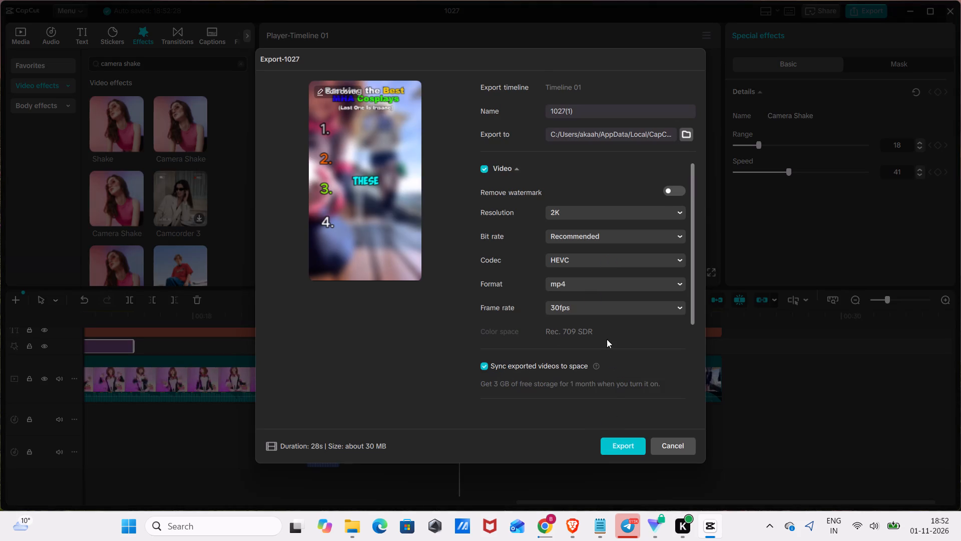
Set the export frame rate to 50fps and export the video as 1027(1) in 2K, HEVC, mp4.
{"action": "left_click", "coordinate": [609, 308]}
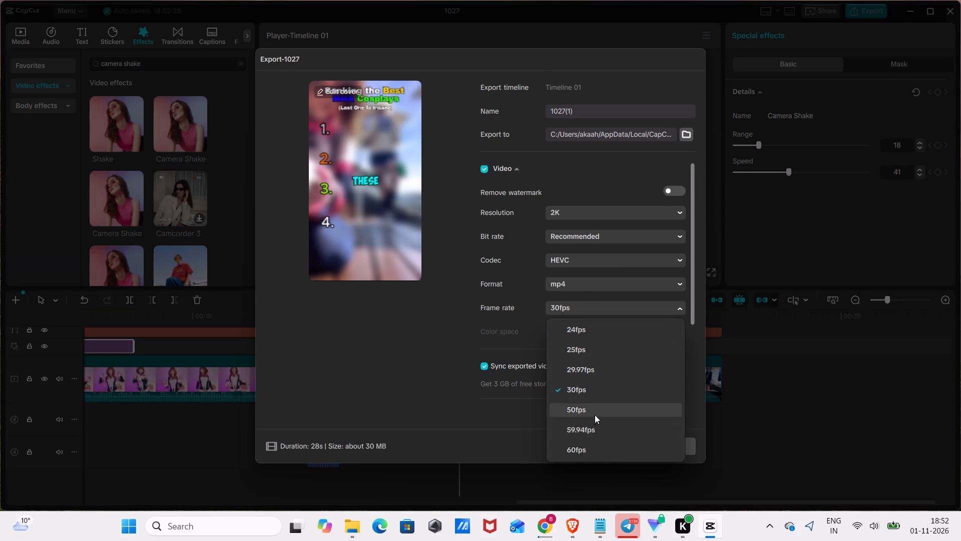
{"action": "left_click", "coordinate": [595, 415]}
{"action": "left_click", "coordinate": [618, 445]}
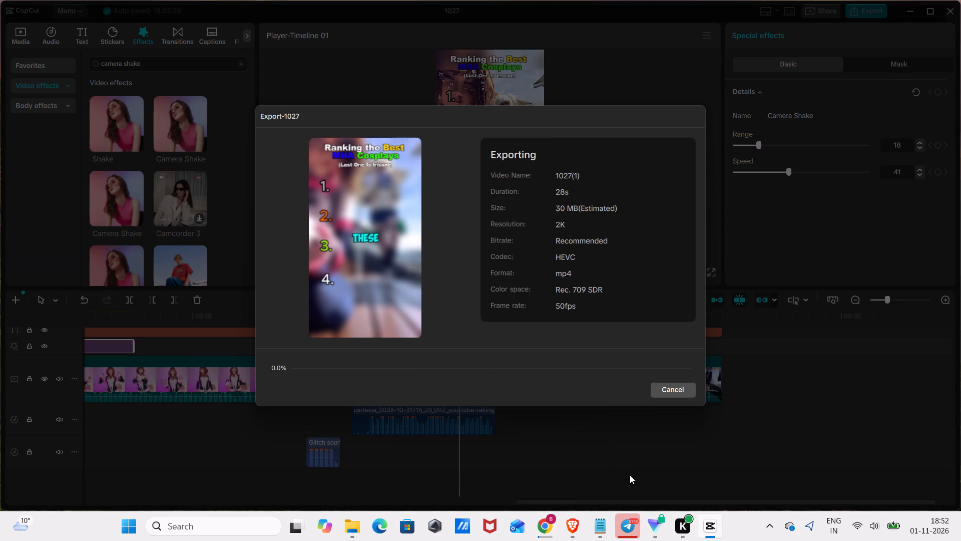